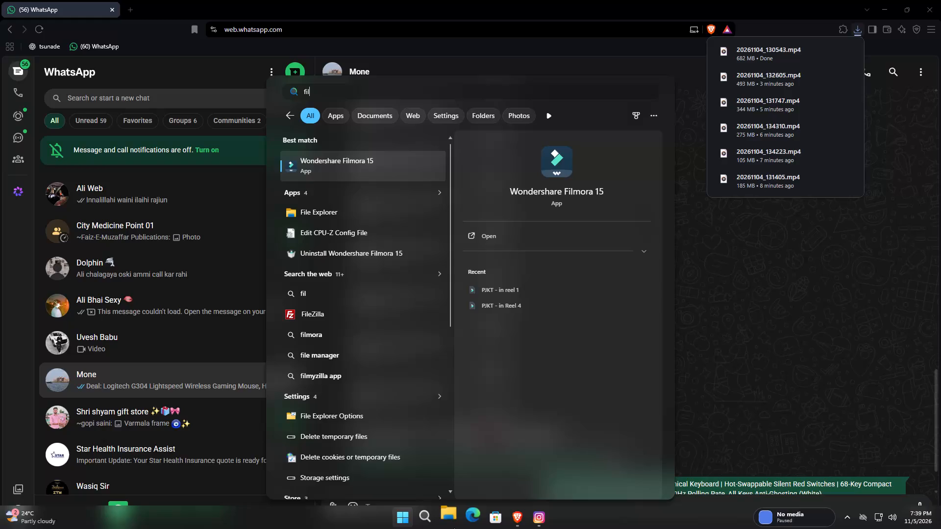
Launch Wondershare Filmora 15 from the search results.
key(Return)
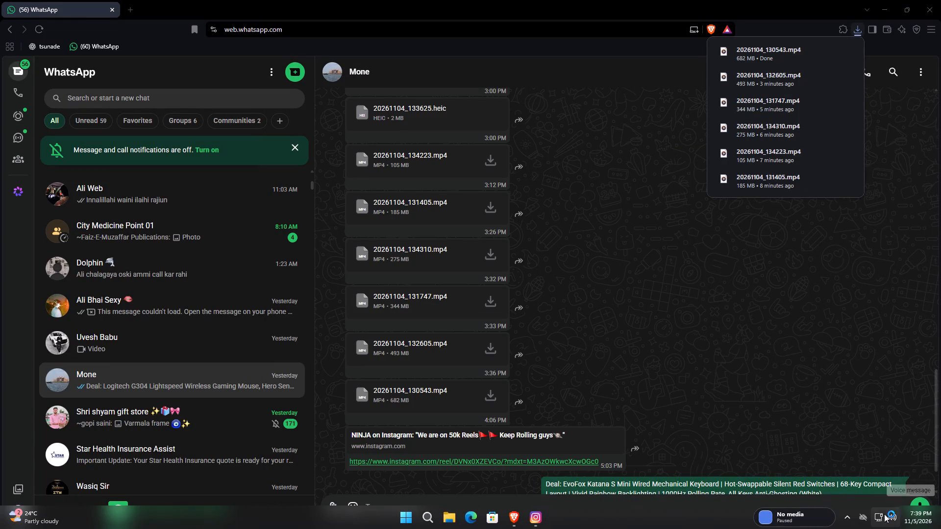
Open the system's Bluetooth device list and connect the paired boAt Rockerz 510 audio device.
click(884, 514)
click(857, 361)
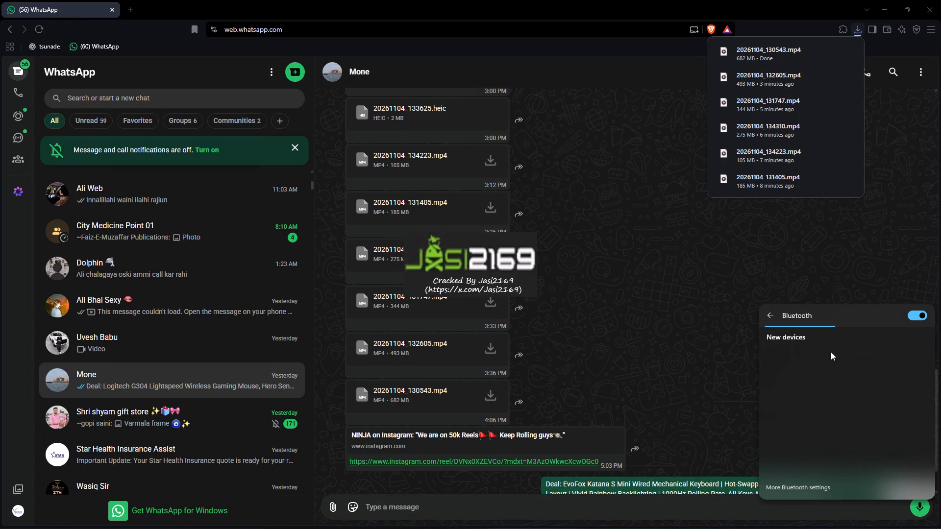
click(820, 412)
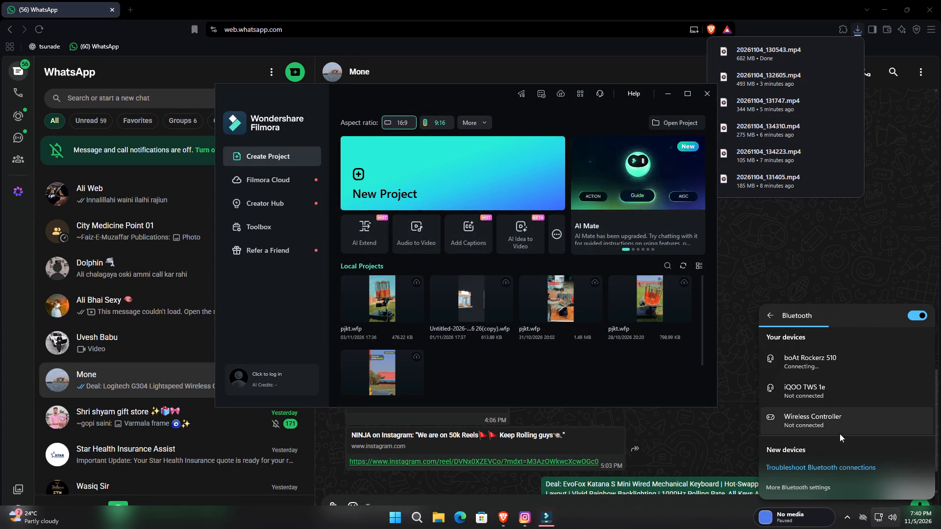
click(924, 314)
click(919, 313)
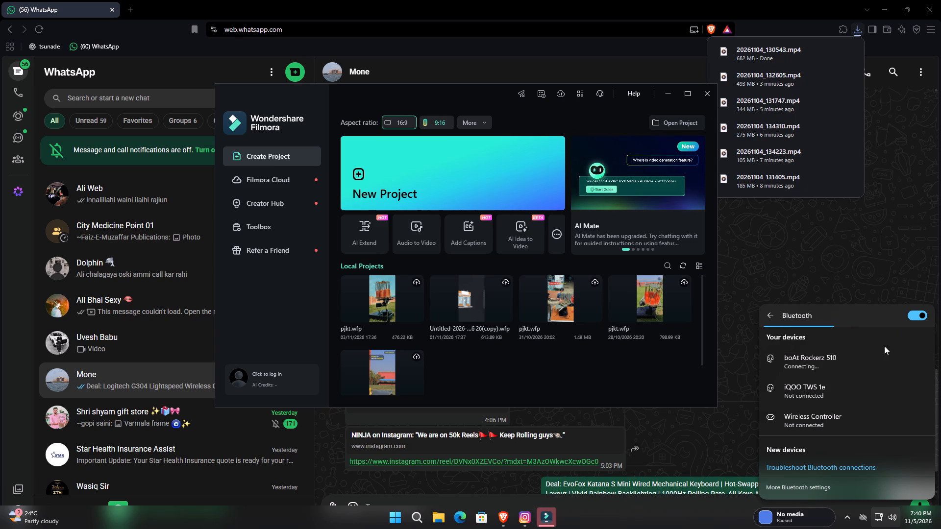
click(818, 367)
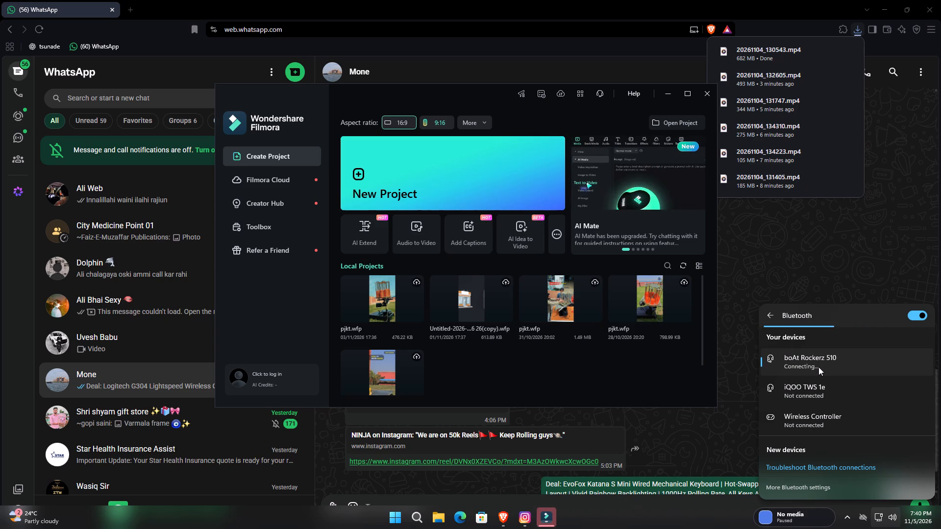
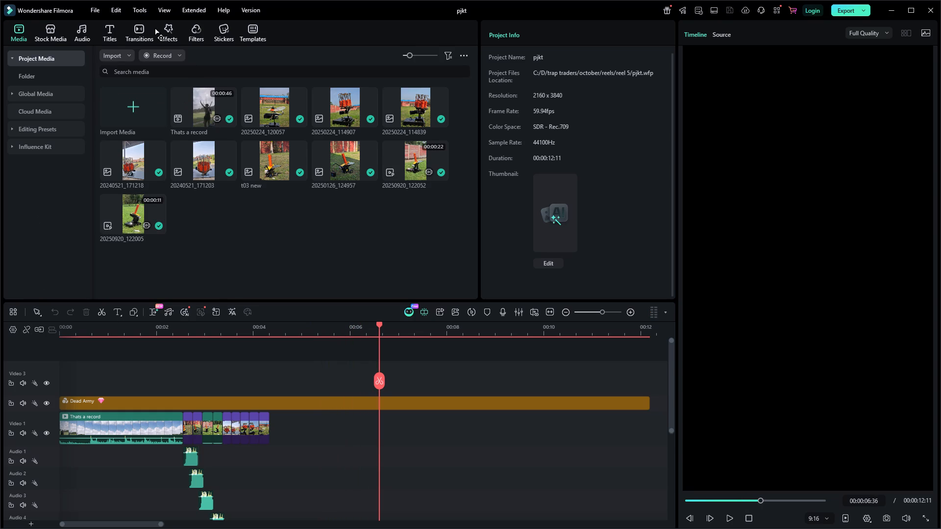
Add the Basic 1 title to the Video 1 track directly after the last clip.
click(104, 34)
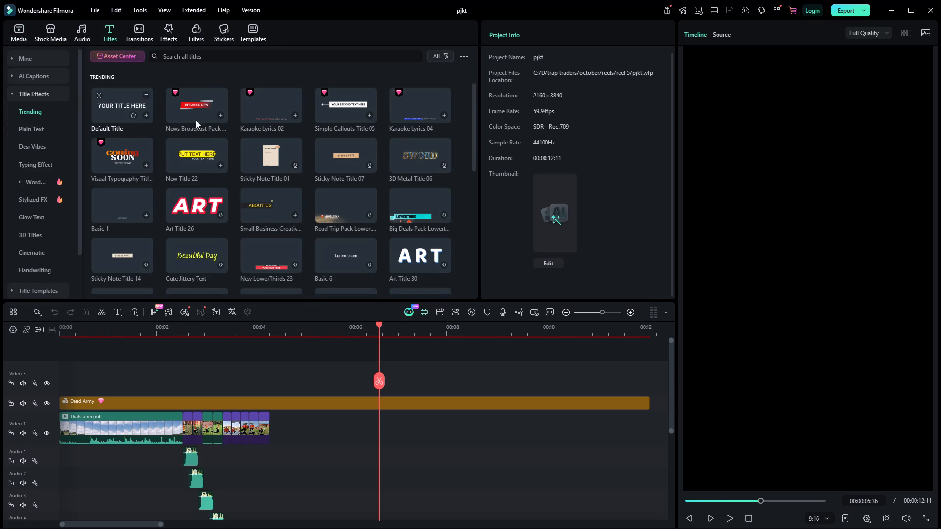
scroll(153, 173, up, 2)
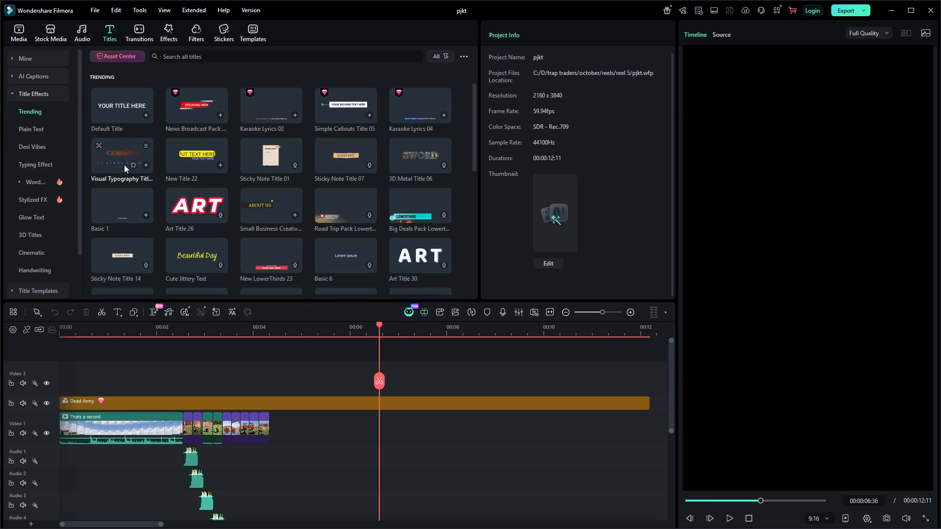
drag(120, 206, 268, 431)
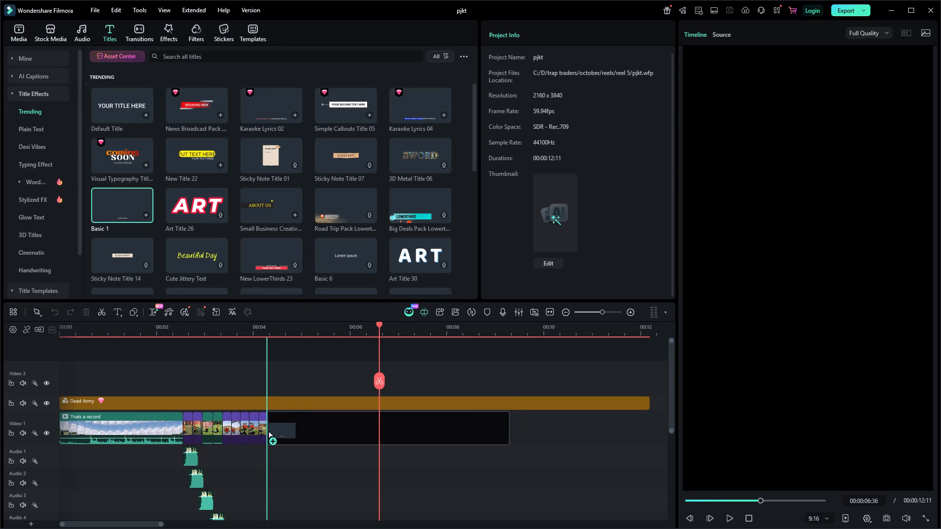
drag(268, 431, 272, 433)
Play back the timeline from the start of the new title clip to preview it.
ctrl+scroll(269, 410, up, 3)
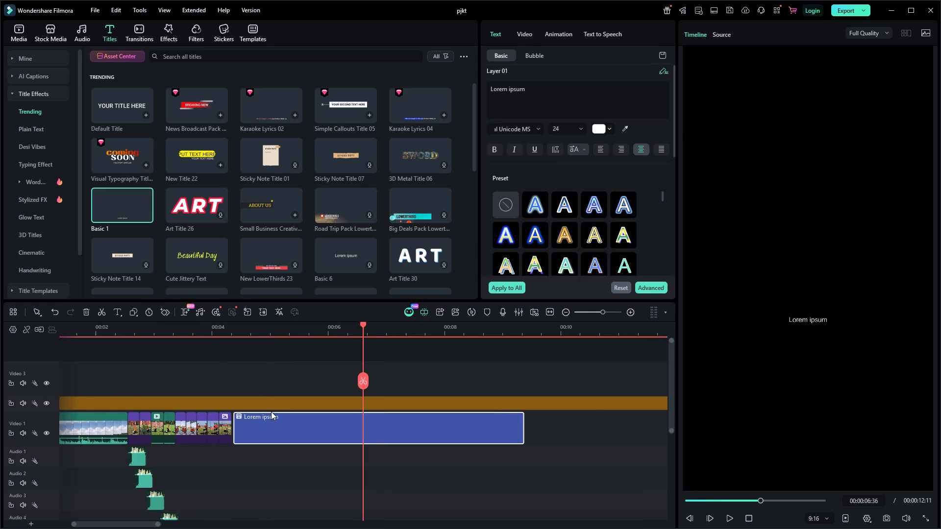
ctrl+scroll(275, 413, up, 2)
click(255, 426)
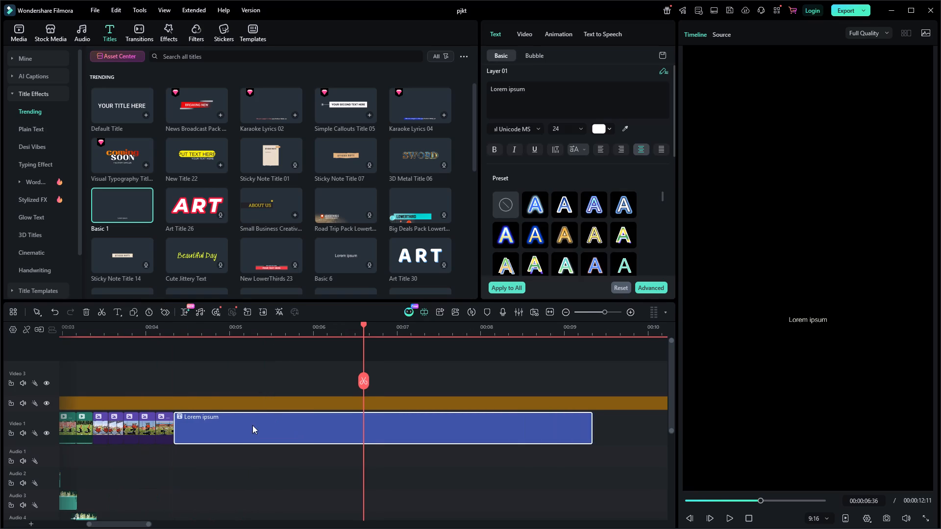
click(167, 327)
key(space)
key(space)
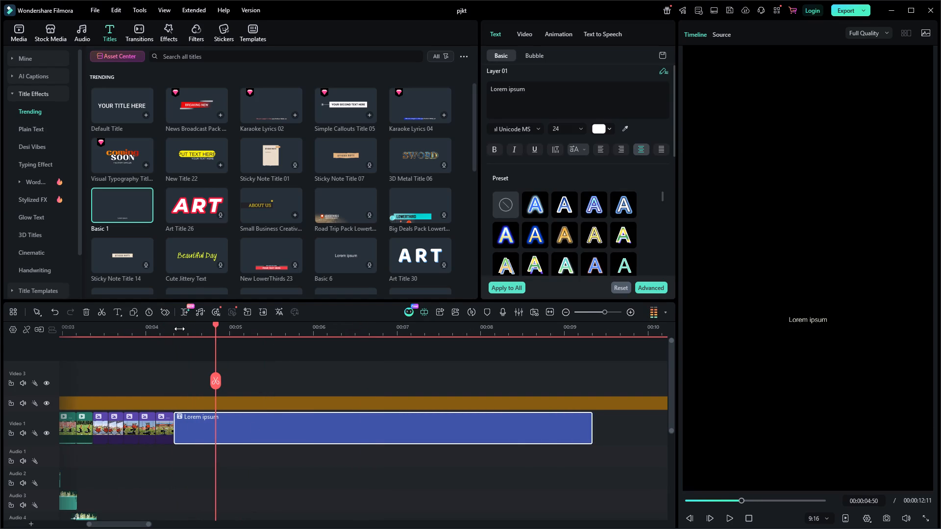
click(173, 329)
key(space)
key(space)
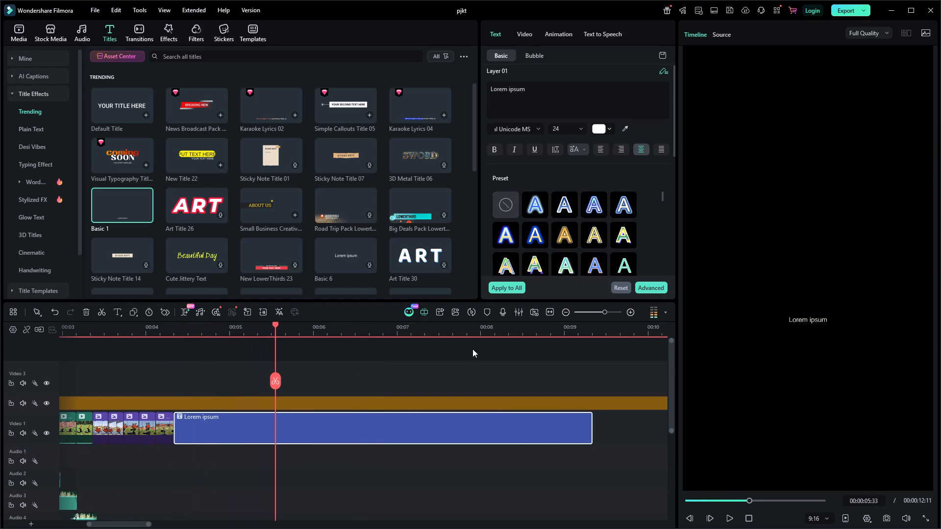
Move the title text to the upper middle of the frame, centred horizontally, and enlarge it to font size 79.
click(804, 322)
drag(803, 321, 817, 226)
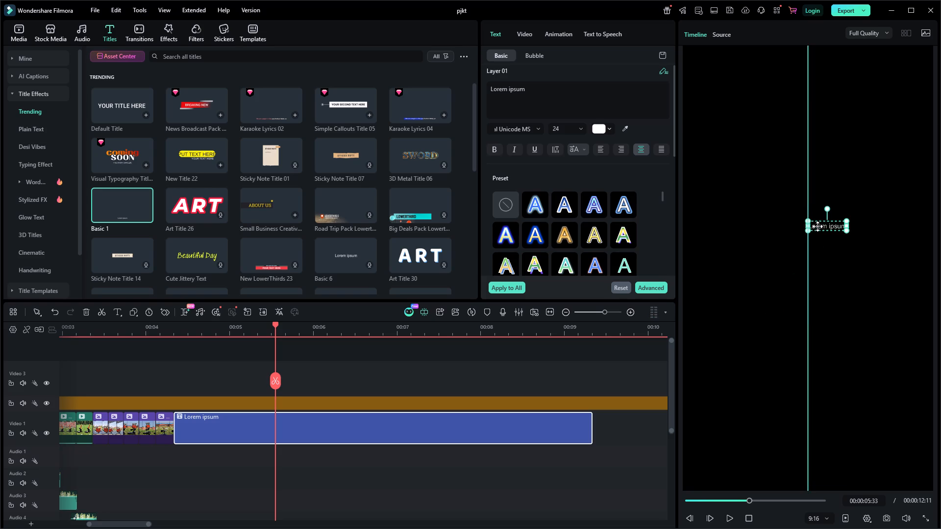
drag(817, 226, 806, 231)
drag(828, 235, 842, 241)
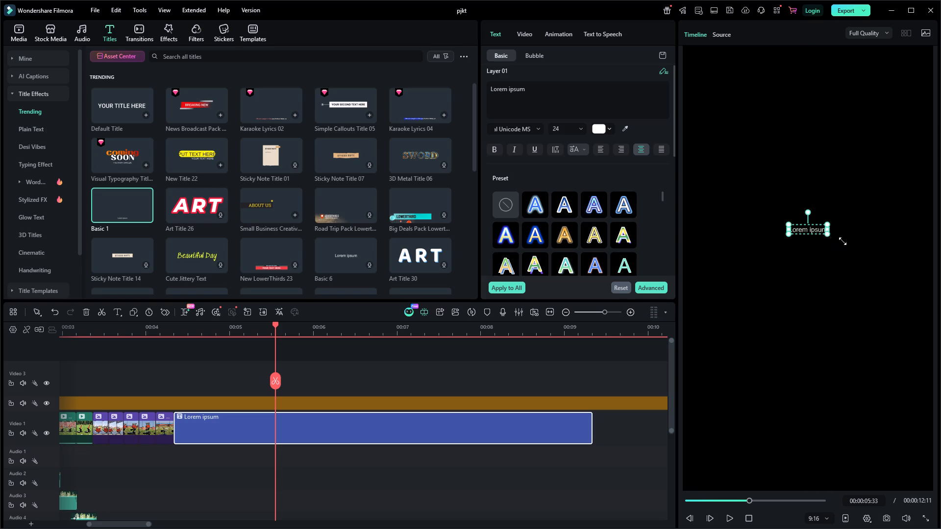
drag(842, 241, 869, 256)
drag(837, 235, 792, 235)
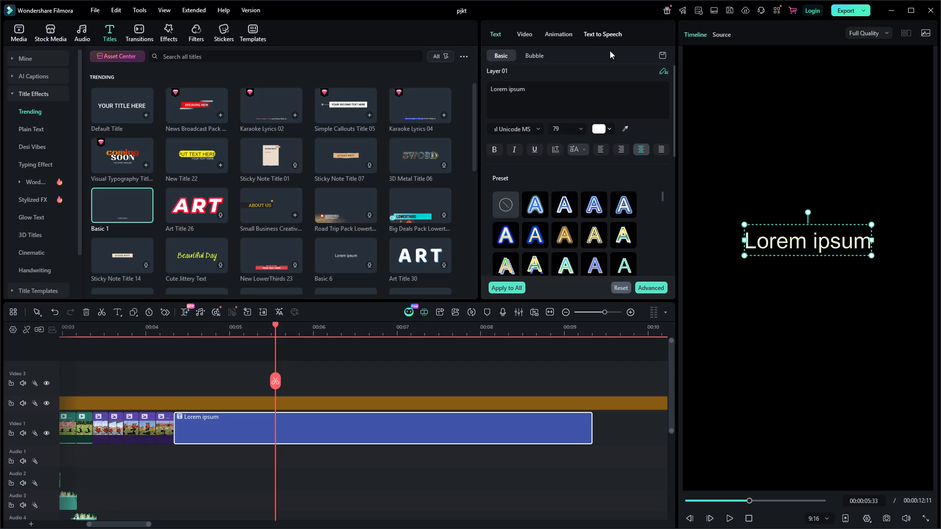
Replace the title's placeholder text with uppercase text beginning "TRA".
drag(550, 90, 428, 73)
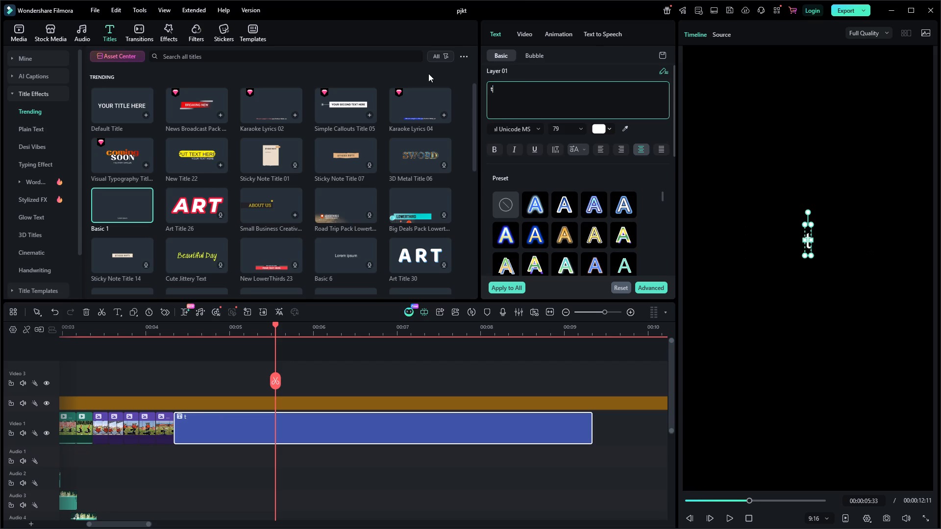
text(ap)
key(space)
key(ctrl+a)
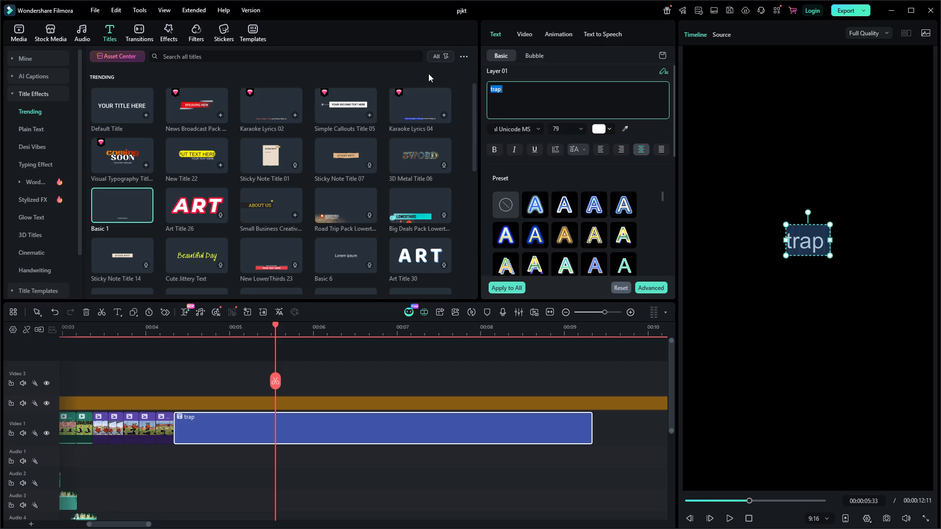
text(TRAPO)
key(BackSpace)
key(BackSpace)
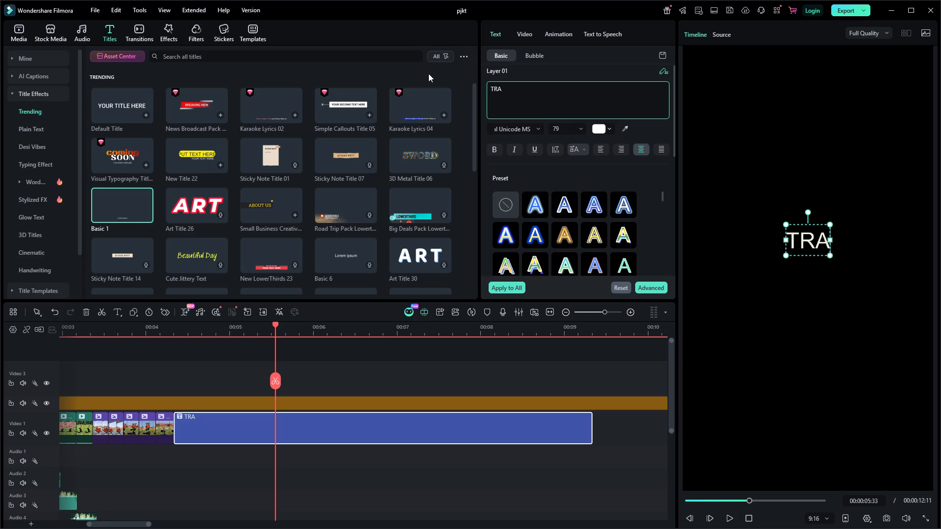
Complete the title text after "TRA" so that it reads "TRAP TRADERS".
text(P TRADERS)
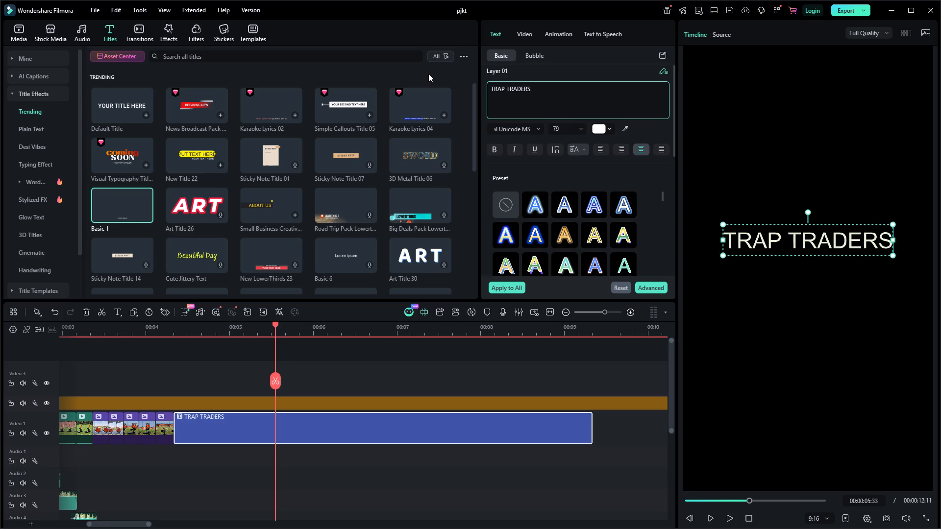
click(853, 170)
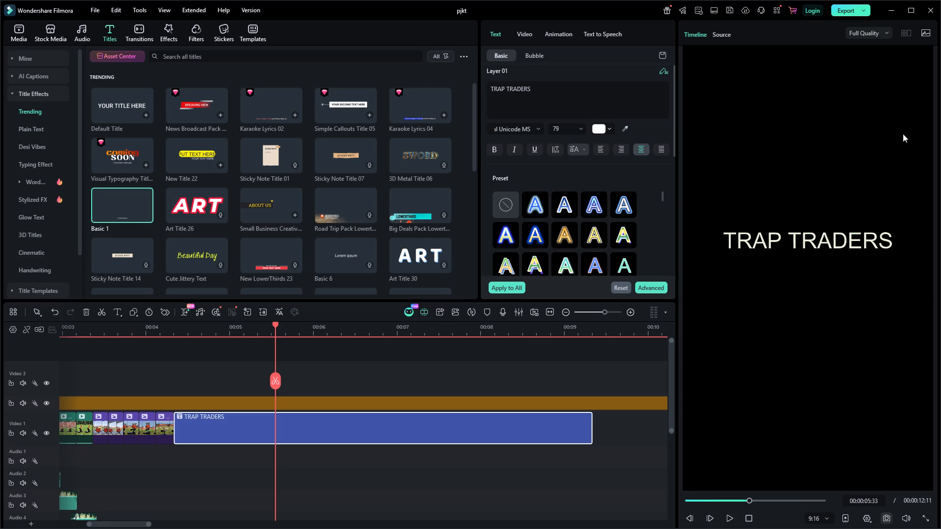
Select the TRAP TRADERS title in the preview and open its text colour choices.
click(802, 247)
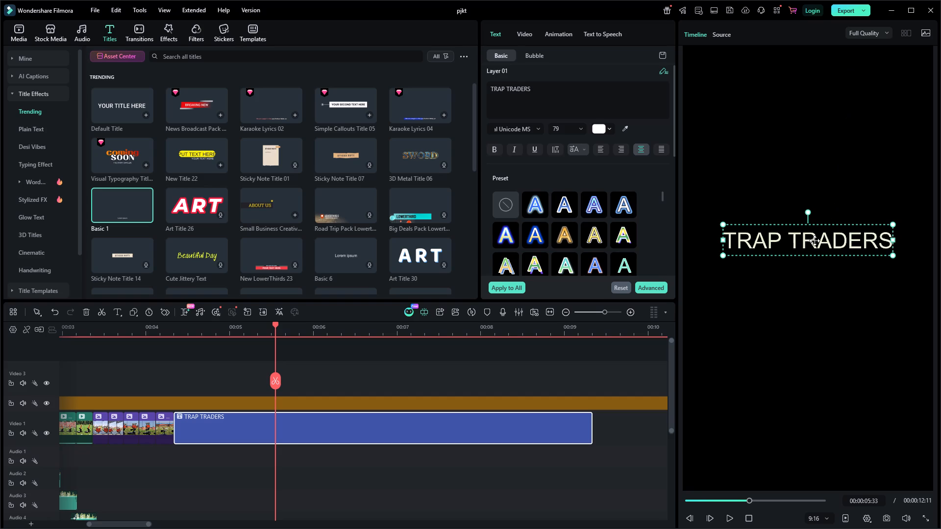
click(598, 128)
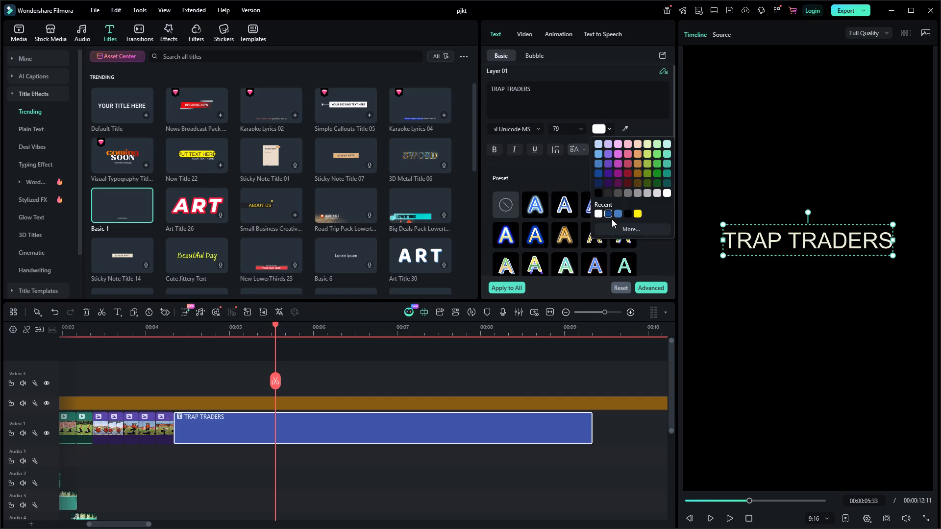
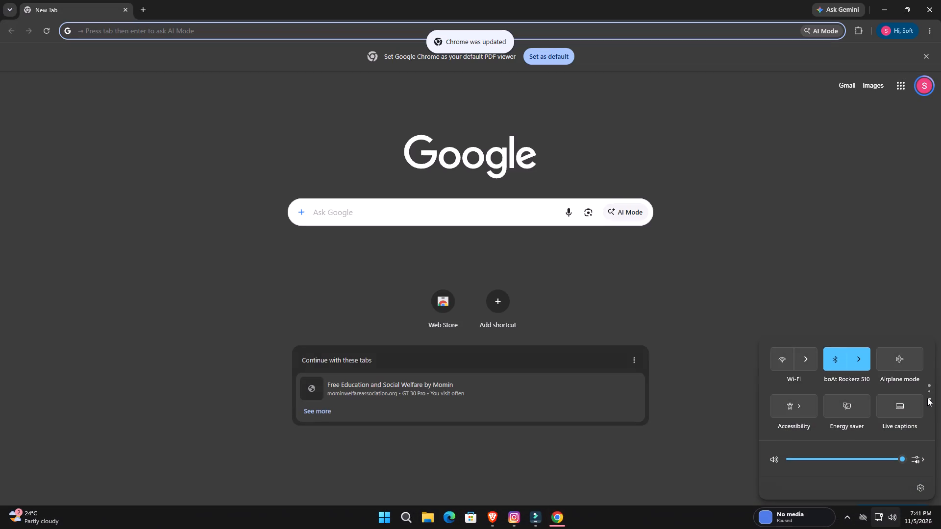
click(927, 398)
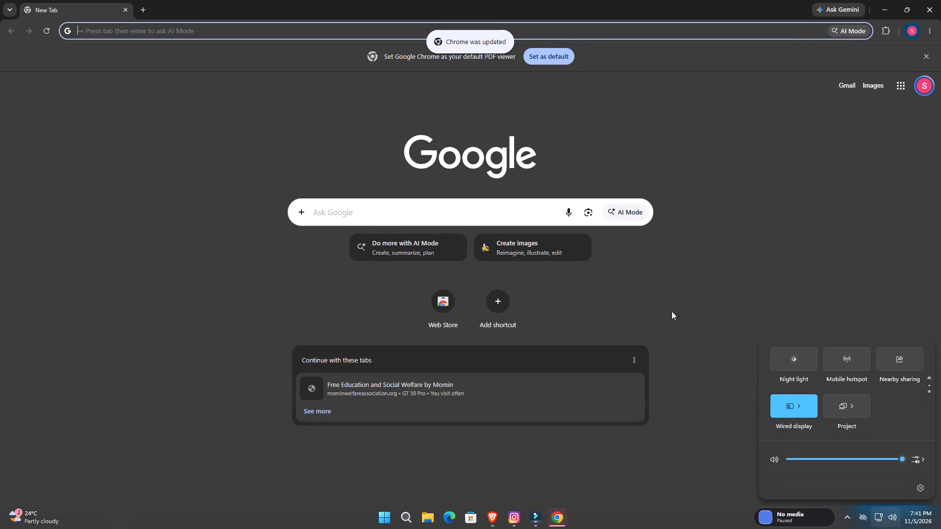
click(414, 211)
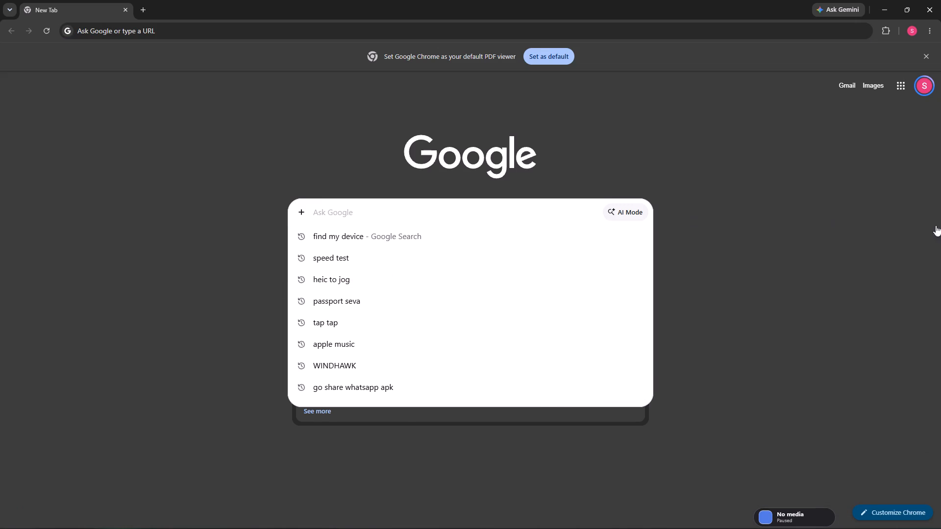
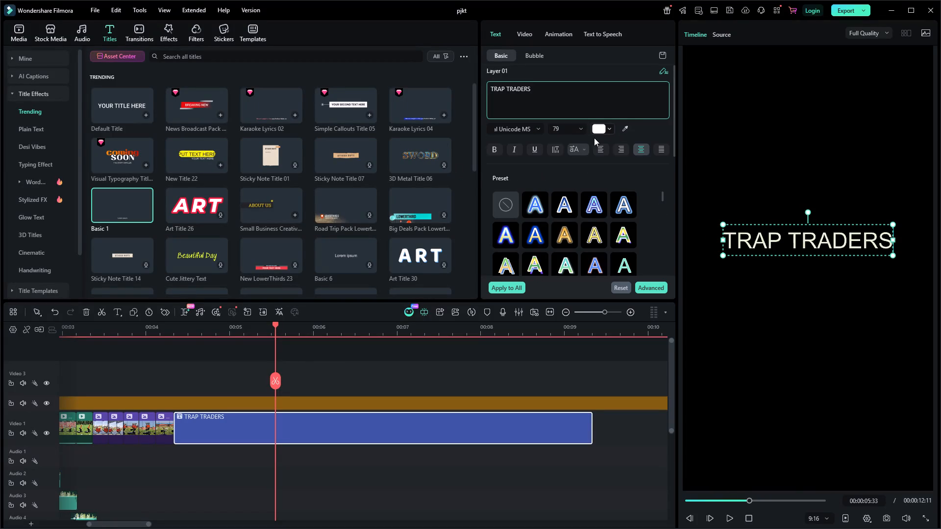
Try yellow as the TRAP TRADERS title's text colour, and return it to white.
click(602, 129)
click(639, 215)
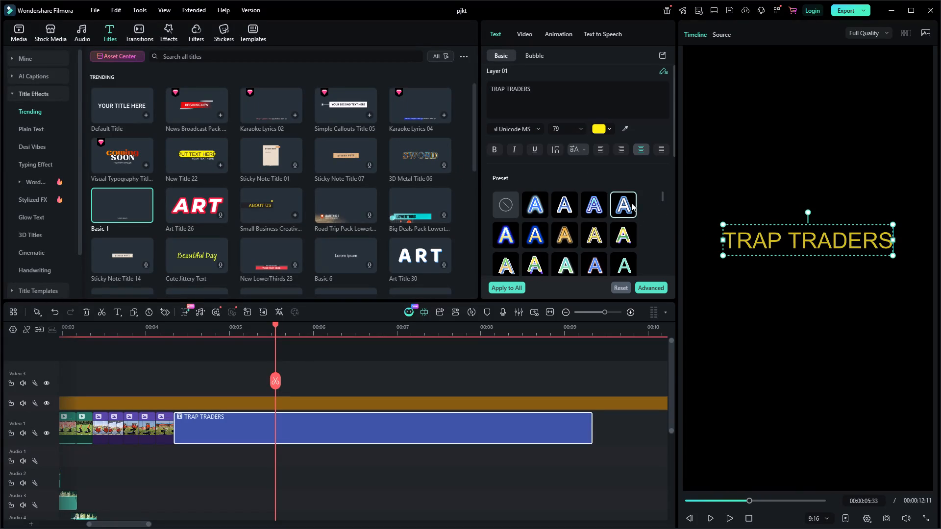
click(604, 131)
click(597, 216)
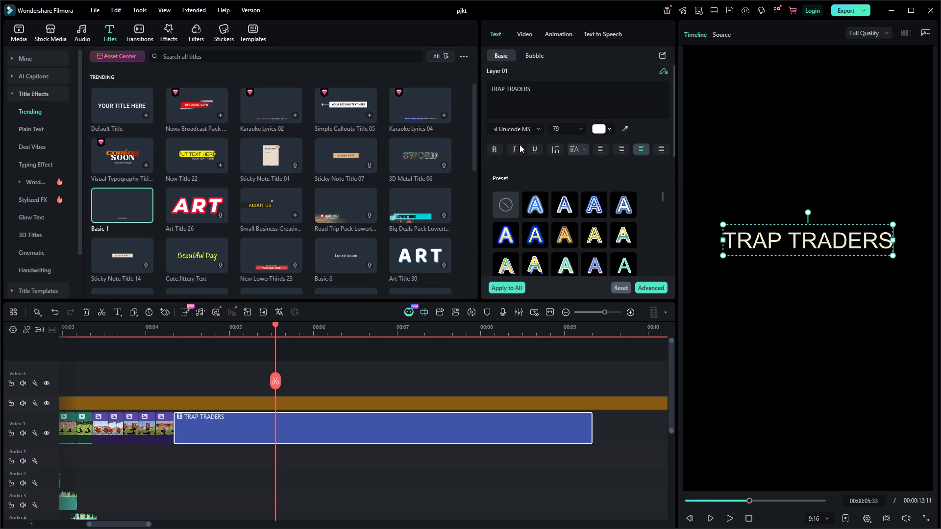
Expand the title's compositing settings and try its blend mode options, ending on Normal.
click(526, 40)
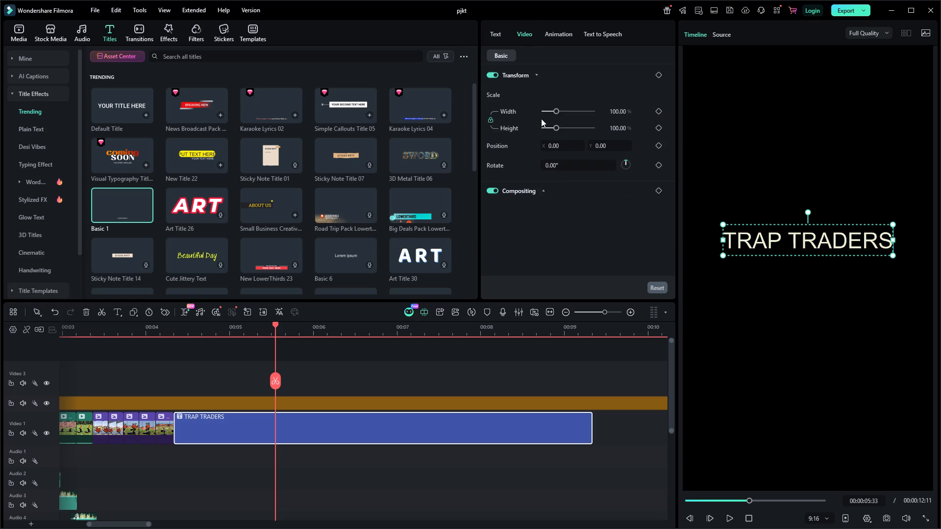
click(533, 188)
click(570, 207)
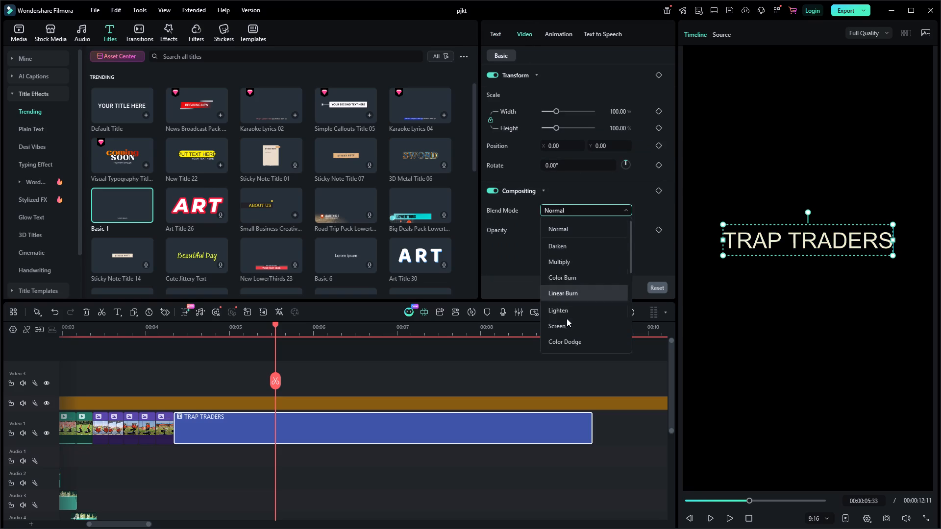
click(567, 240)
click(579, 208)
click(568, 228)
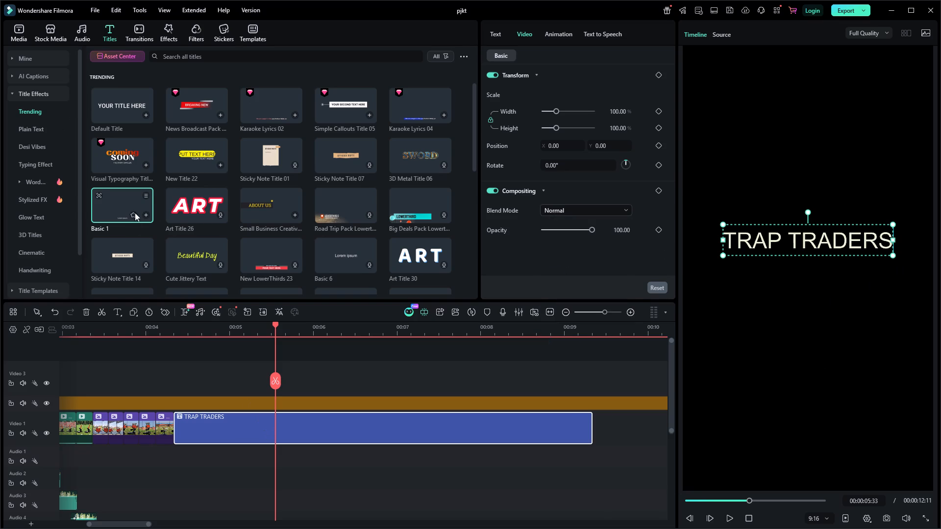
Add a second Basic 1 title to the Video 3 track, aligned with the start of the TRAP TRADERS title below.
click(124, 207)
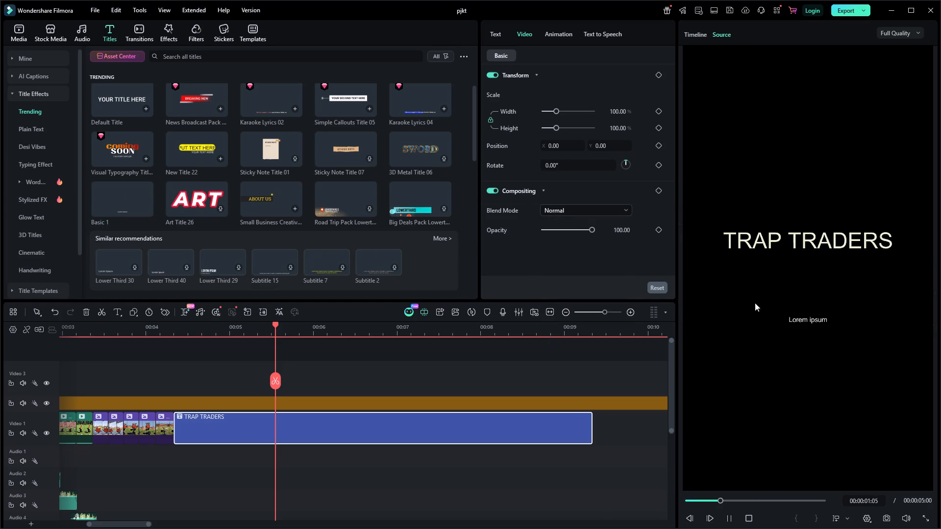
click(812, 324)
click(815, 314)
click(815, 319)
drag(128, 195, 193, 468)
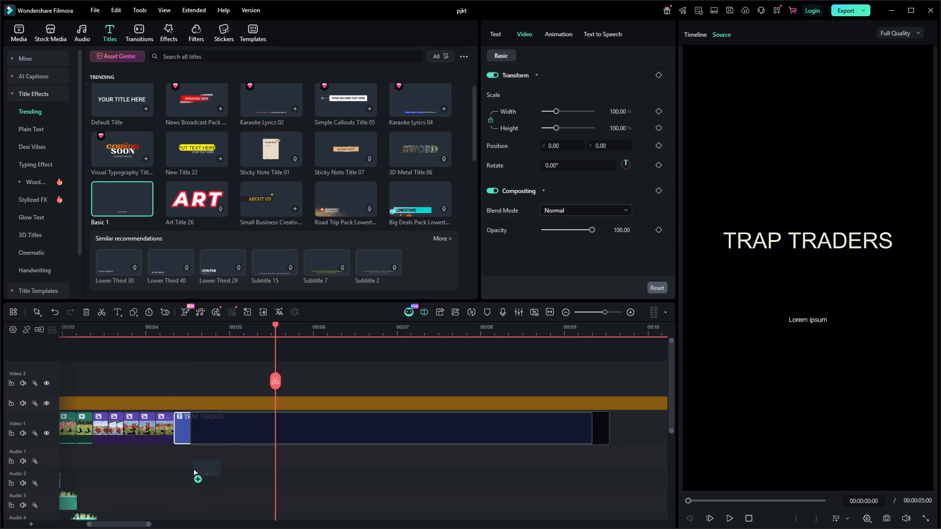
drag(193, 468, 178, 381)
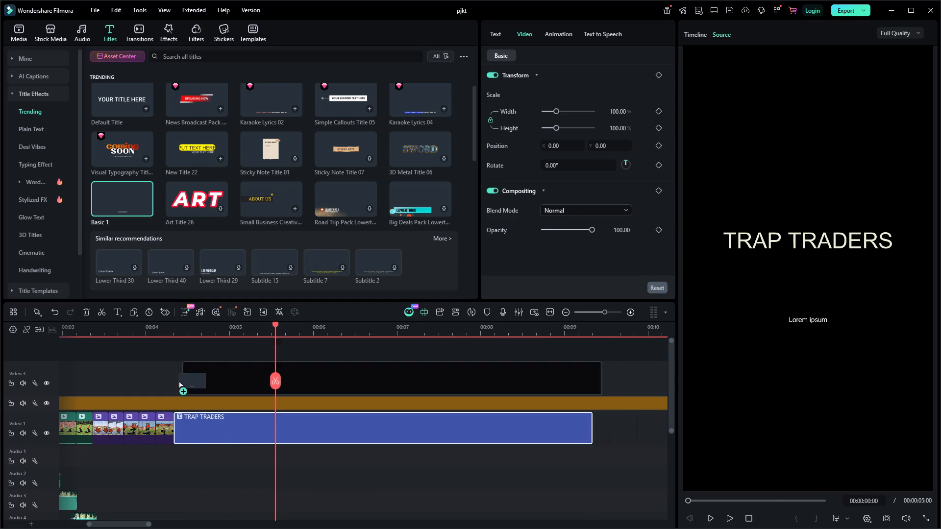
drag(178, 381, 174, 390)
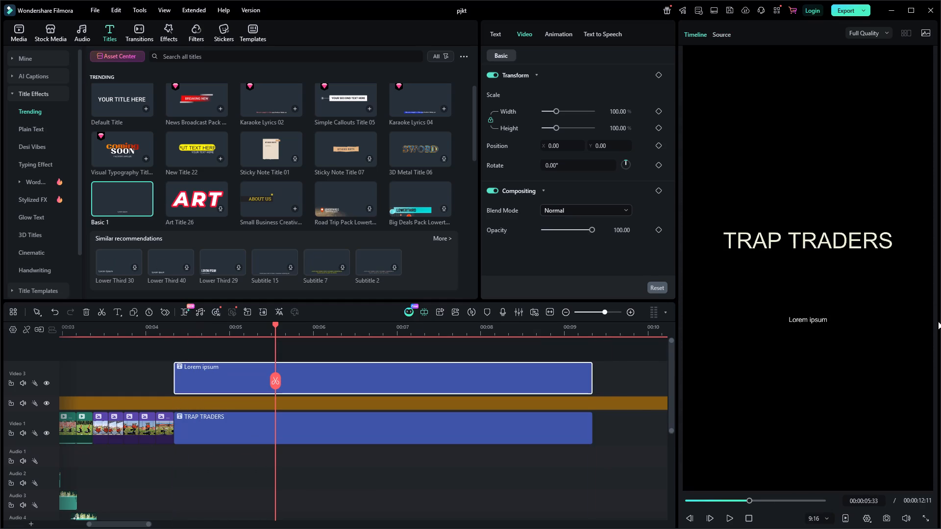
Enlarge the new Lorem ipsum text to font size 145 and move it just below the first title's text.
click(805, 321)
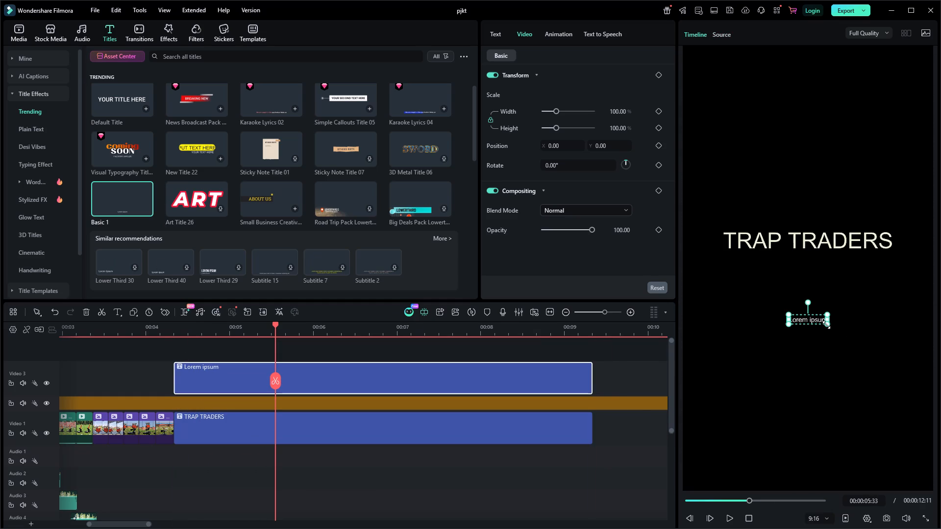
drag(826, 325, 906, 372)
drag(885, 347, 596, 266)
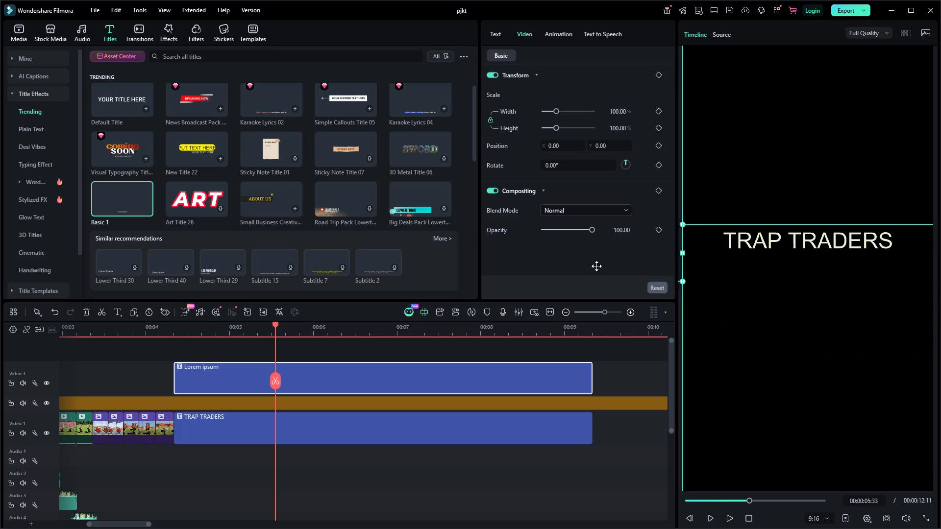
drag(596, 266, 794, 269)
Replace the Lorem ipsum placeholder with the text "TRAP TRADERS".
double_click(794, 269)
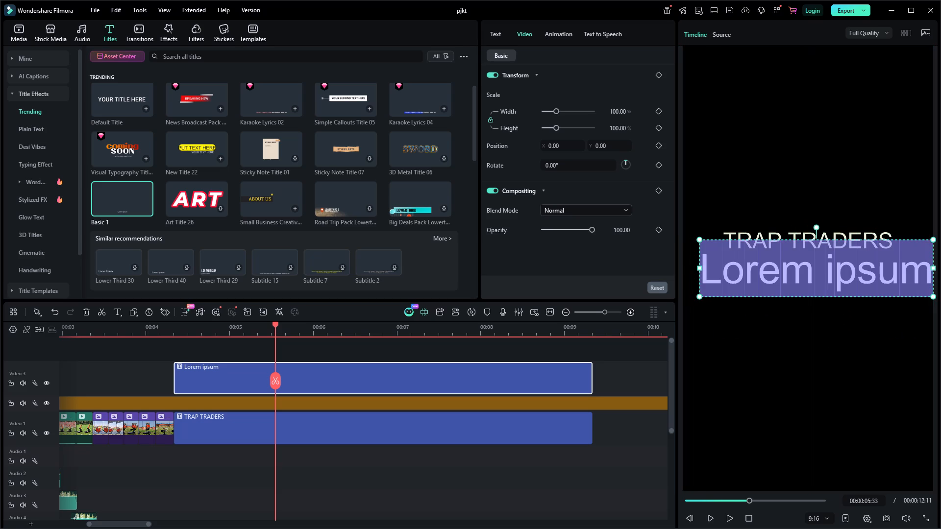
text(TR)
key(a)
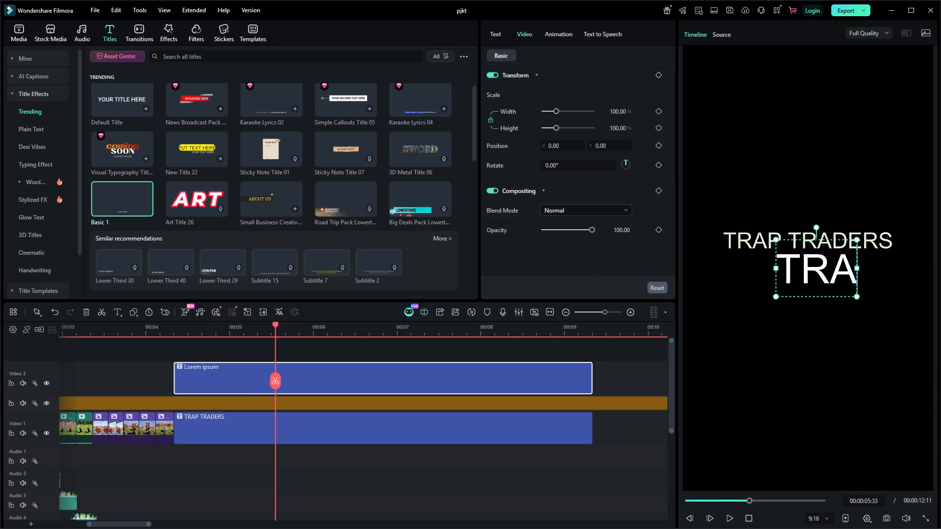
text(P TRADERS)
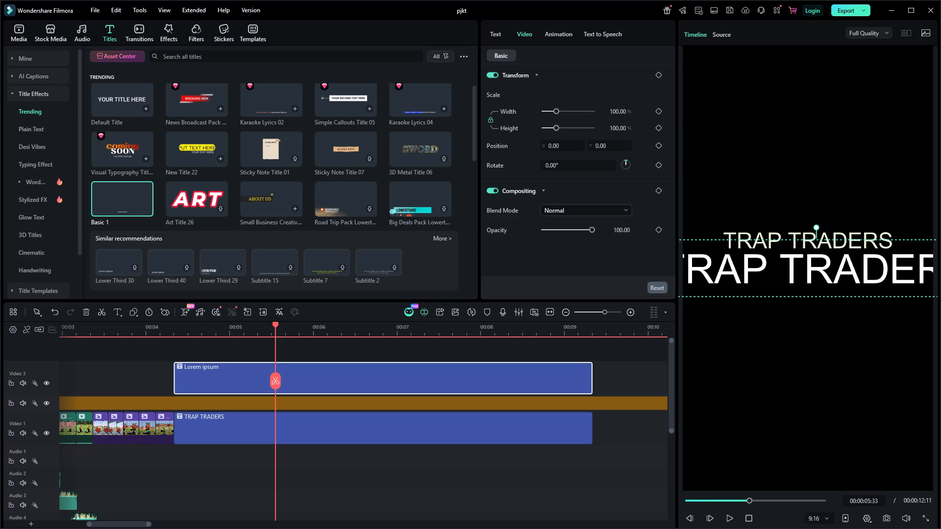
Delete the original smaller TRAP TRADERS text of the Video 1 title from the frame.
click(879, 238)
key(Delete)
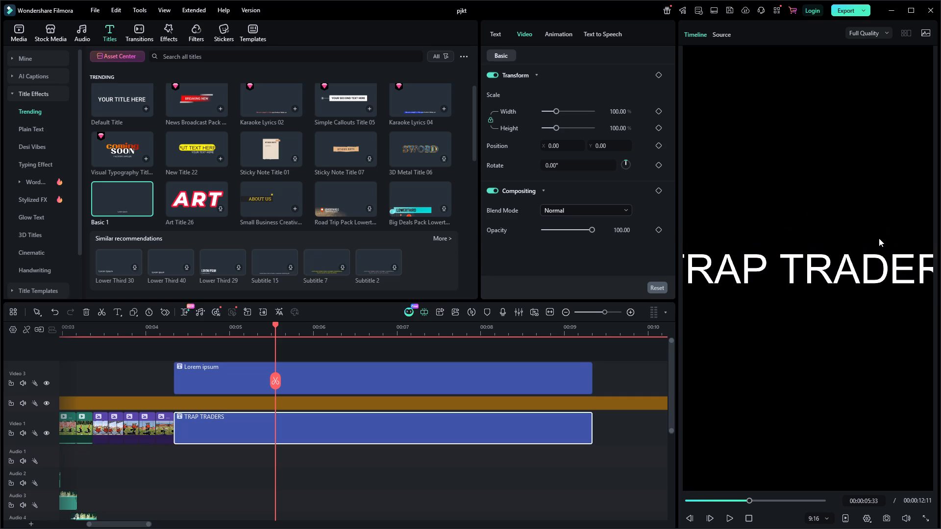
Resize the oversized Video 3 title text to font size 73 and centre it horizontally in the upper middle of the frame.
click(872, 262)
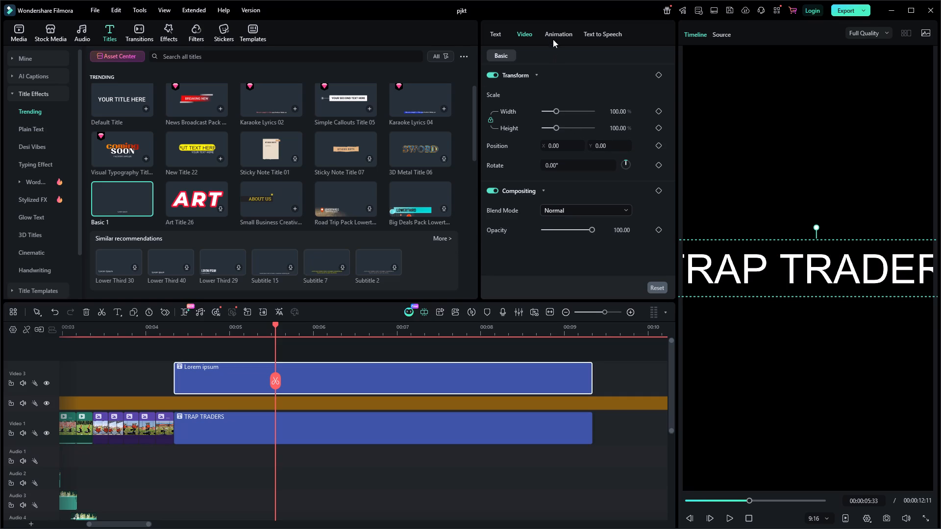
click(494, 35)
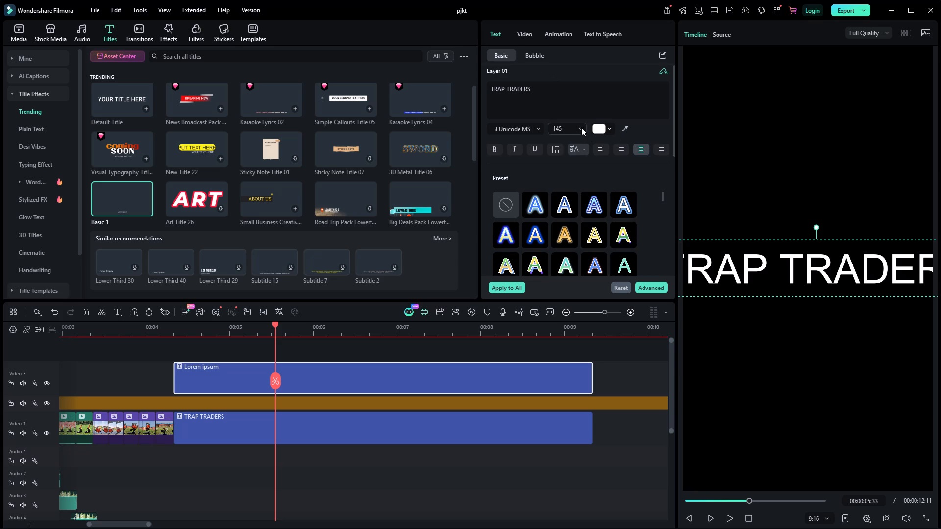
click(581, 127)
click(562, 189)
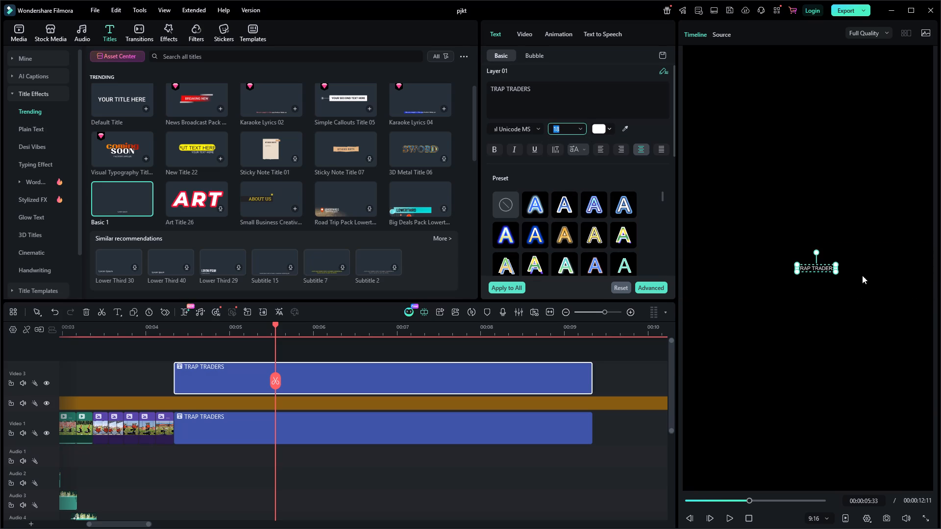
drag(836, 272, 876, 294)
drag(856, 278, 788, 248)
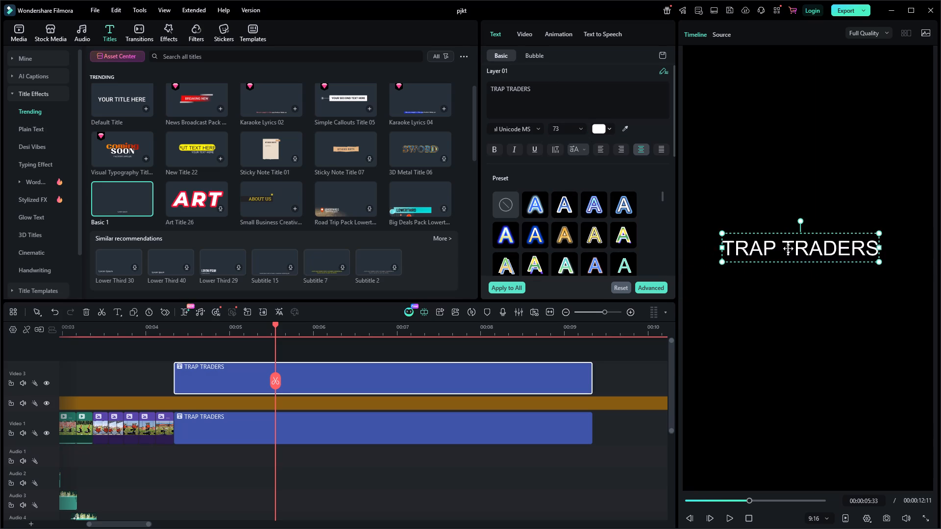
drag(788, 248, 790, 253)
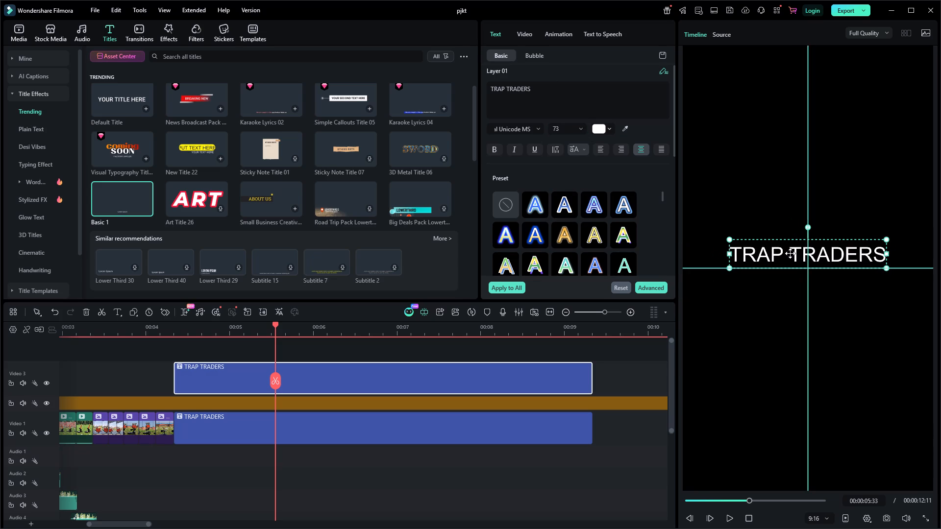
drag(790, 253, 789, 253)
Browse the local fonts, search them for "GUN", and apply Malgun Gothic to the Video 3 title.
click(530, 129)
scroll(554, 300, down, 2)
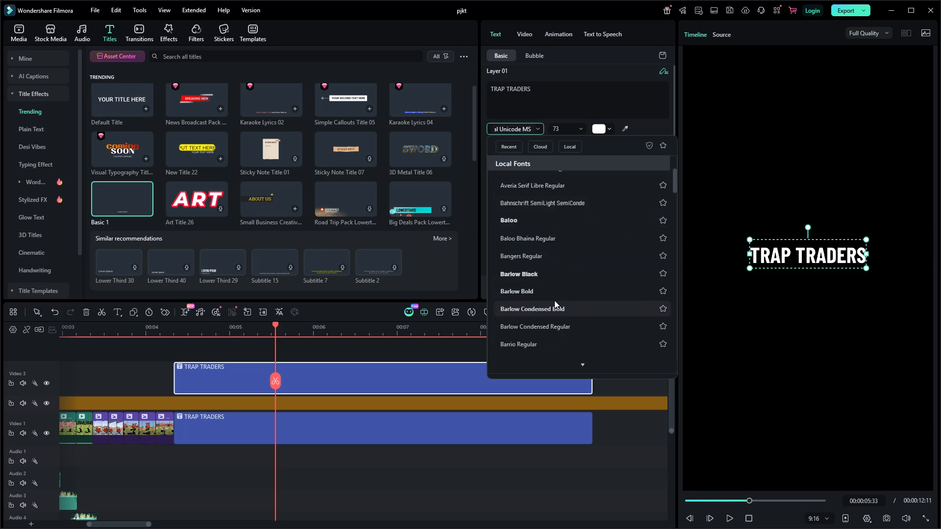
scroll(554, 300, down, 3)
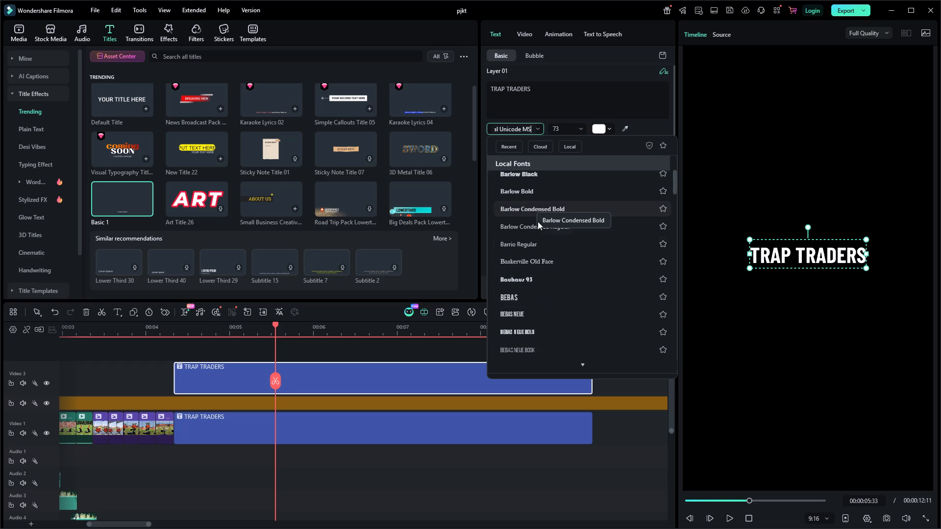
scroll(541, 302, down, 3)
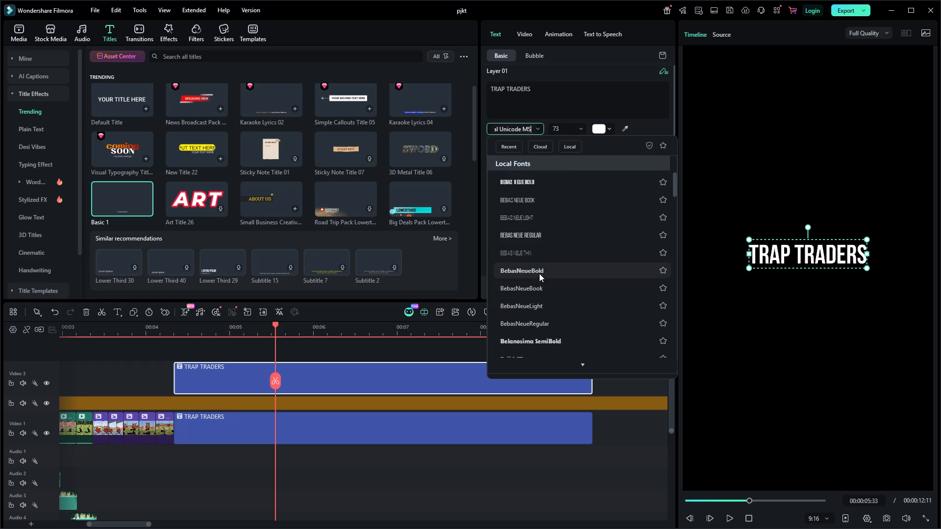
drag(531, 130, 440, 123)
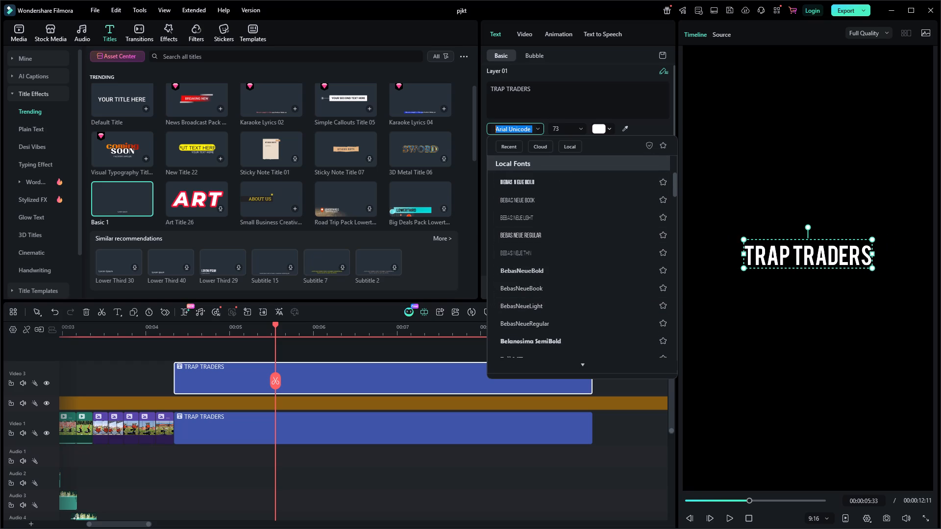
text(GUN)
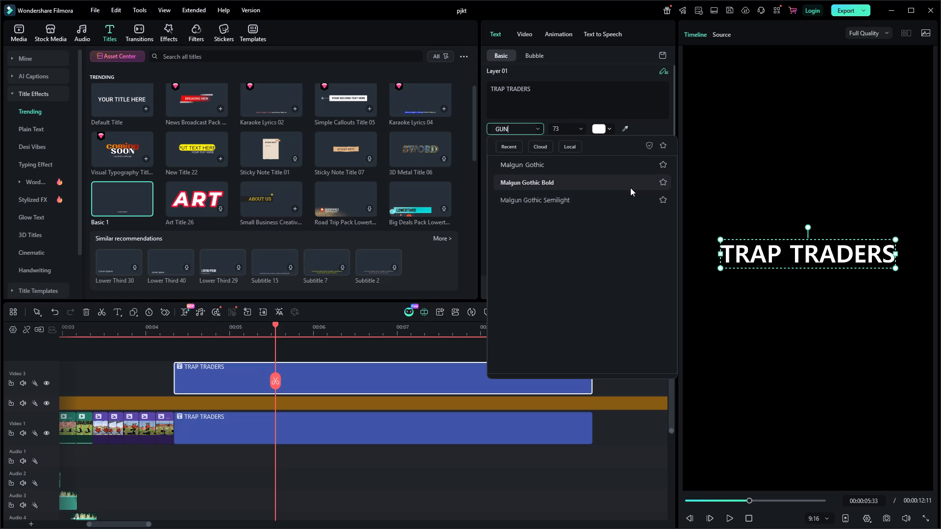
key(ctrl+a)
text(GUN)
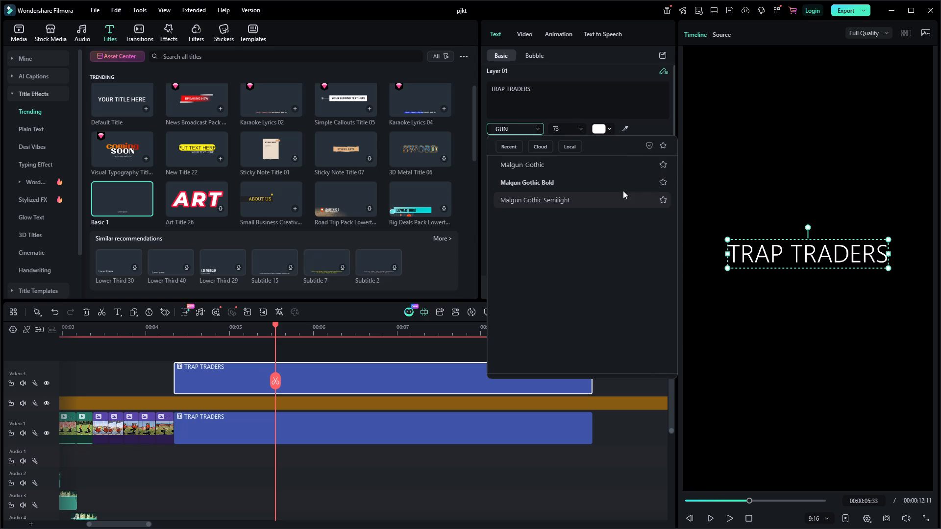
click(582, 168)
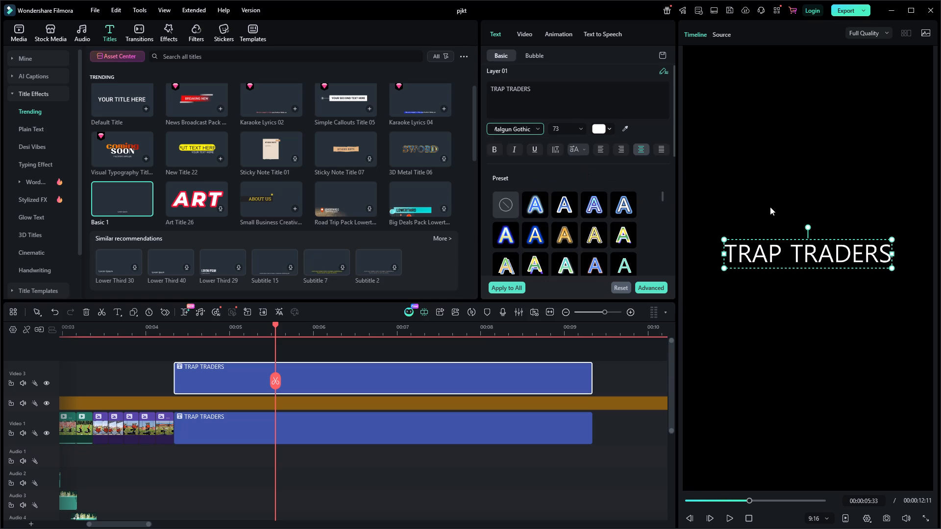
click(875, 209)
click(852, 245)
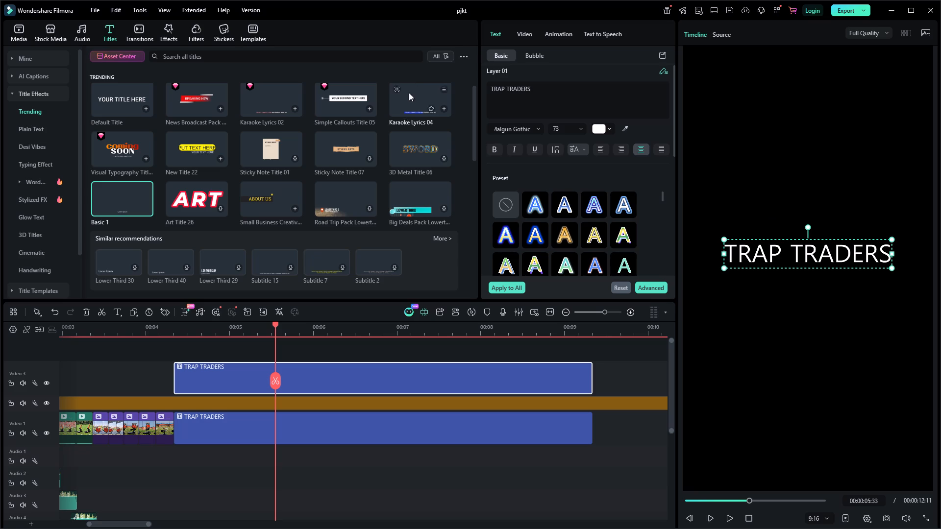
Browse the local fonts further and search them for "SHOOT".
click(507, 133)
scroll(564, 399, down, 7)
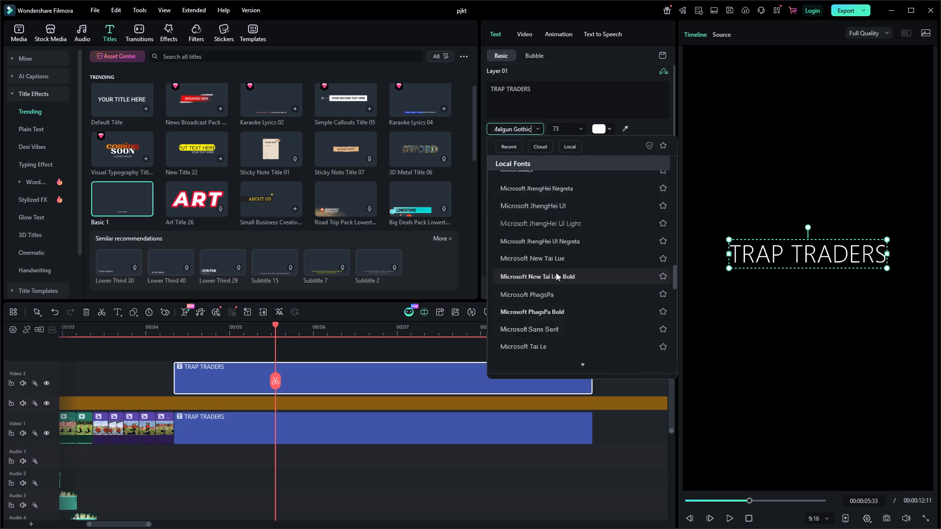
scroll(556, 272, down, 5)
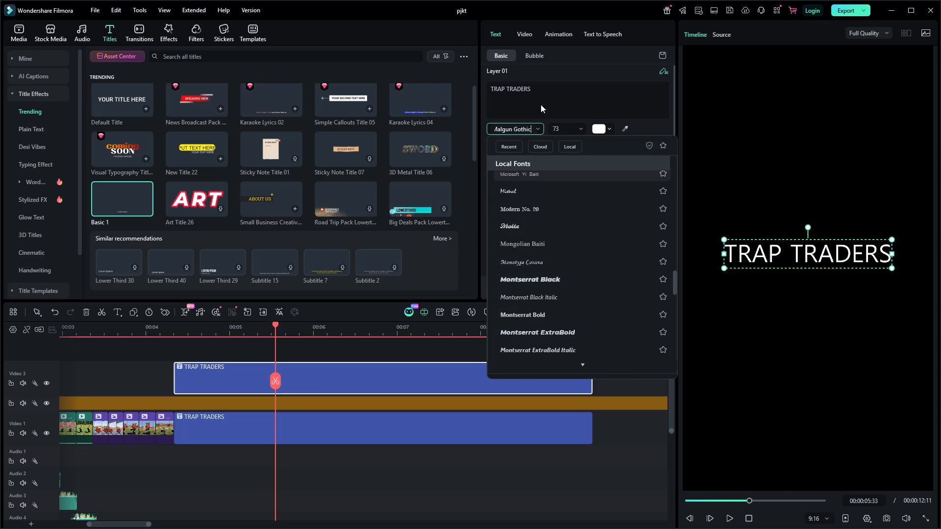
key(ctrl+a)
text(SHOOT)
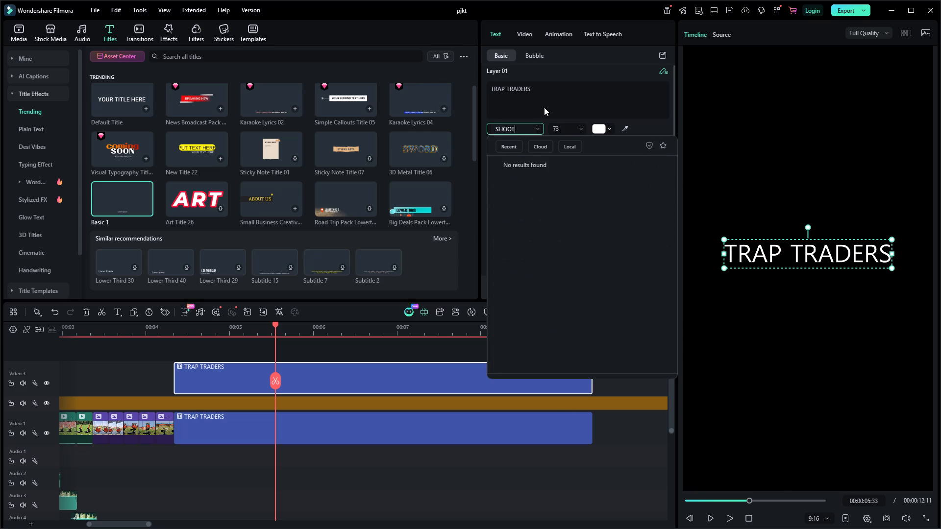
Clear the font search and apply the recently used Stencil font to the Video 3 TRAP TRADERS title.
key(BackSpace)
key(BackSpace)
key(BackSpace)
key(BackSpace)
key(BackSpace)
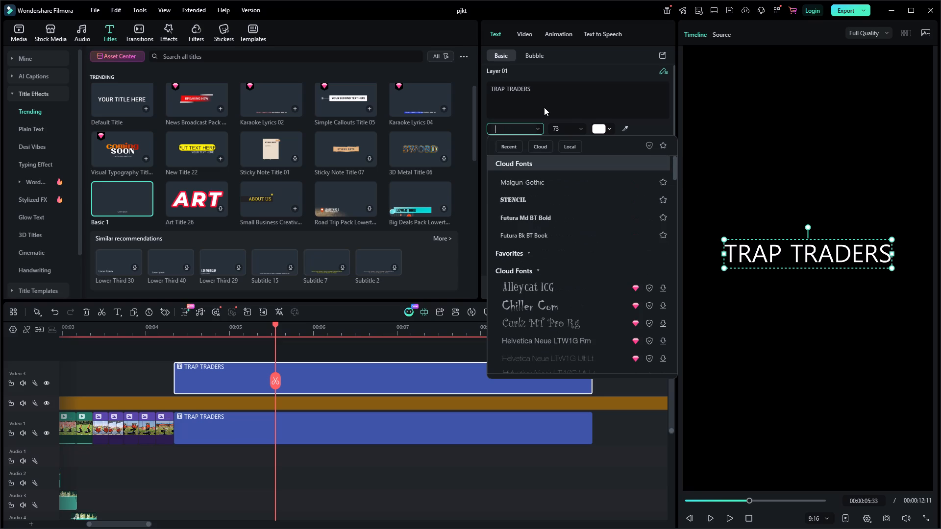
click(534, 198)
click(849, 199)
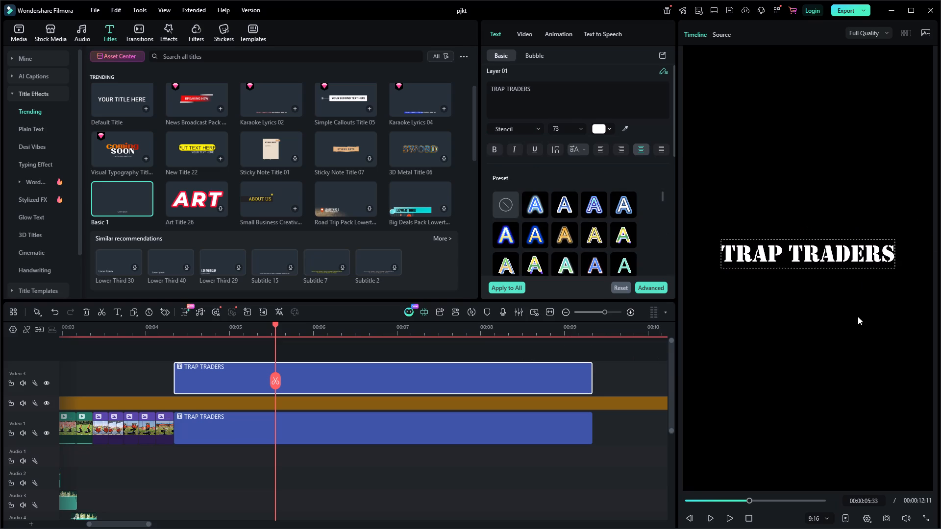
click(859, 256)
click(859, 256)
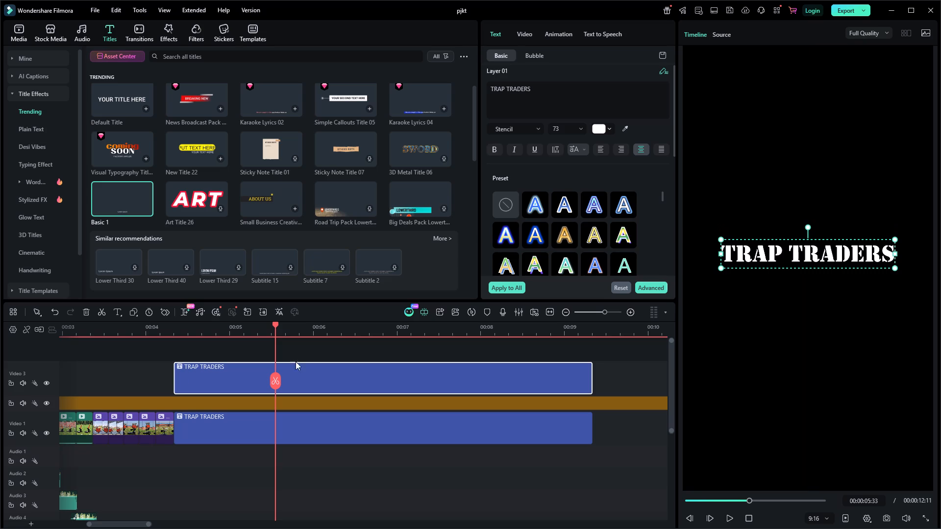
Delete the Video 1 title and move the Stencil TRAP TRADERS title from Video 3 into its place, directly after the last clip.
click(245, 436)
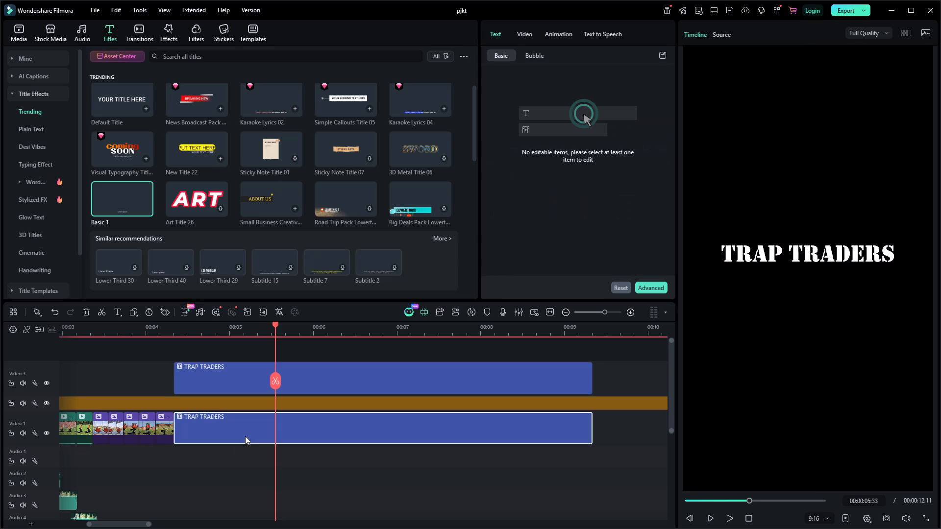
key(Delete)
drag(240, 378, 245, 416)
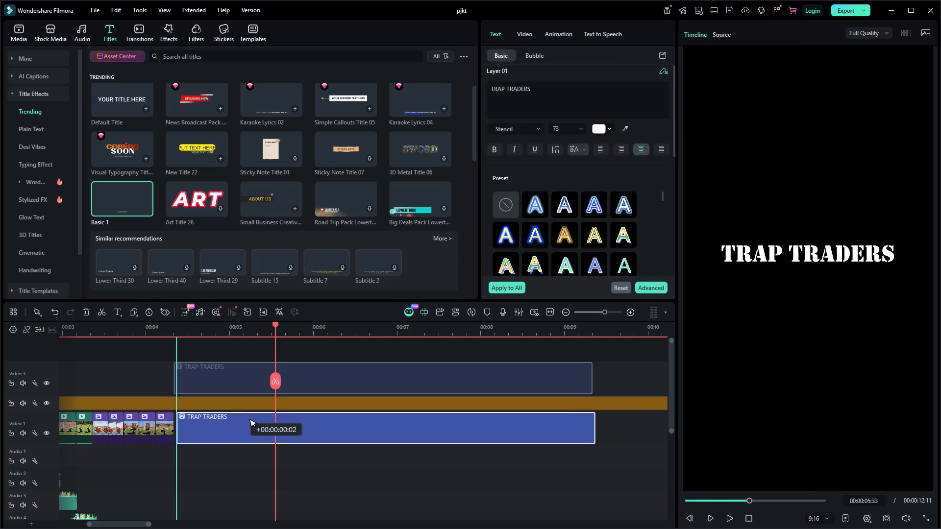
drag(245, 416, 237, 421)
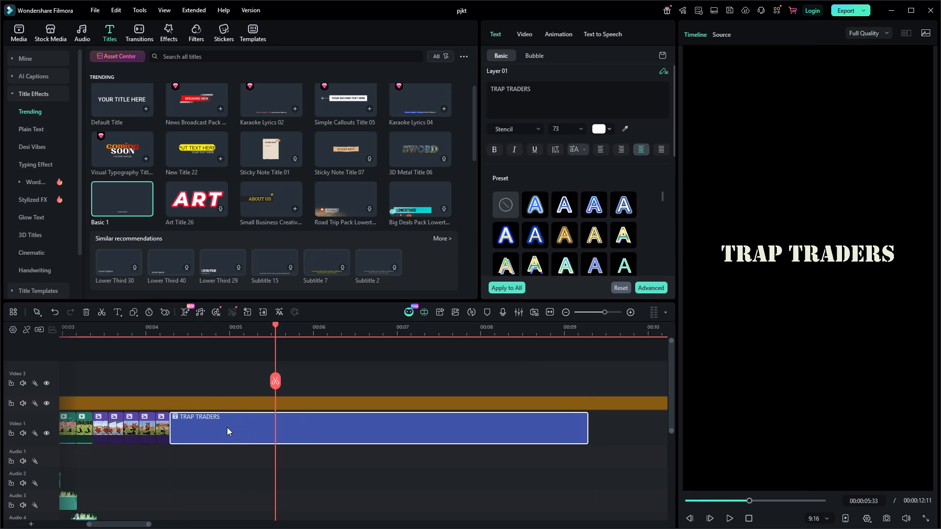
key(ctrl+z)
drag(219, 376, 223, 424)
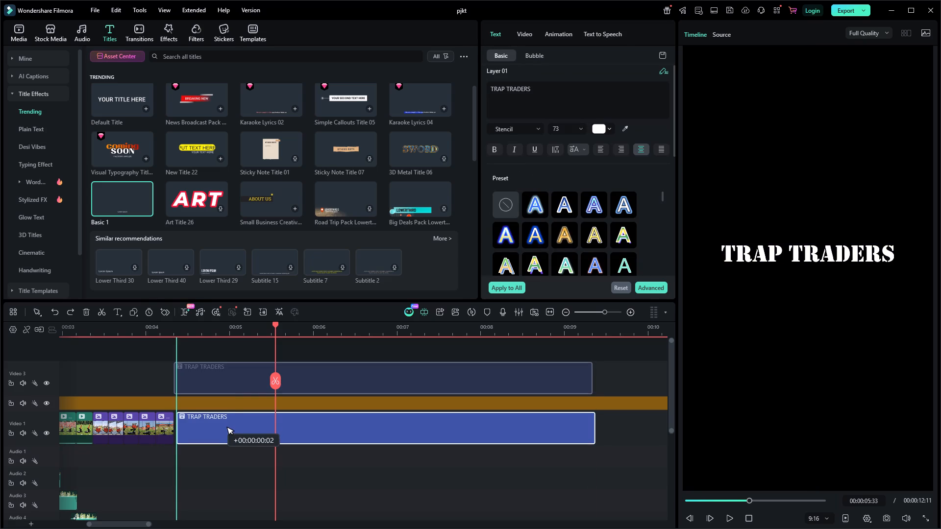
drag(223, 424, 219, 424)
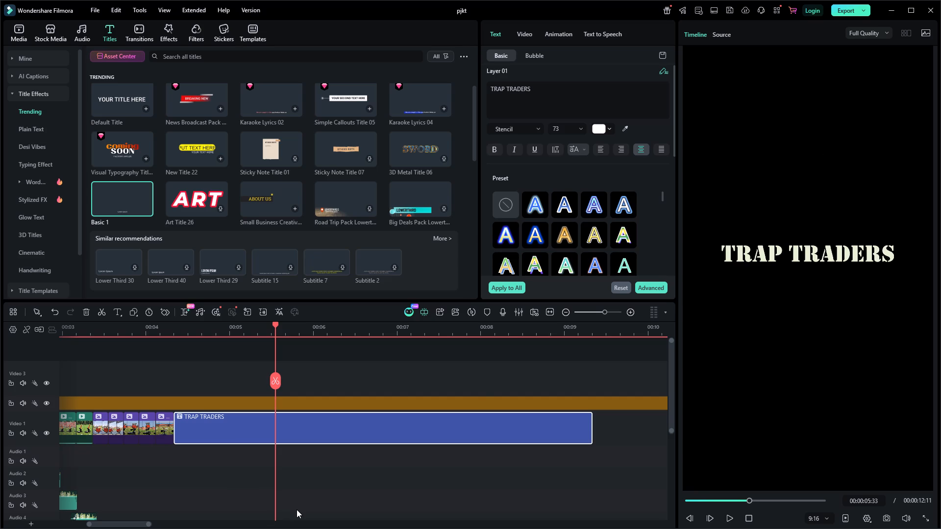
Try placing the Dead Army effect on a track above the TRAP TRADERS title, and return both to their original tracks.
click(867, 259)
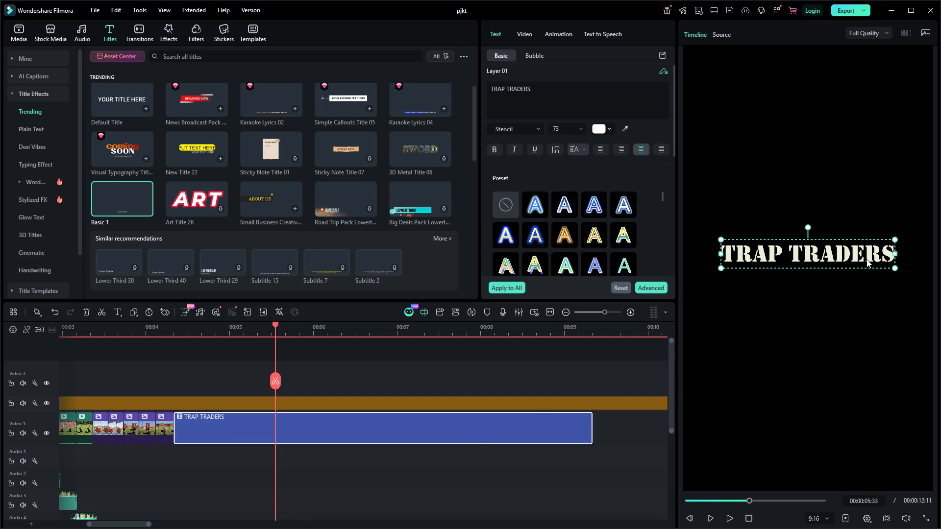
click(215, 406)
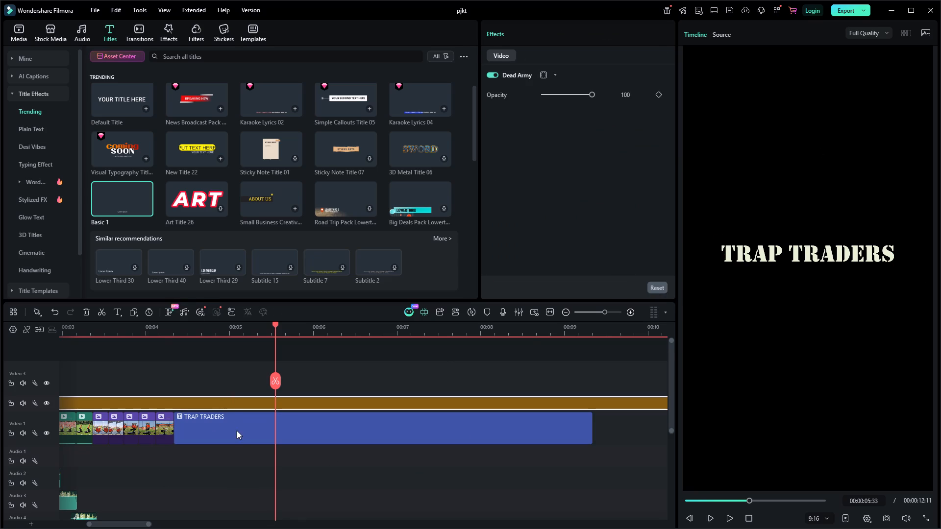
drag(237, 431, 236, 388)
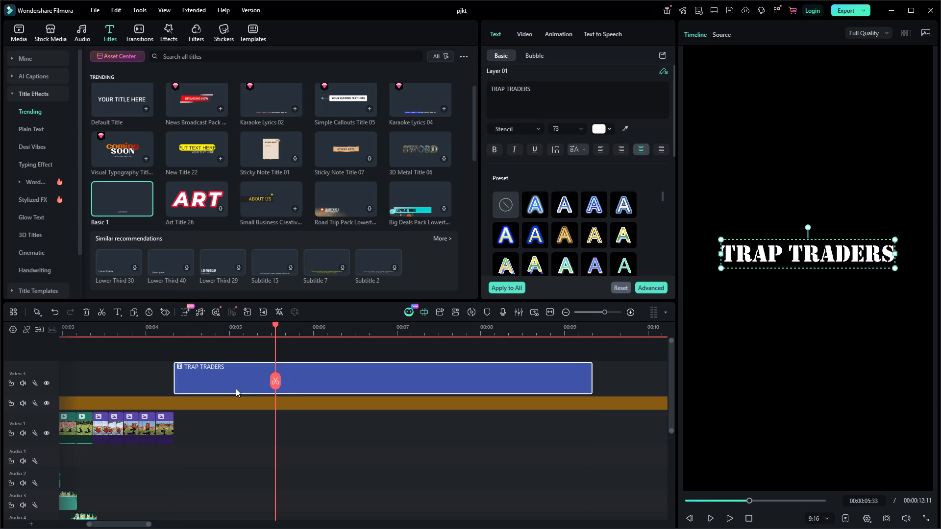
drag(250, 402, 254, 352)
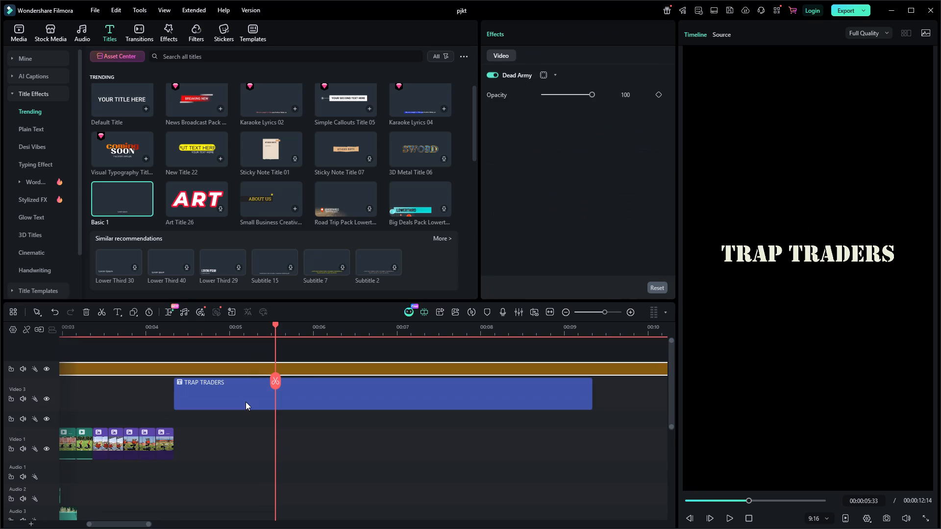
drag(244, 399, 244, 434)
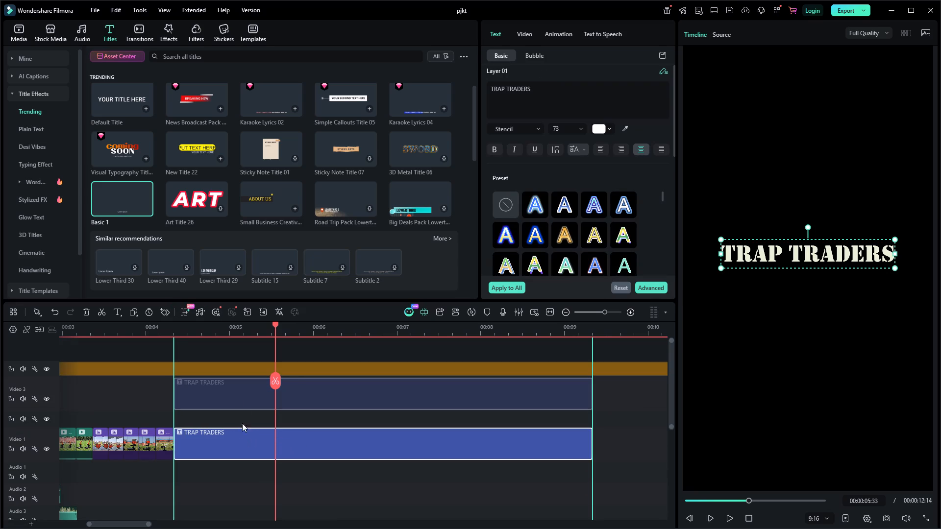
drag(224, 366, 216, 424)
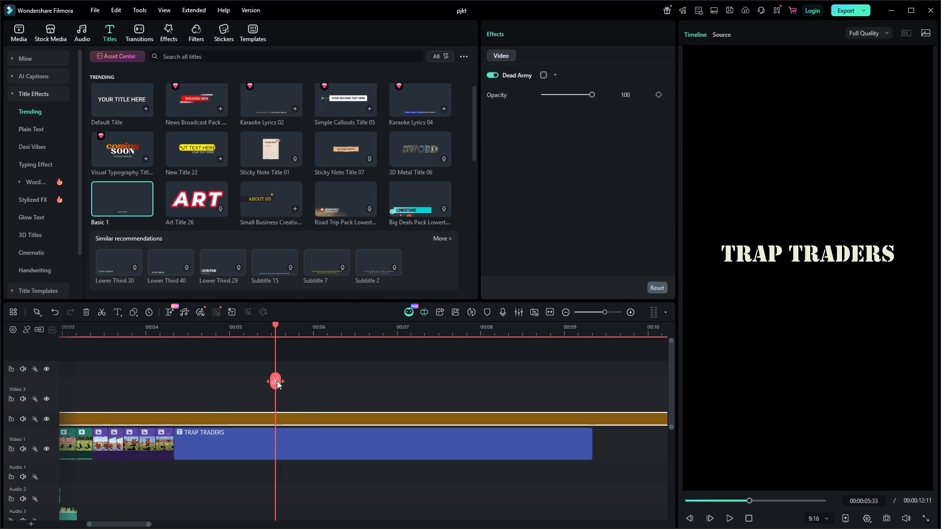
Split the Dead Army effect at 00:00:04:20, where the clips end, and delete the part over the title.
drag(277, 381, 175, 364)
click(175, 364)
key(Delete)
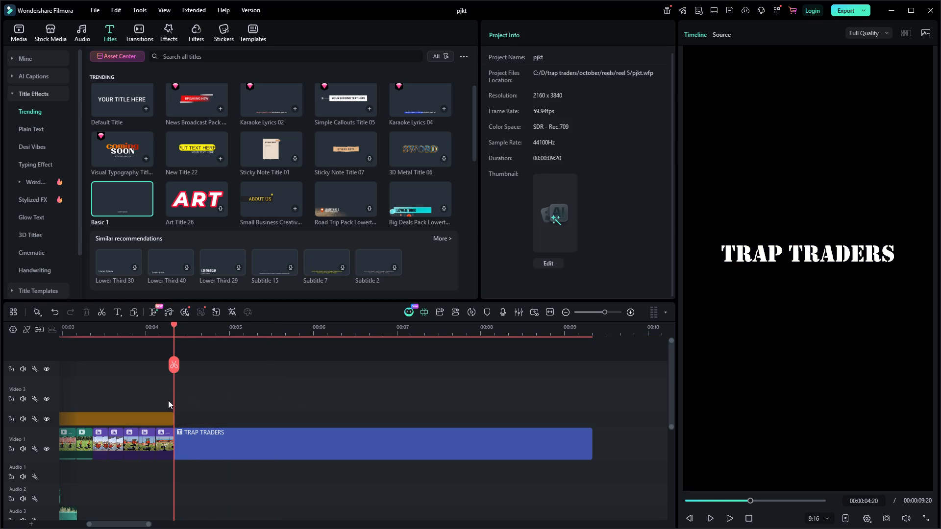
Copy the TRAP TRADERS title onto the track directly above Video 1 and position the copy just below the original text.
click(867, 264)
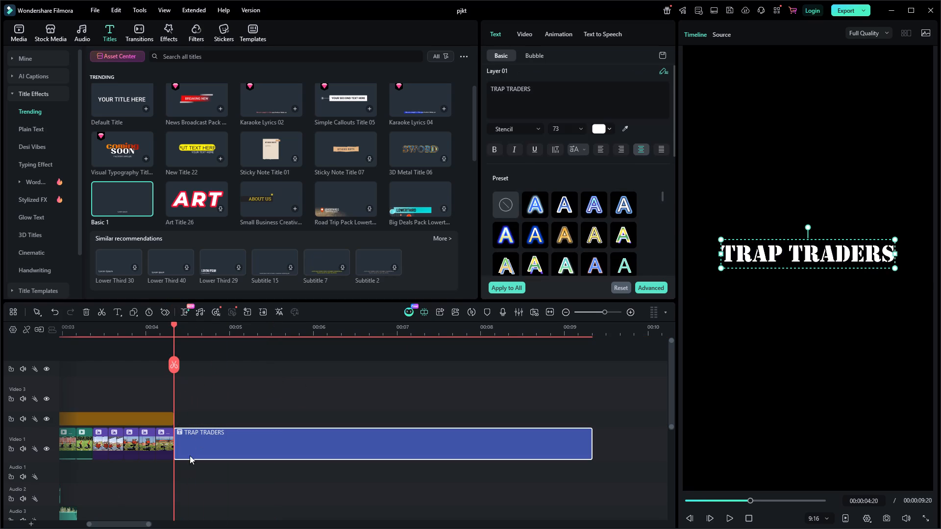
alt+drag(197, 436, 197, 421)
drag(842, 259, 842, 279)
Replace the lower title copy's text with MANUFACTURER OF SHOOTING AID MACHINE.
shift+double_click(842, 279)
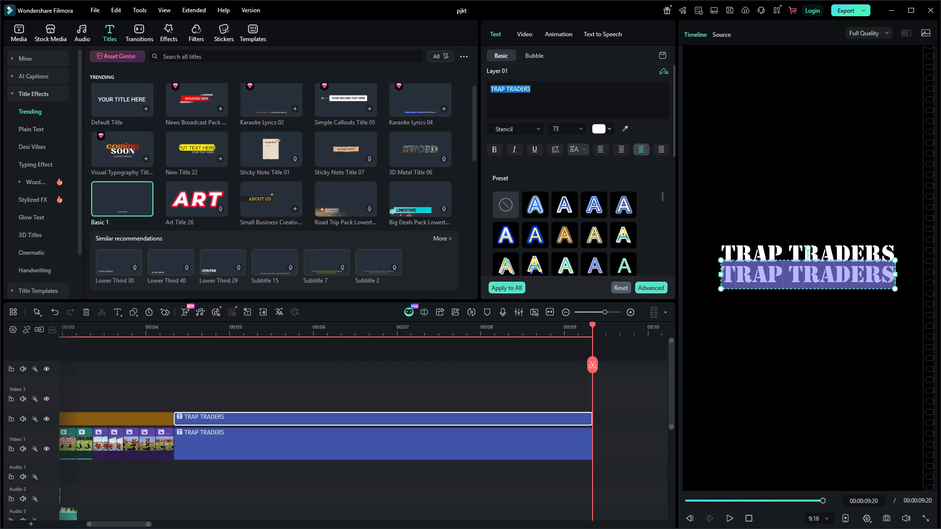
text(MANC)
key(BackSpace)
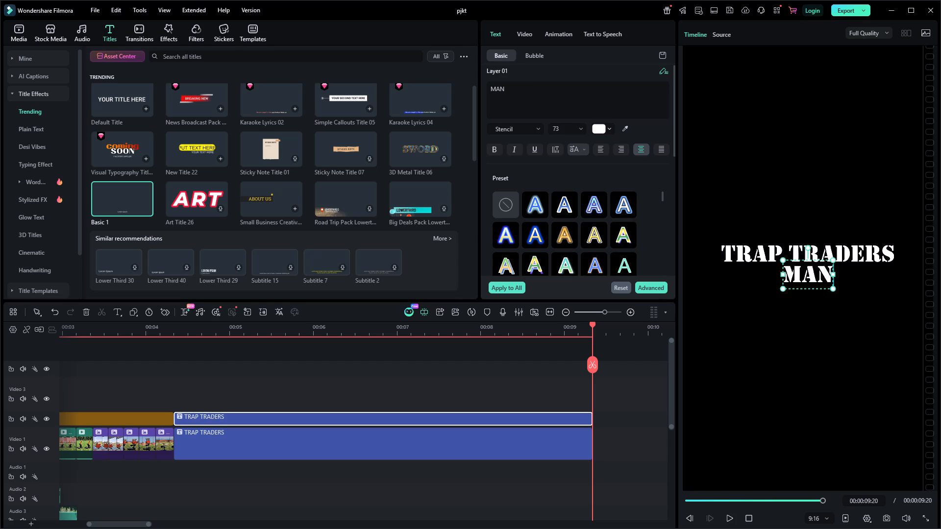
text(UFACTU)
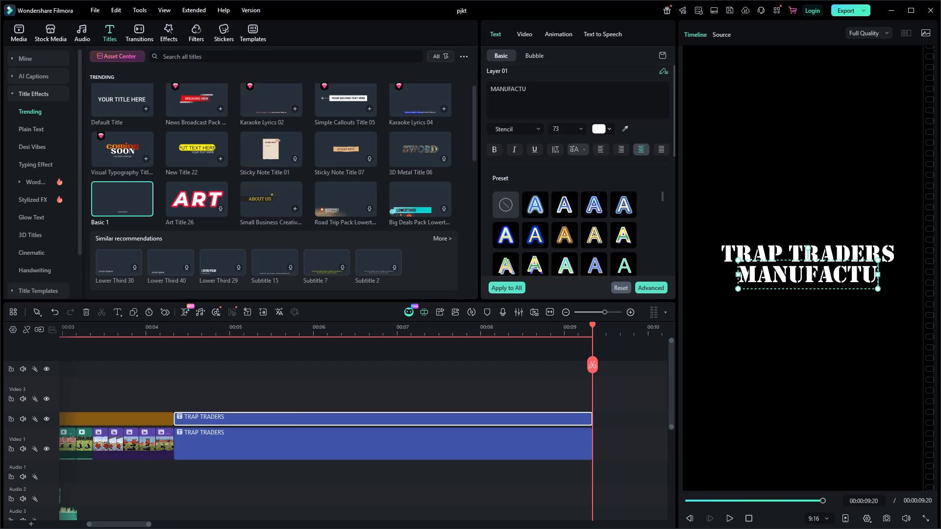
text(RER OF SH)
text(OOTING AID MACHINE)
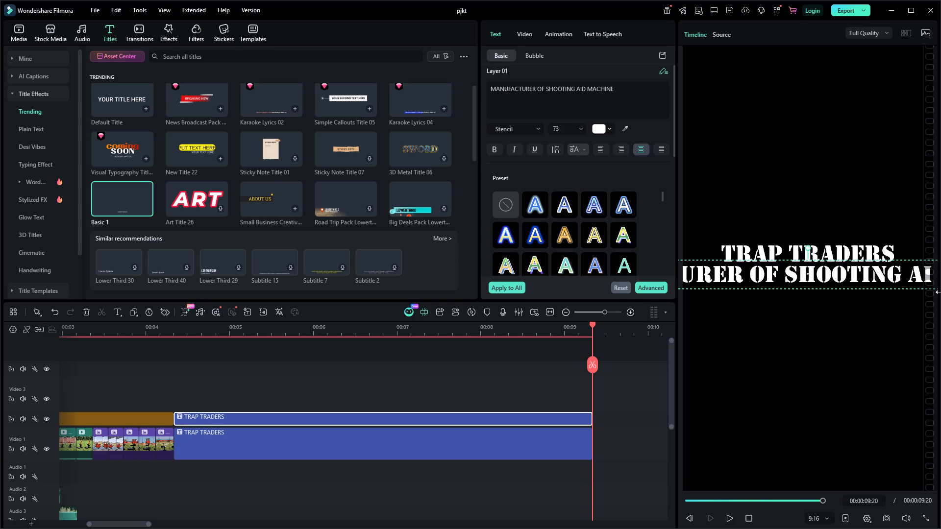
Shrink the MANUFACTURER OF SHOOTING AID MACHINE line to font size 25 and align it to TRAP TRADERS' width directly beneath it.
ctrl+scroll(864, 226, down, 5)
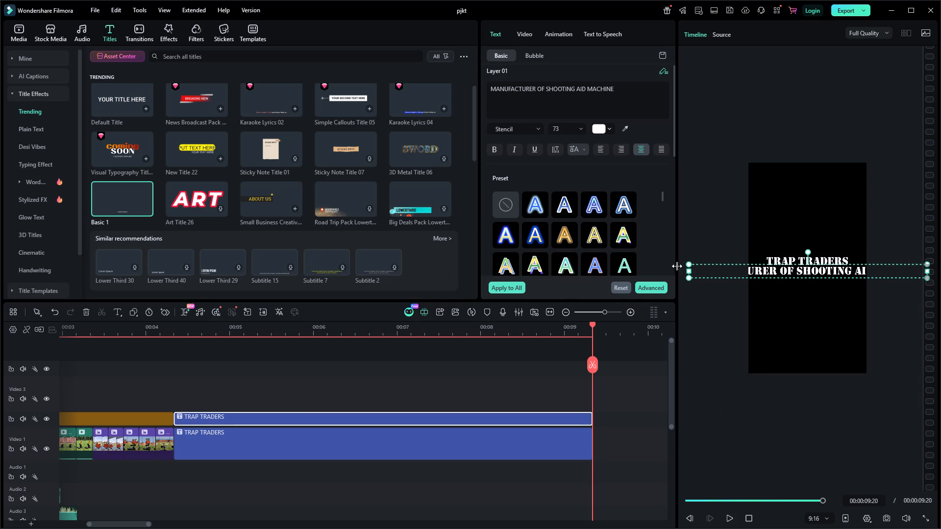
drag(689, 265, 796, 279)
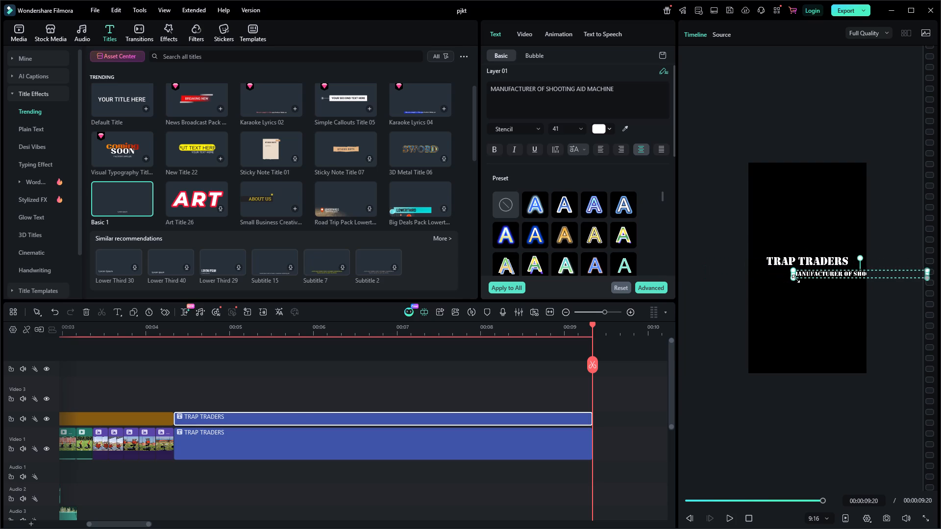
drag(796, 279, 819, 279)
drag(862, 277, 804, 279)
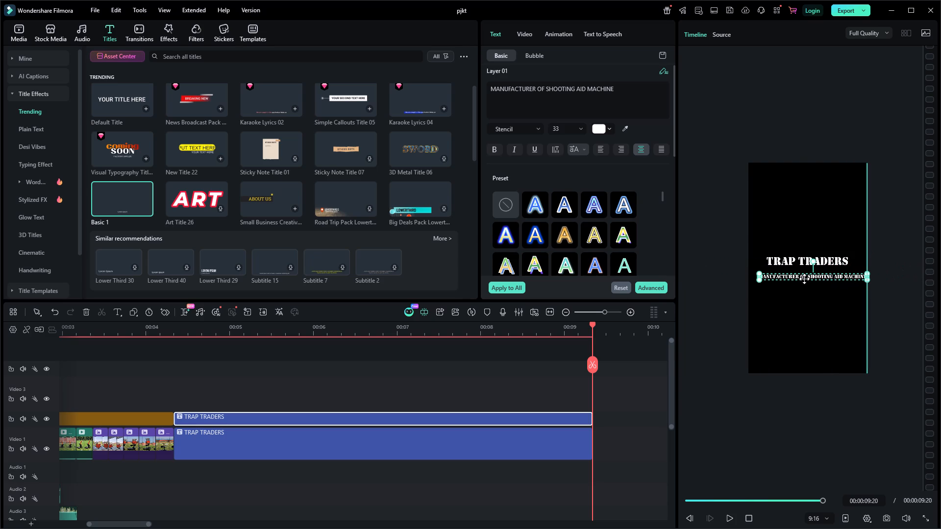
drag(804, 279, 809, 274)
drag(875, 268, 861, 272)
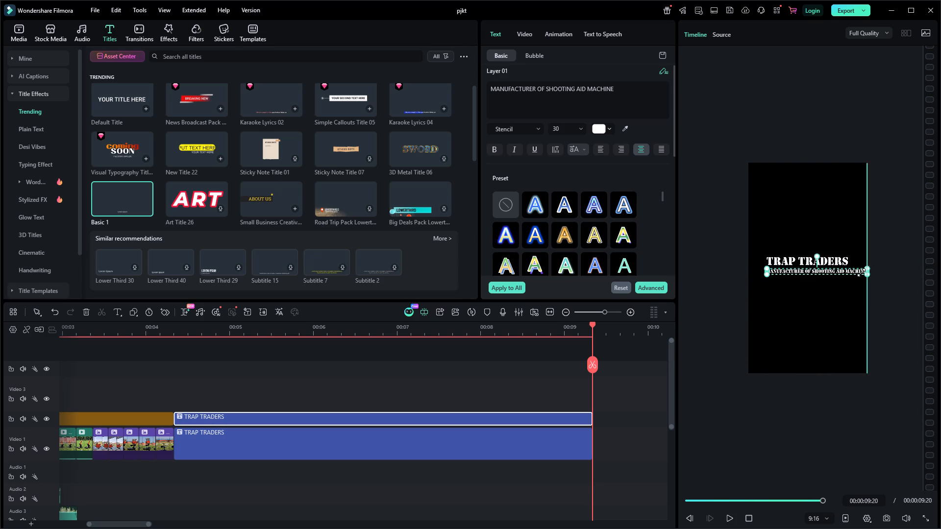
drag(861, 272, 849, 273)
ctrl+scroll(829, 266, up, 2)
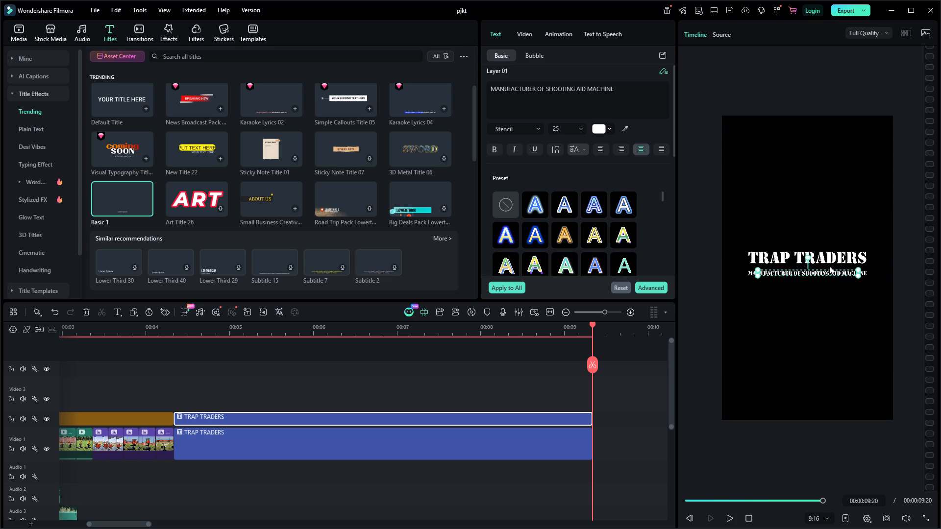
ctrl+scroll(829, 266, up, 4)
click(824, 276)
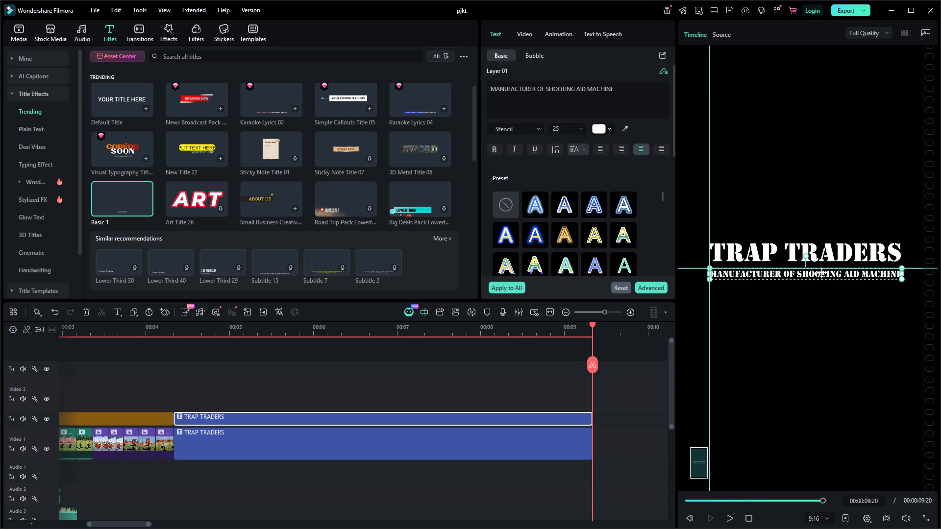
ctrl+click(836, 208)
Copy the TRAP TRADERS title onto Video 3 and position the copy below the MANUFACTURER OF SHOOTING AID MACHINE line.
ctrl+scroll(822, 254, down, 3)
click(821, 253)
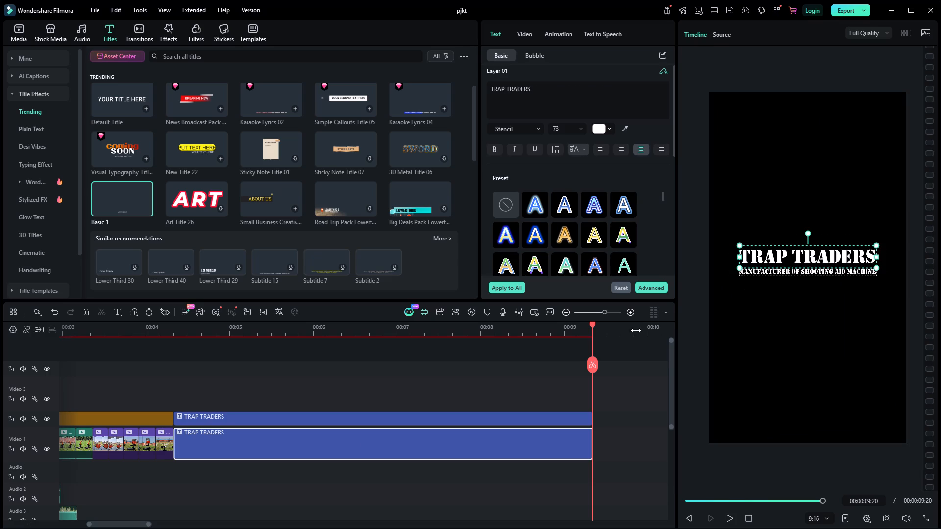
drag(260, 444, 260, 393)
drag(861, 251, 859, 263)
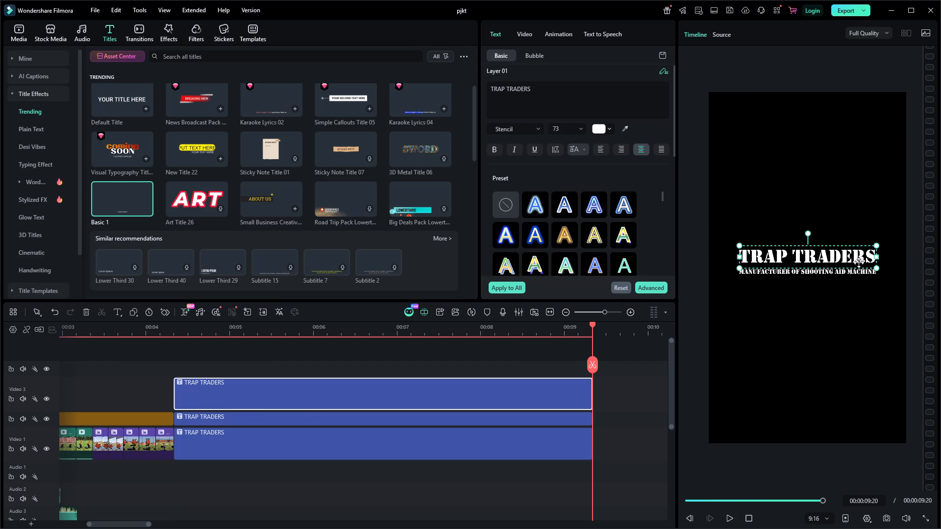
drag(859, 263, 859, 271)
drag(852, 254, 852, 287)
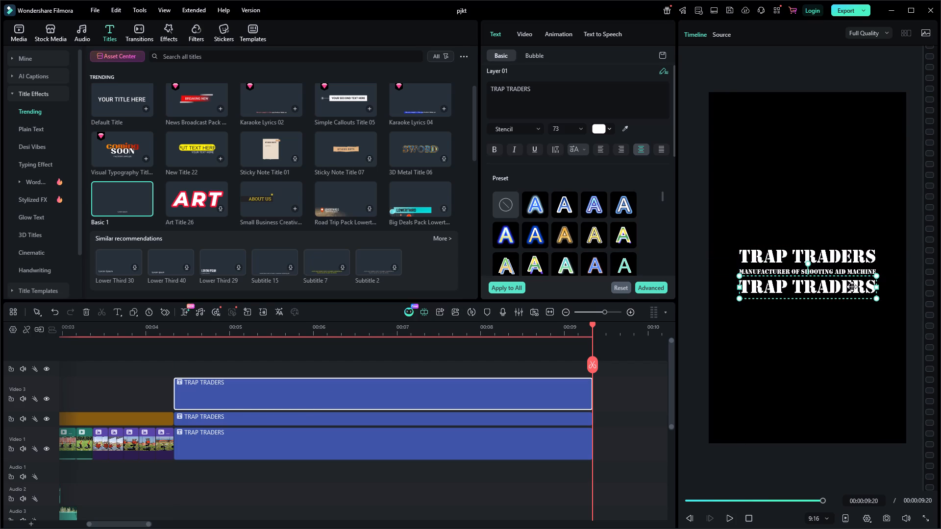
click(861, 217)
Replace the text of the lowest title copy, on Video 3, with INDIA.
double_click(837, 291)
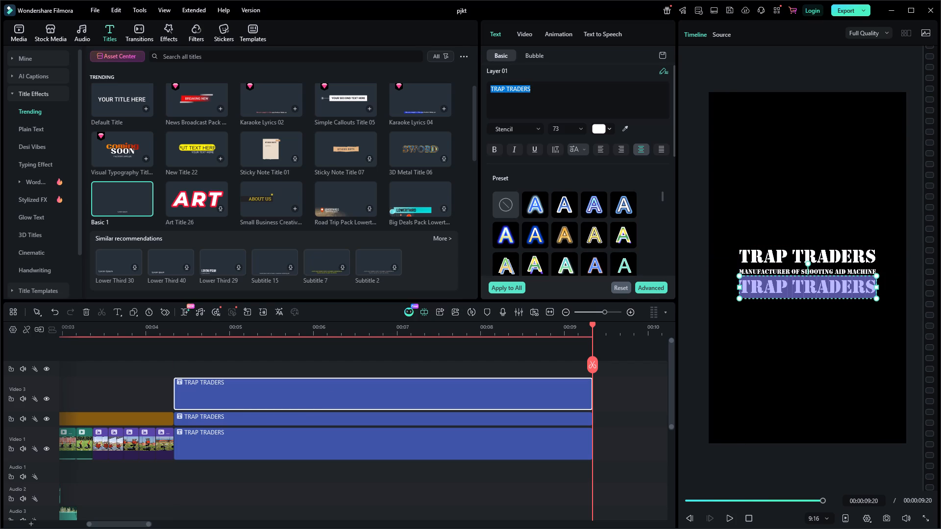
text(INDIA)
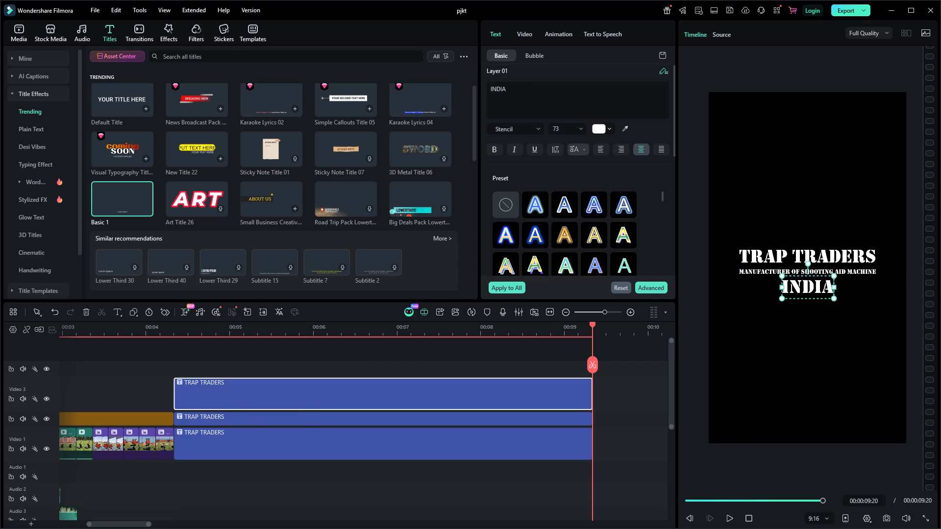
click(825, 226)
Enlarge INDIA to font size 192, matching the width of the lines above, and move it up close beneath them.
click(827, 289)
drag(835, 300, 877, 317)
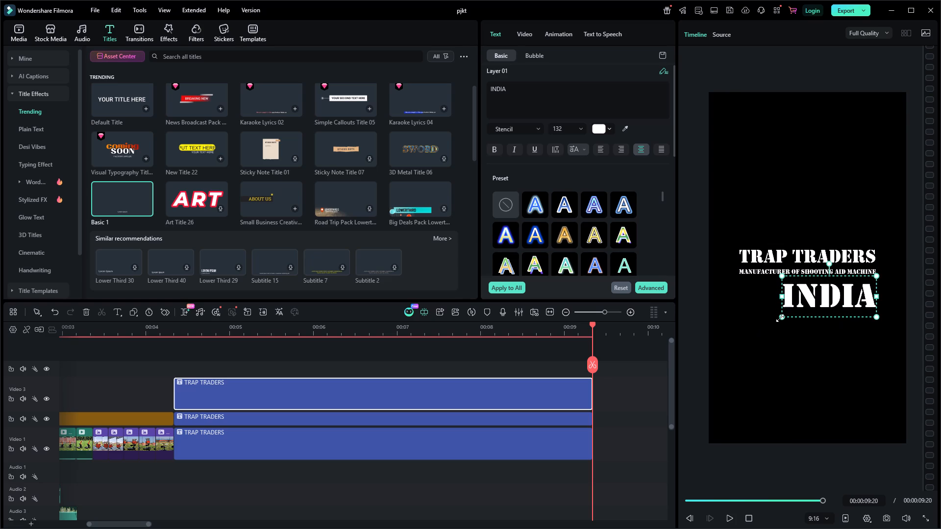
drag(783, 319, 750, 337)
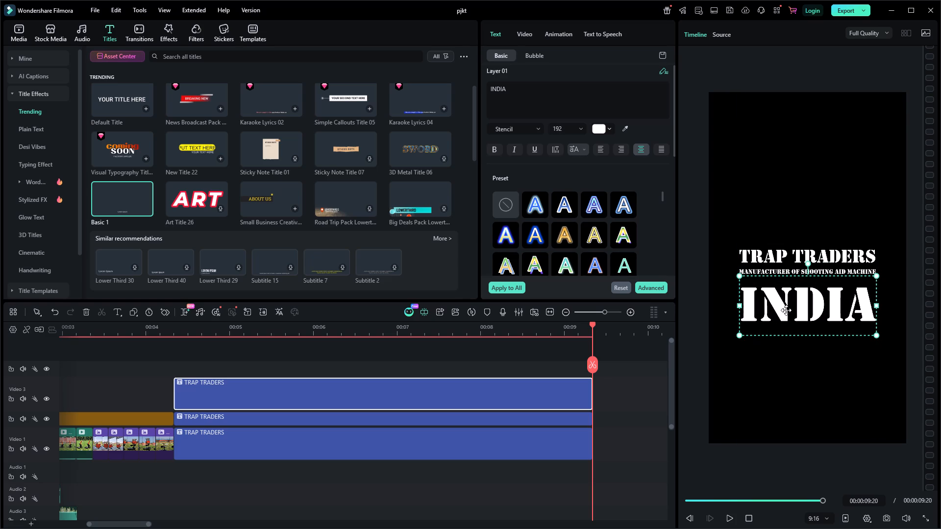
drag(786, 310, 786, 299)
drag(789, 312, 788, 300)
click(791, 162)
Change the font of the top TRAP TRADERS title on Video 1 to the local WGL4 BT Bold font.
click(829, 256)
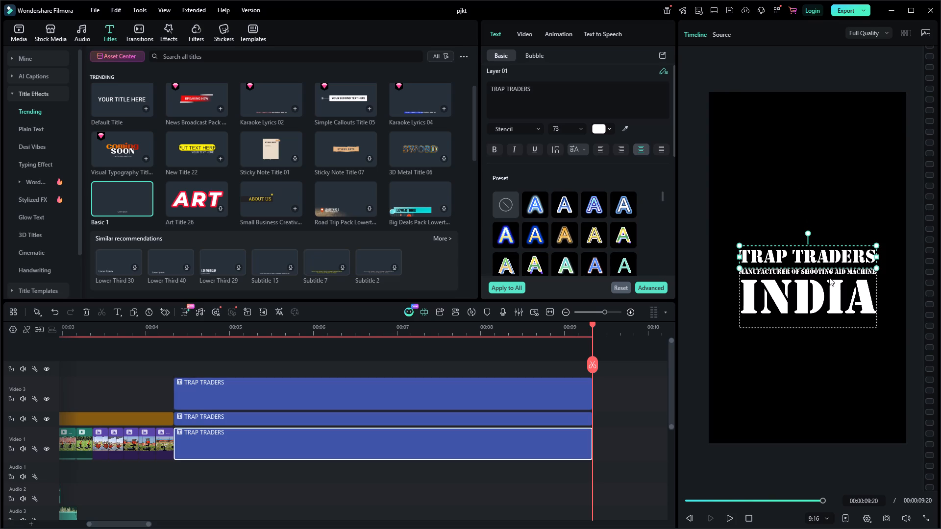
click(847, 231)
click(835, 264)
click(518, 127)
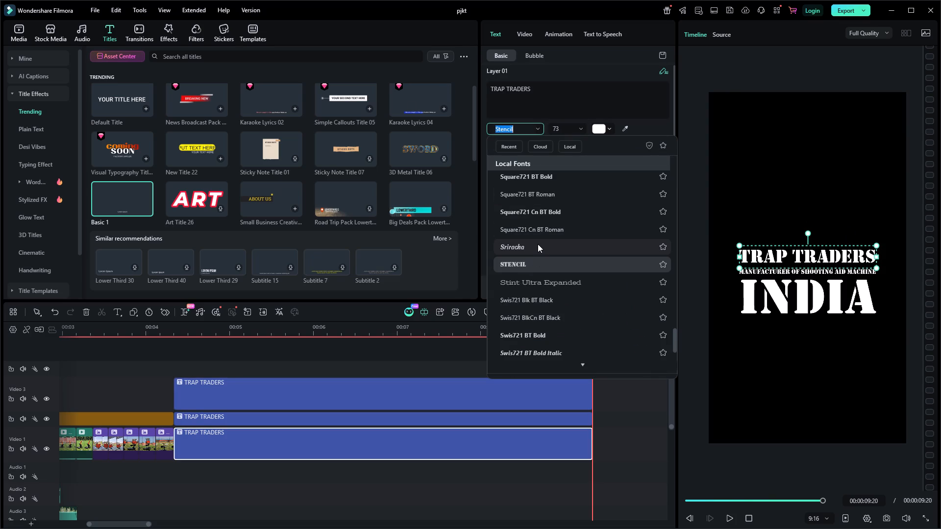
scroll(542, 266, down, 6)
click(571, 247)
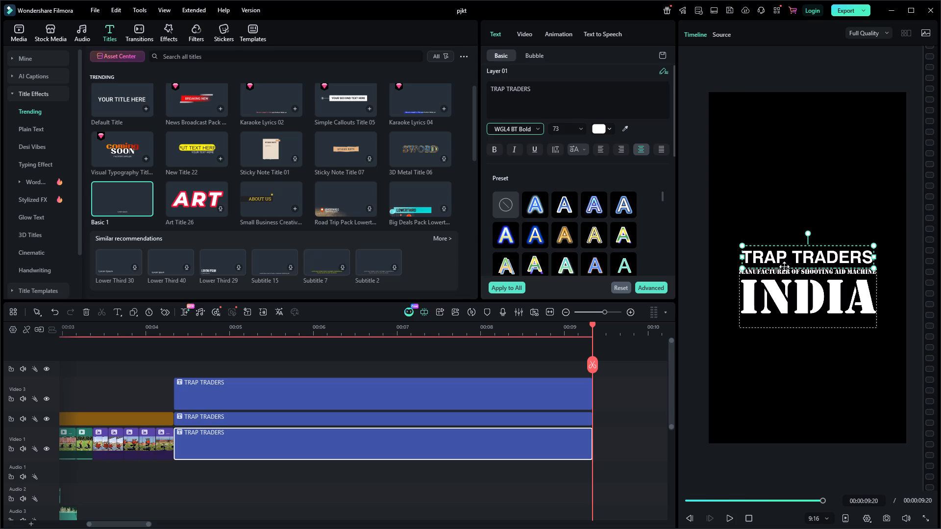
Change the font of the TRAP TRADERS title on Video 1 to the recently used Futura Md BT Bold.
click(538, 126)
scroll(592, 290, up, 7)
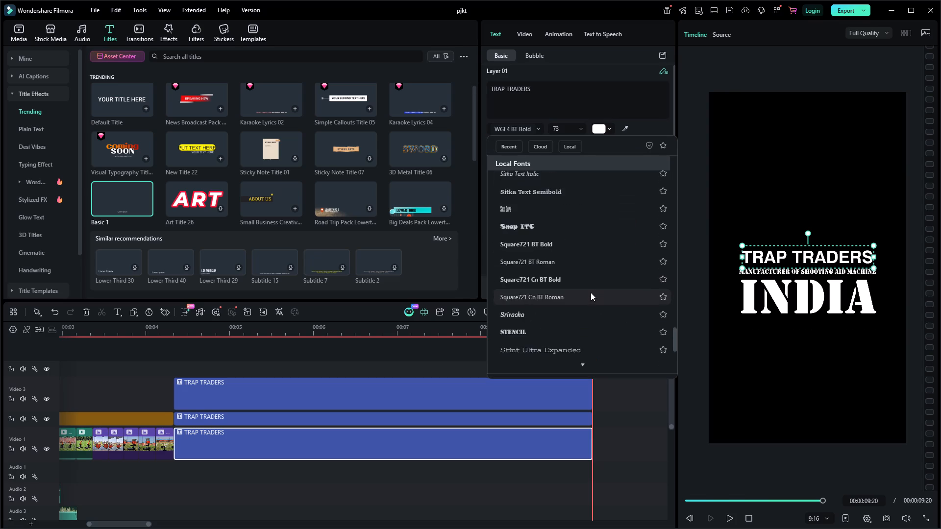
scroll(591, 292, up, 6)
drag(676, 333, 660, 154)
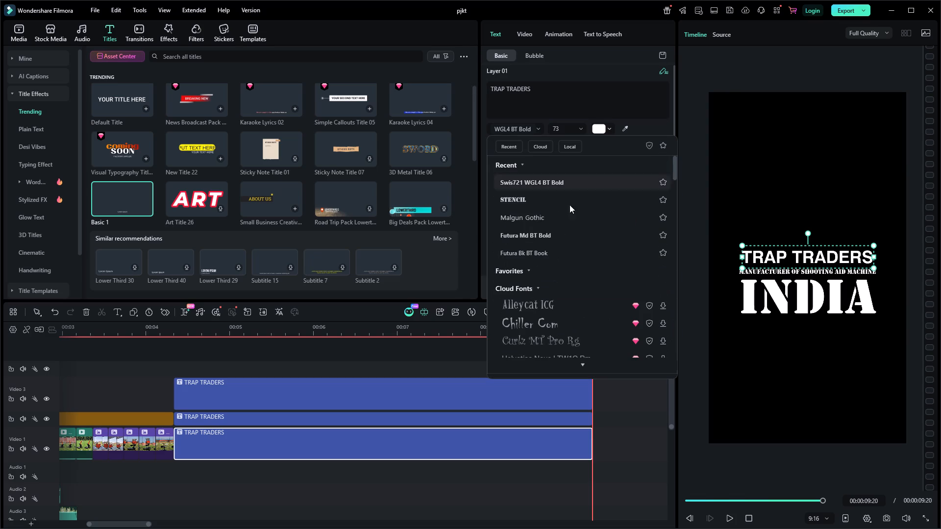
click(514, 238)
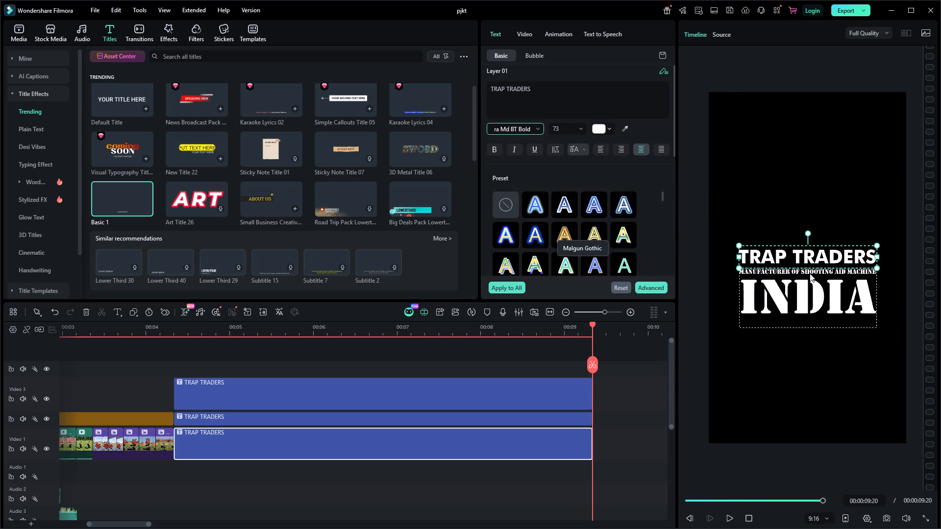
Change the INDIA title's font to Futura Md BT Bold and shrink it to font size 164.
click(824, 271)
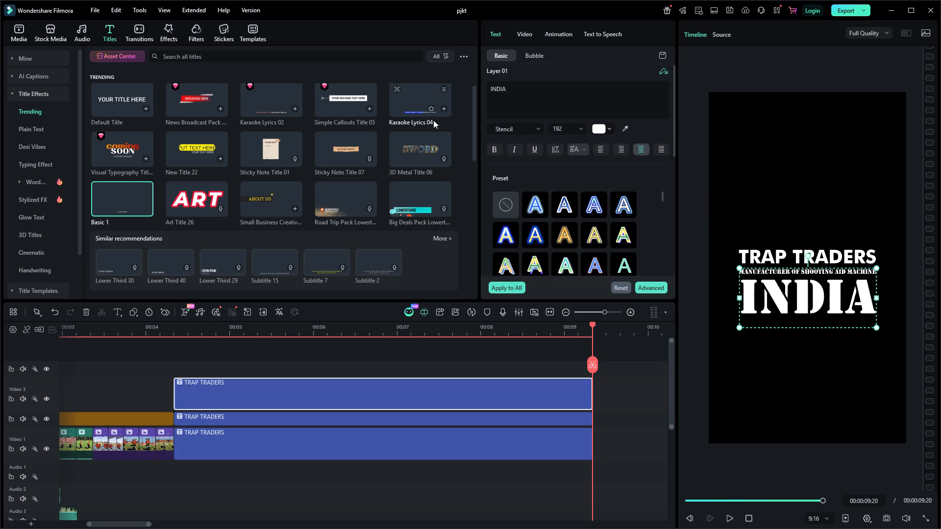
click(517, 129)
scroll(540, 198, up, 4)
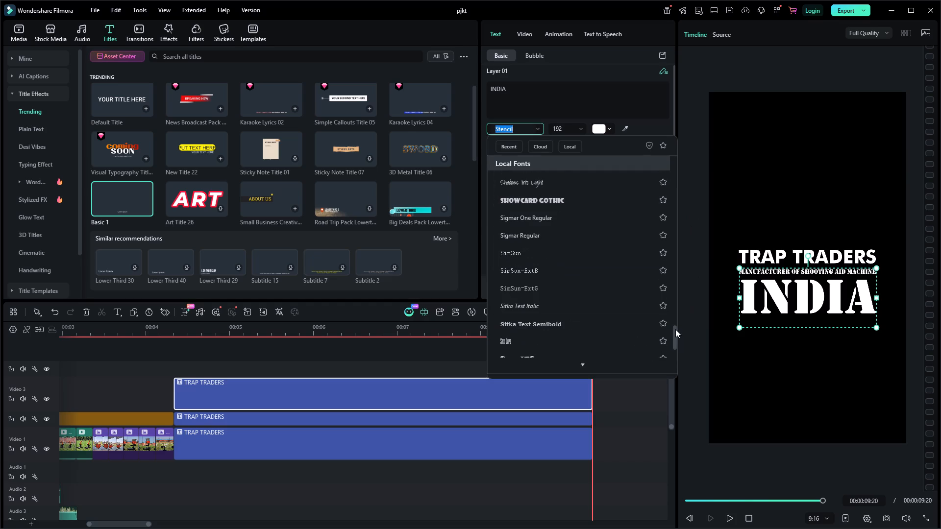
drag(675, 330, 676, 150)
click(541, 184)
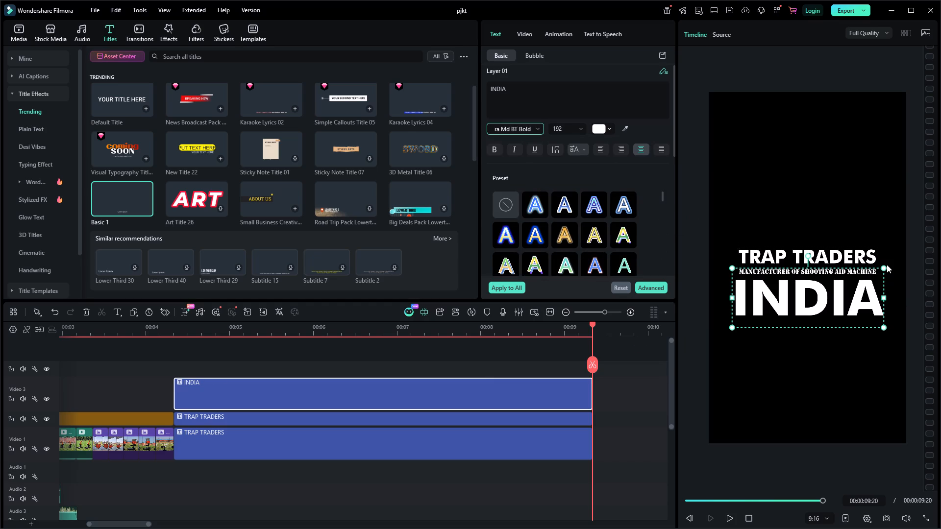
drag(885, 268, 862, 284)
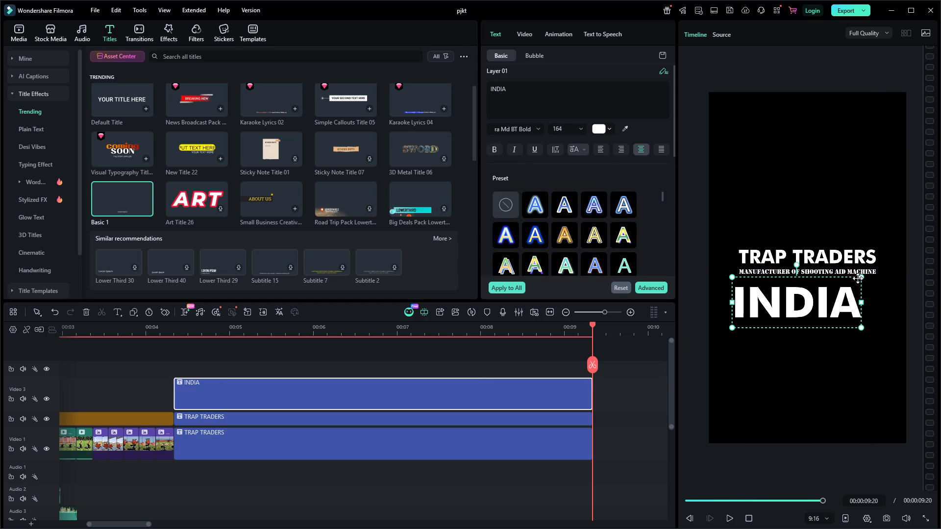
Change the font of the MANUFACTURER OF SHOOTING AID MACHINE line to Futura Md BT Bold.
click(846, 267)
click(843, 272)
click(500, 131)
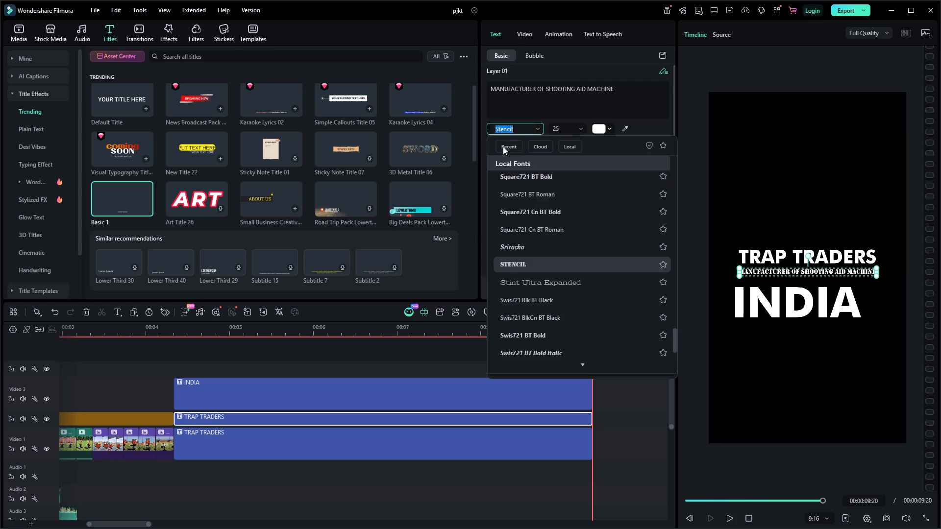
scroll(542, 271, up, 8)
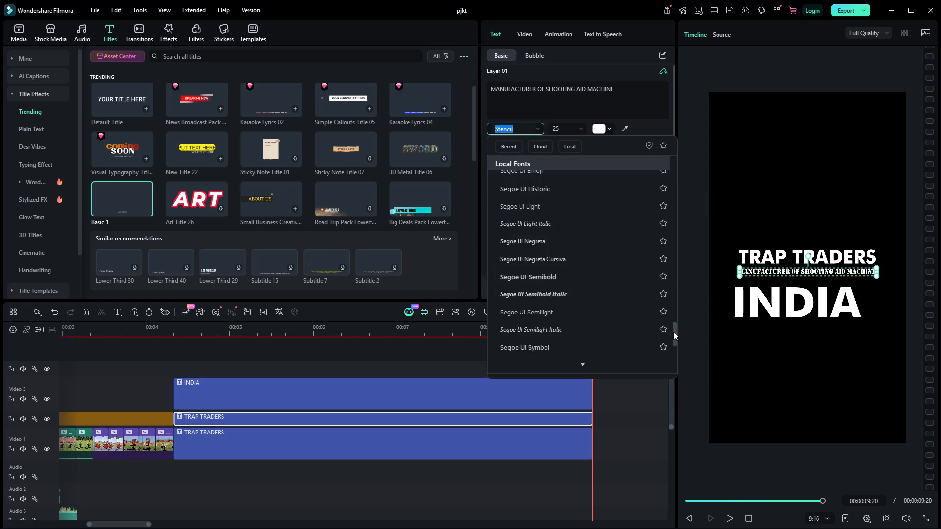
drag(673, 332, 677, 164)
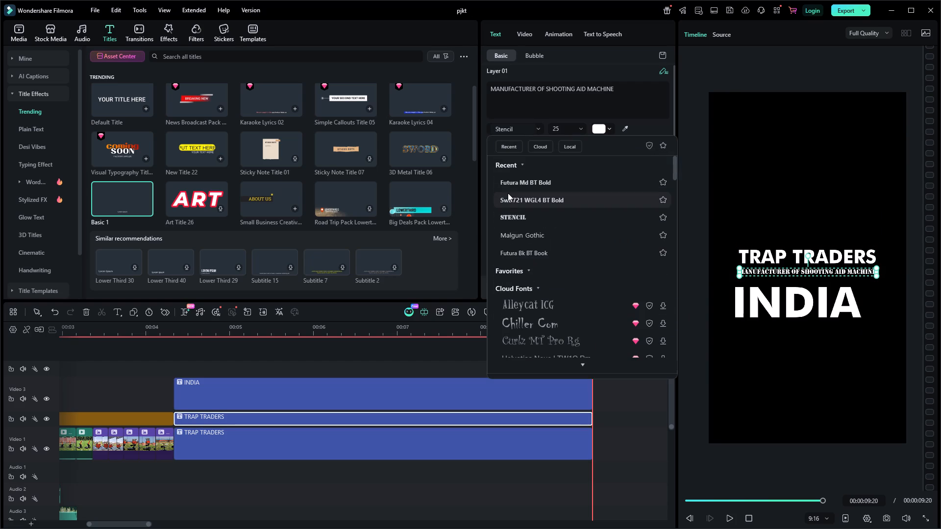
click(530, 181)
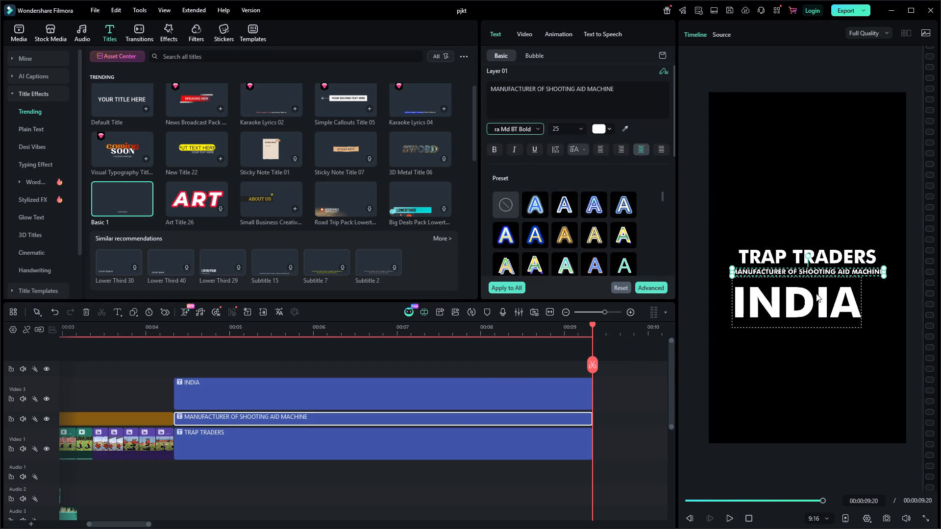
Set the MANUFACTURER OF SHOOTING AID MACHINE line in the lighter Futura Md BT Medium font.
click(813, 297)
click(818, 270)
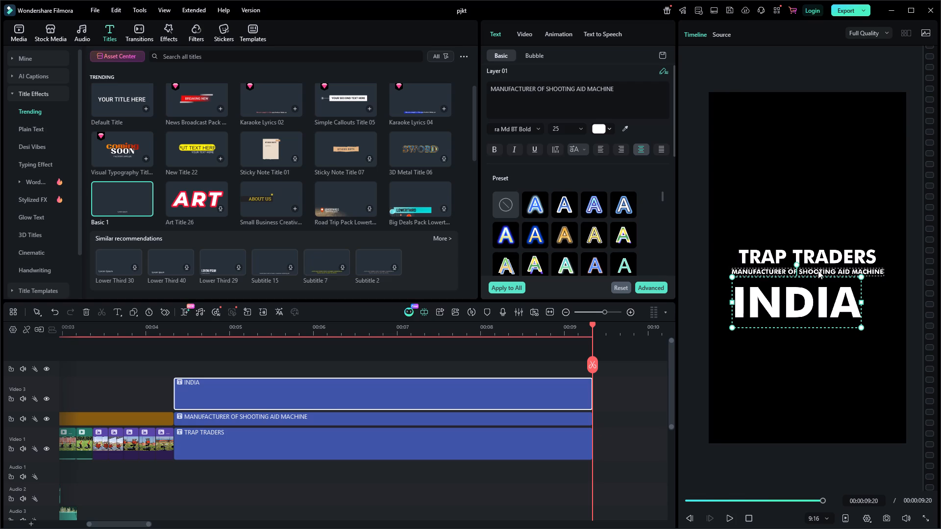
click(517, 124)
text(FUTU)
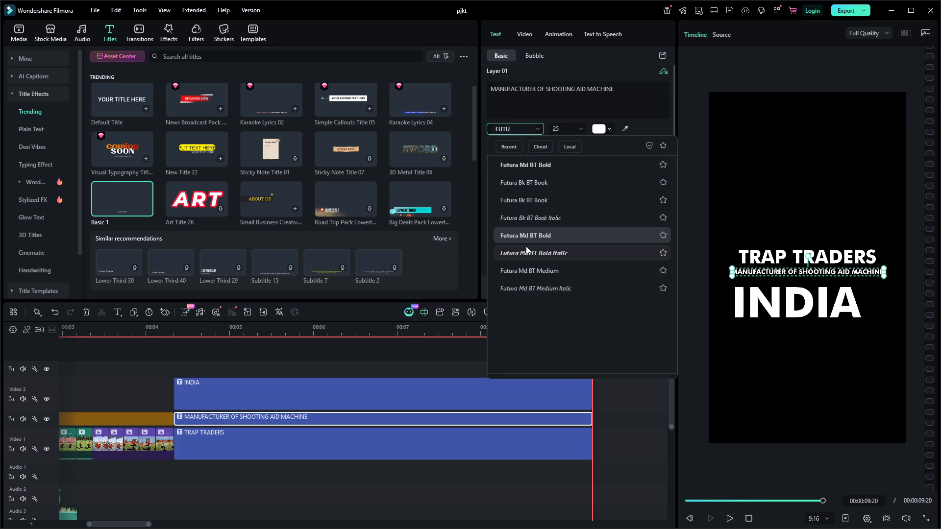
click(531, 273)
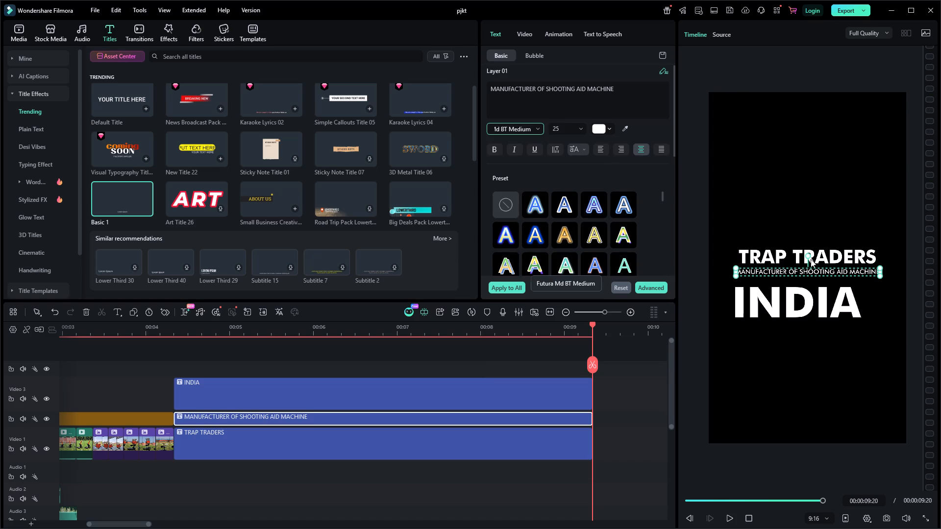
Scale the MANUFACTURER OF SHOOTING AID MACHINE line to font size 24, matching its width and edges to TRAP TRADERS.
drag(735, 266, 751, 271)
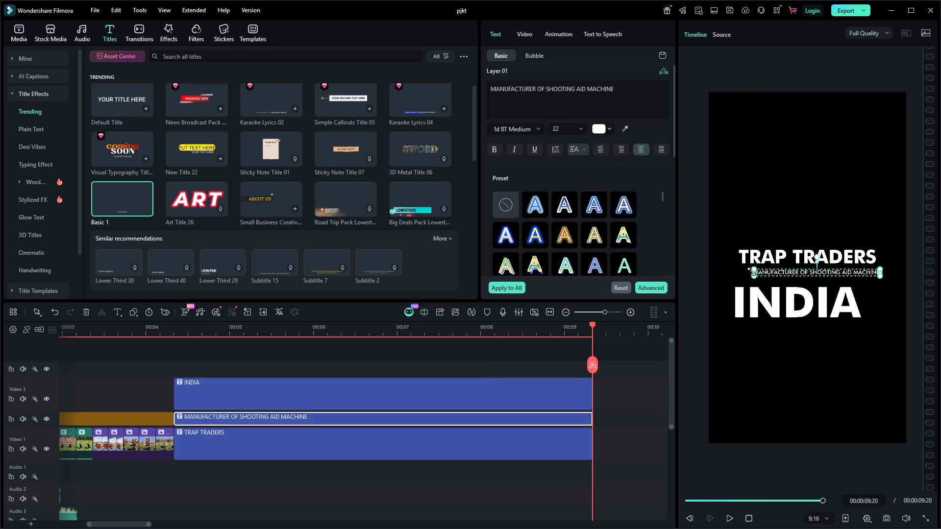
drag(751, 271, 740, 270)
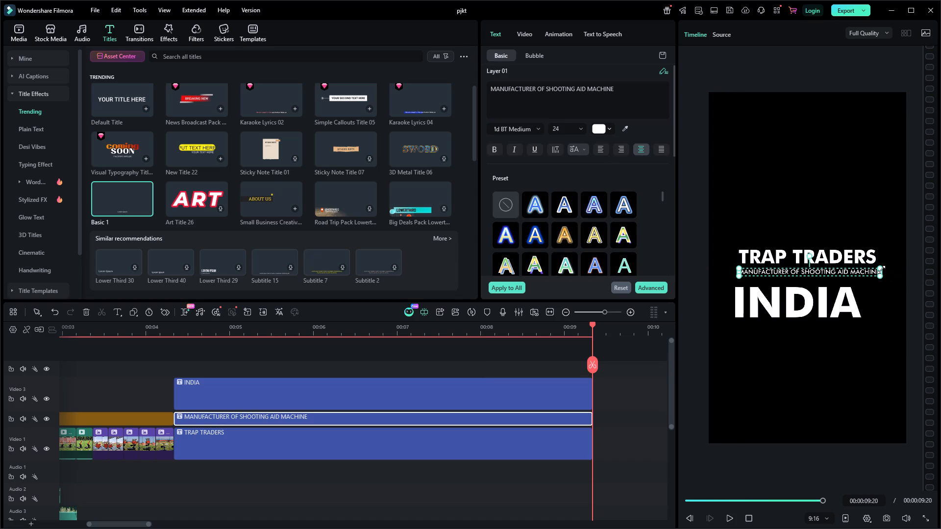
drag(880, 269, 874, 275)
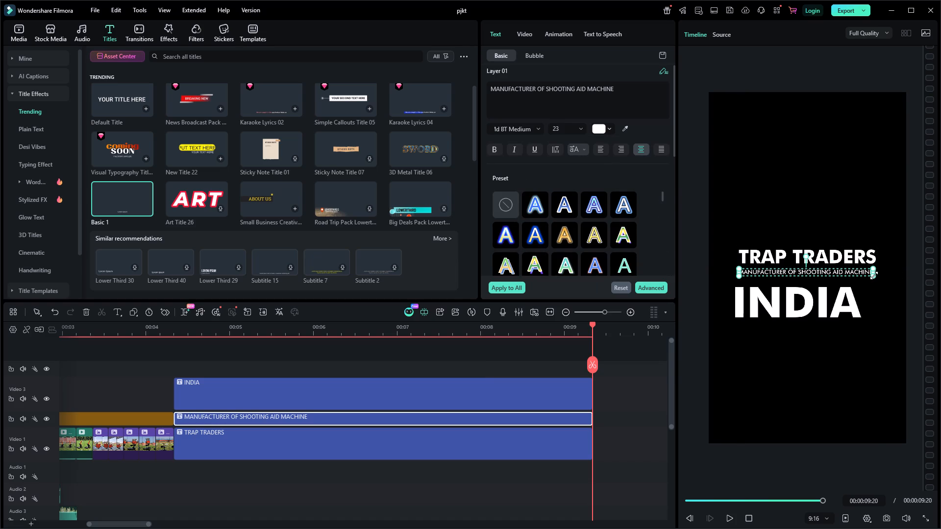
drag(874, 275, 876, 275)
Move INDIA close beneath the middle line, align it with the lines above, and enlarge it to font size 175 to match their width.
drag(813, 310, 820, 303)
key(Up)
key(Up)
key(Up)
key(Up)
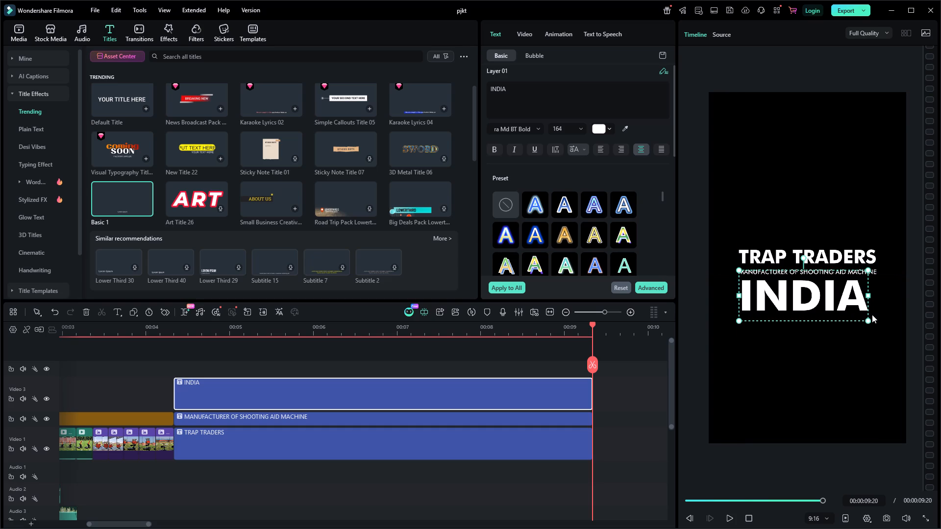
key(Up)
key(Up)
key(Up)
drag(869, 319, 879, 322)
click(916, 244)
click(825, 294)
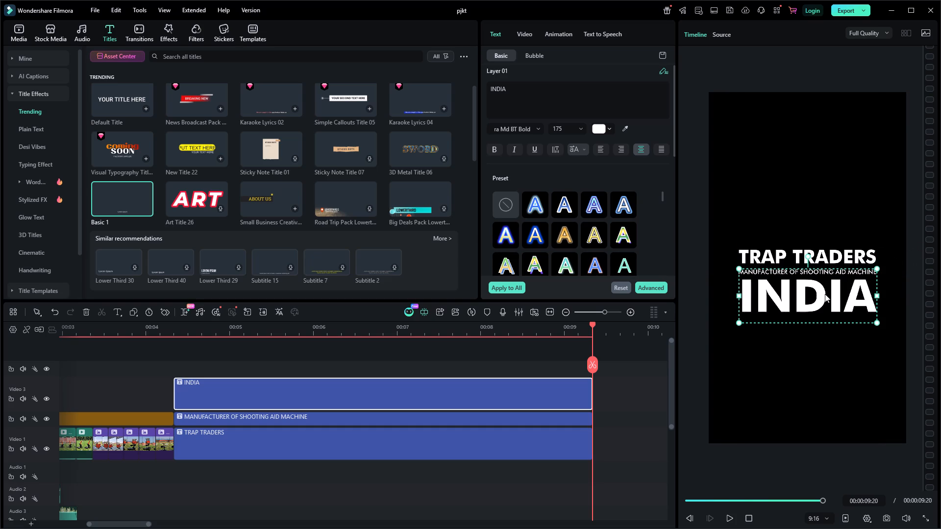
key(Down)
key(Down)
click(851, 209)
Select all three title lines together and move them slightly up towards the vertical centre of the frame.
click(829, 260)
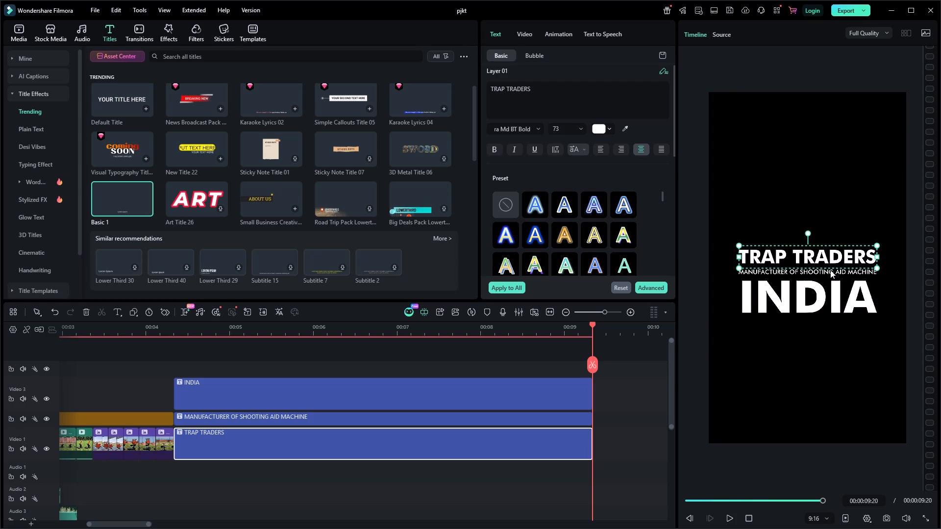
ctrl+click(828, 273)
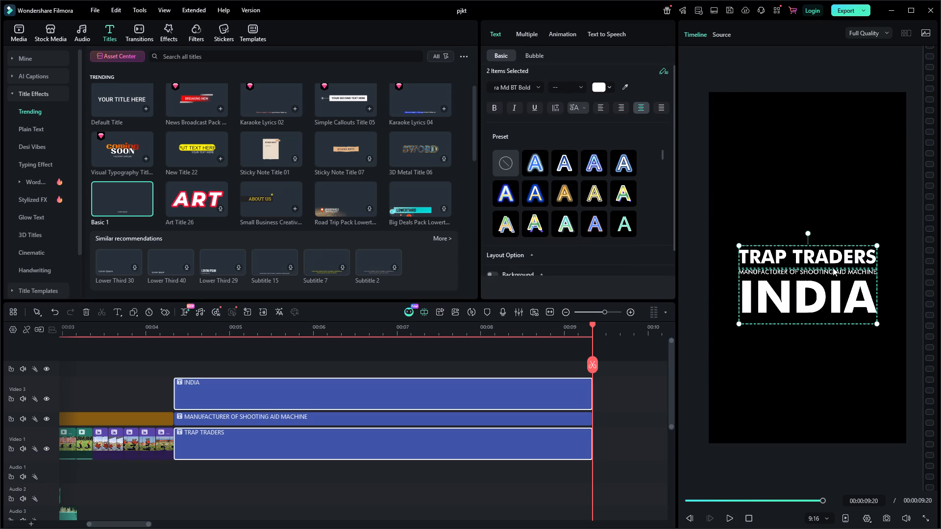
ctrl+click(831, 269)
drag(831, 271, 835, 245)
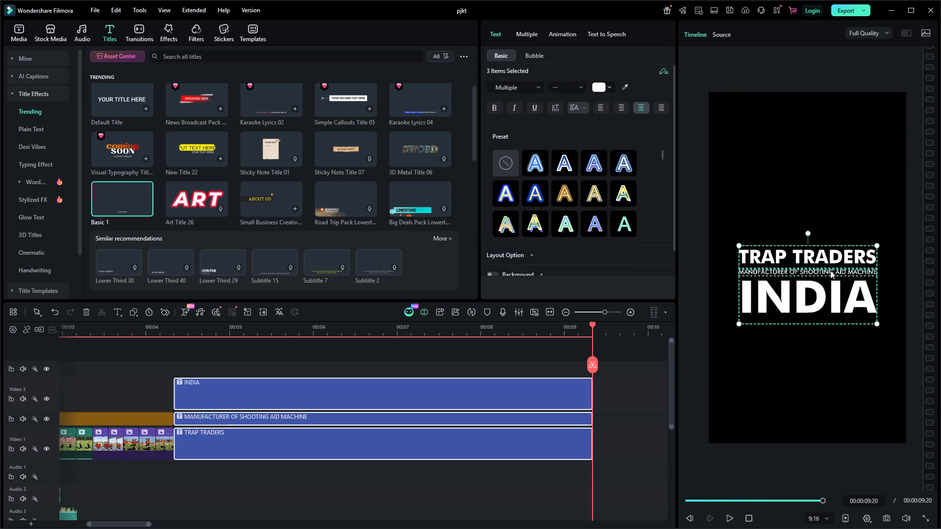
drag(830, 270, 832, 258)
click(850, 215)
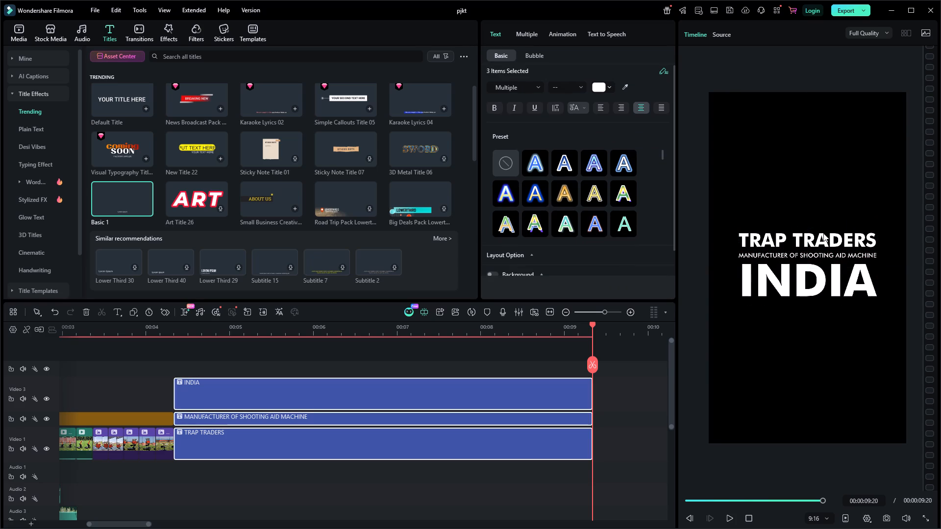
Set the TRAP TRADERS text colour to the recently used yellow.
click(823, 233)
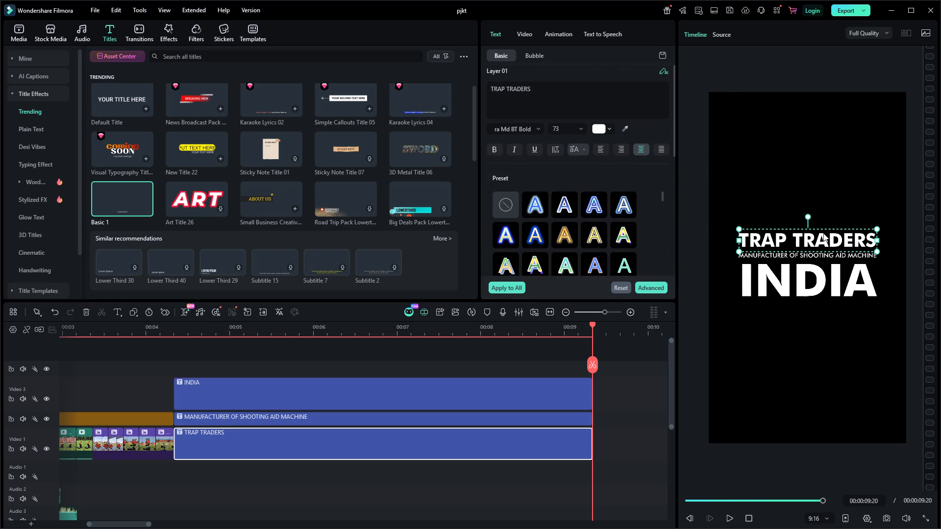
click(593, 125)
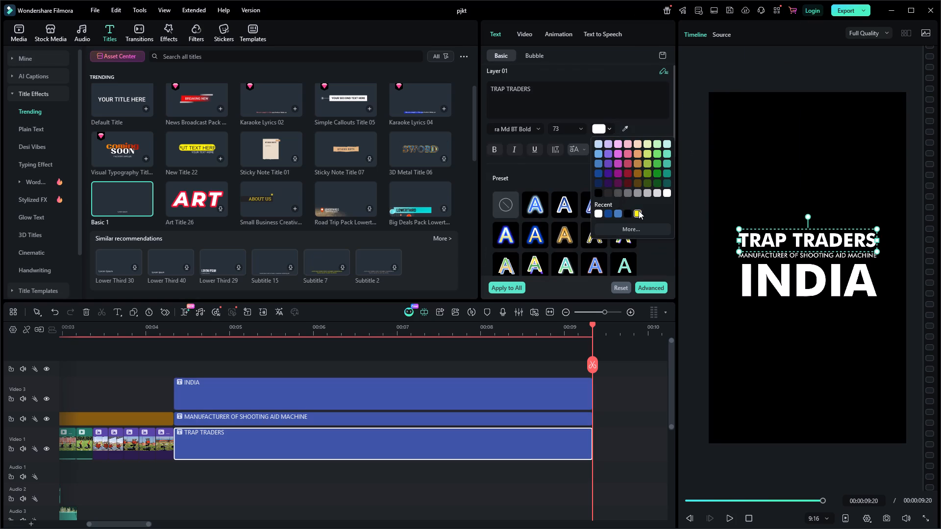
click(640, 211)
click(823, 167)
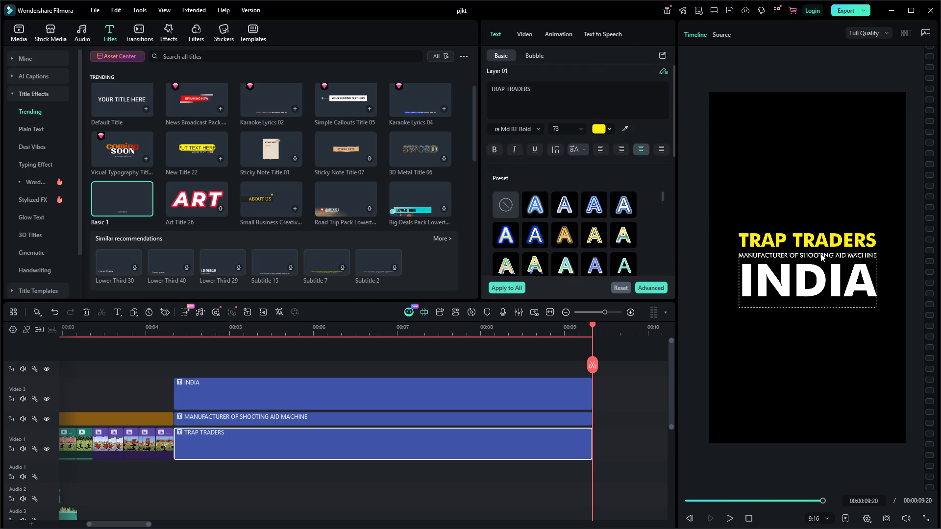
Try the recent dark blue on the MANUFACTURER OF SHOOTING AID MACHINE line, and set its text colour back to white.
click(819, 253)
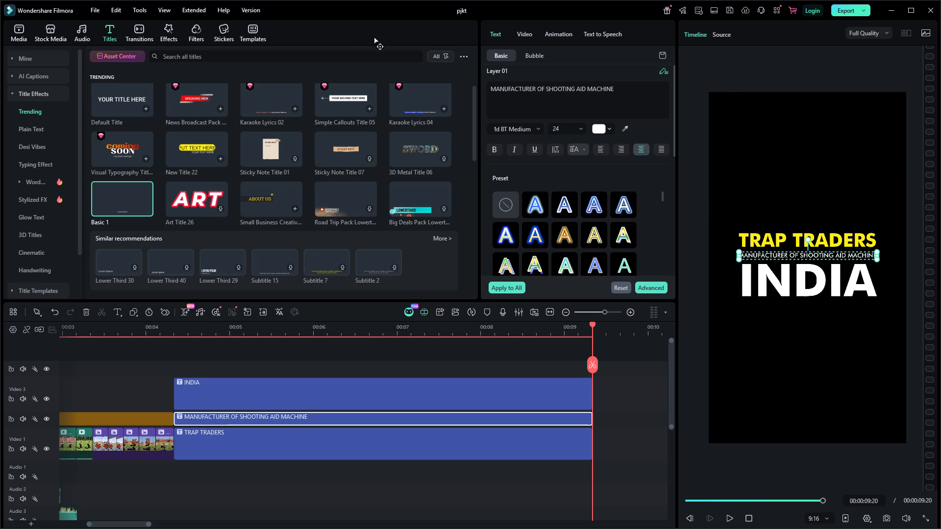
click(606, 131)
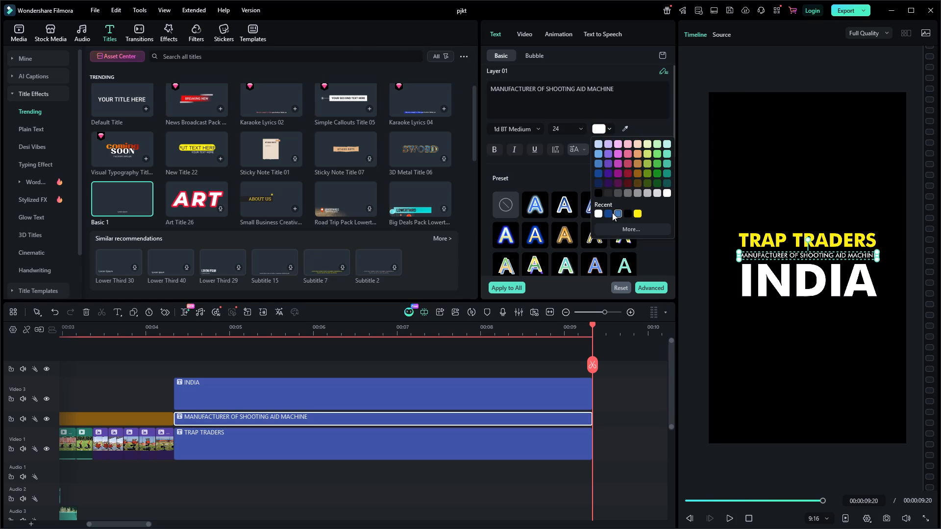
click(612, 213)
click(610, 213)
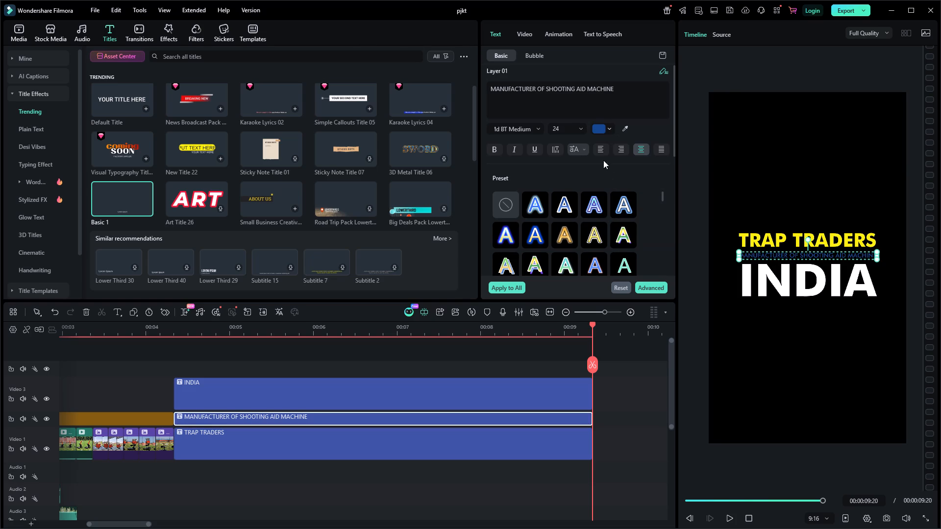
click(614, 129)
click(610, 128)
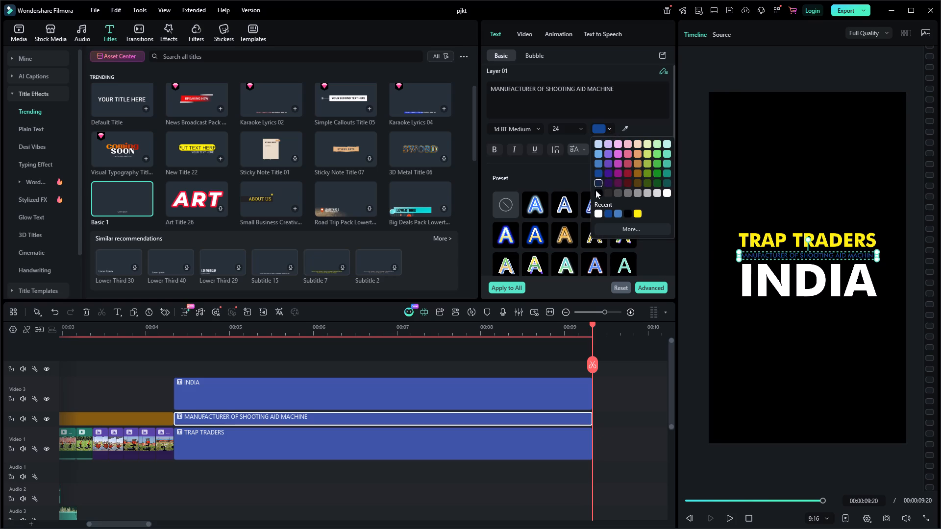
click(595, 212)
Set the INDIA text colour to the same recently used yellow as TRAP TRADERS.
click(833, 277)
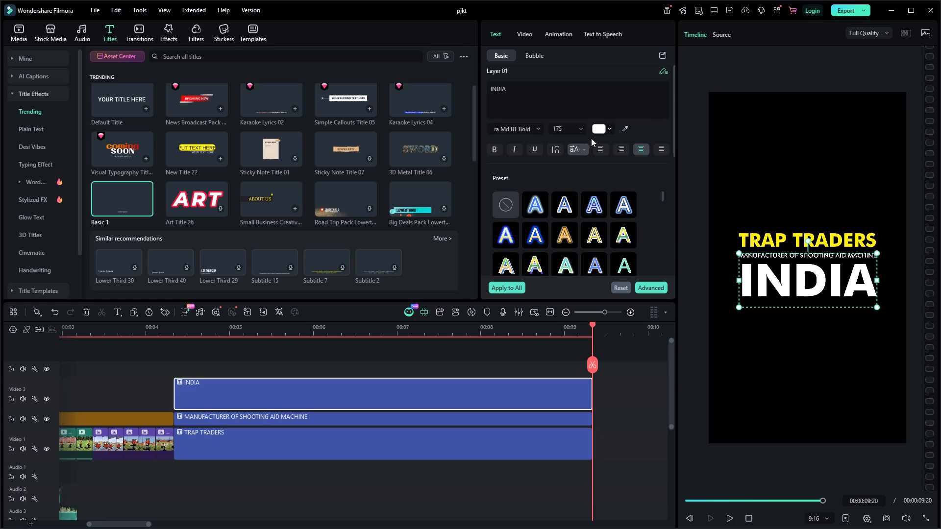
click(600, 124)
click(634, 211)
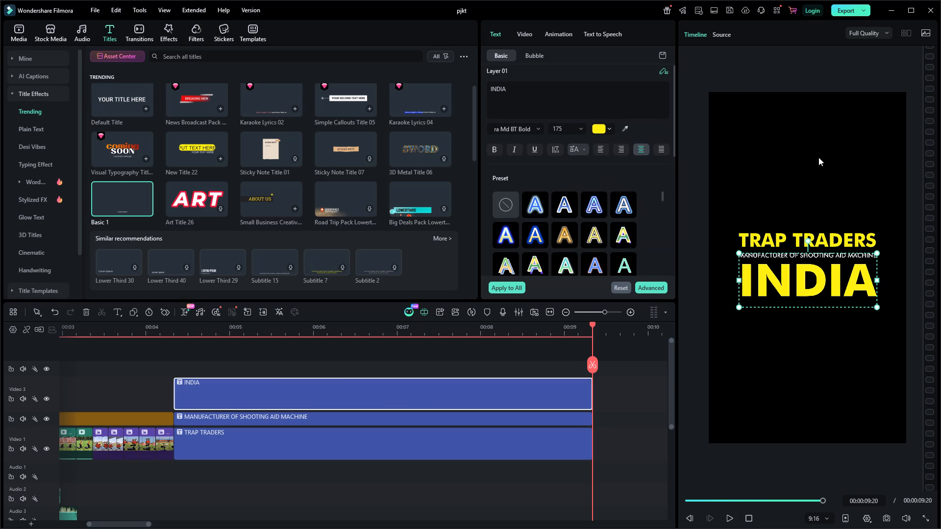
click(818, 157)
Set the TRAP TRADERS text colour to the custom dark orange #ca4300.
click(811, 280)
click(823, 239)
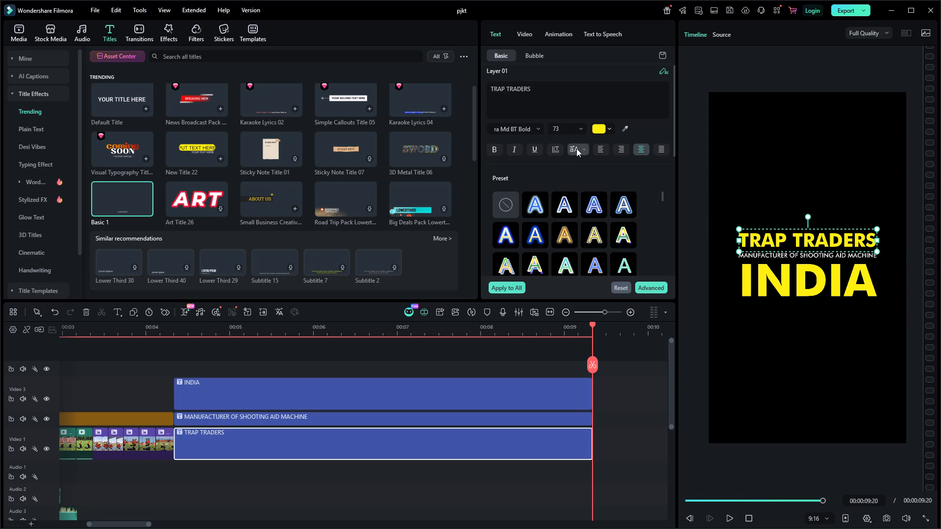
click(606, 120)
click(608, 134)
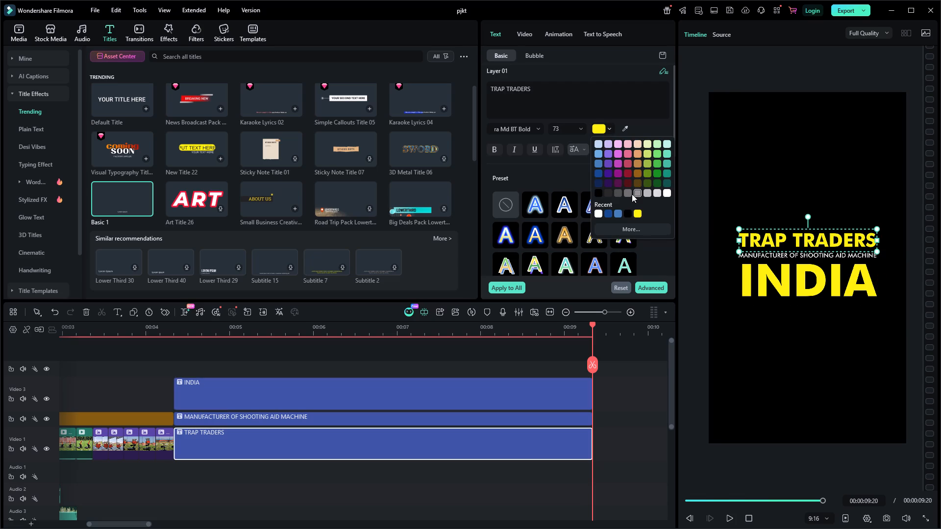
click(632, 232)
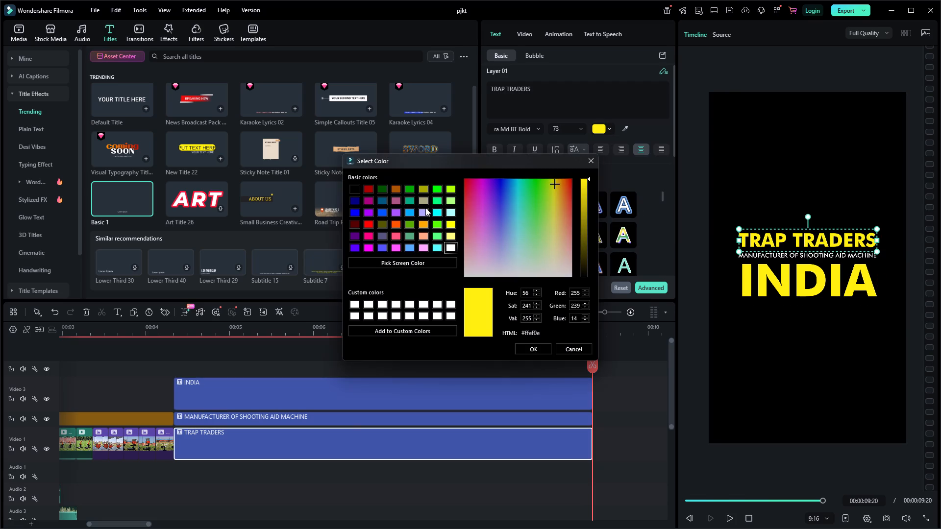
click(394, 223)
drag(587, 178, 588, 184)
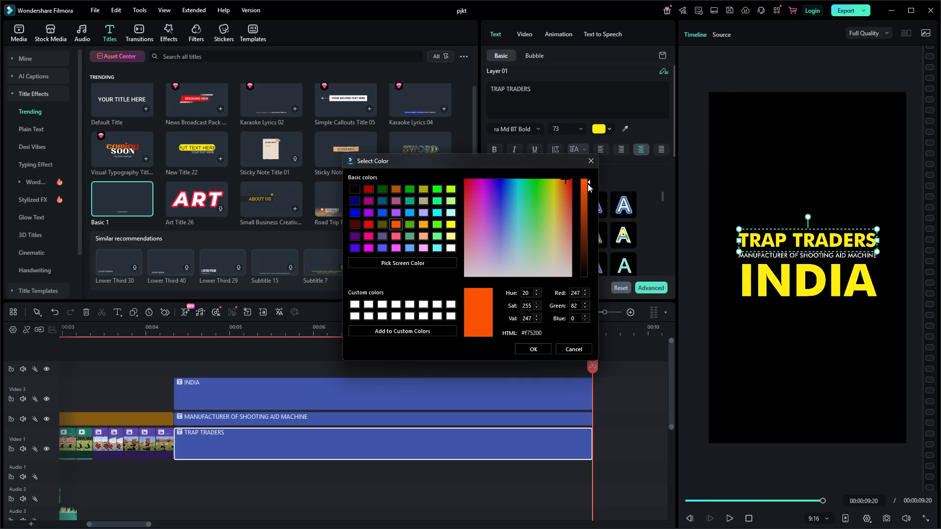
drag(588, 184, 588, 199)
click(535, 347)
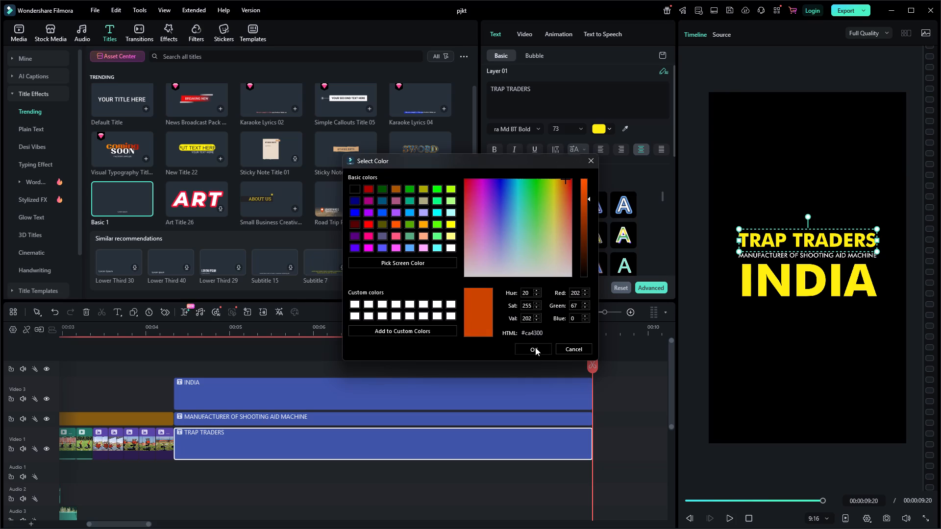
Set the INDIA text colour to a medium green from the colour palette.
click(852, 277)
click(599, 127)
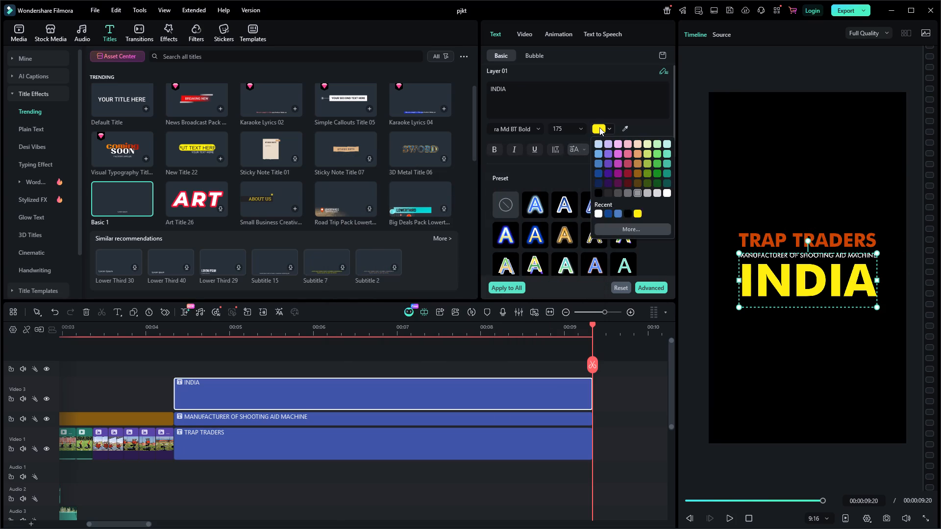
click(655, 170)
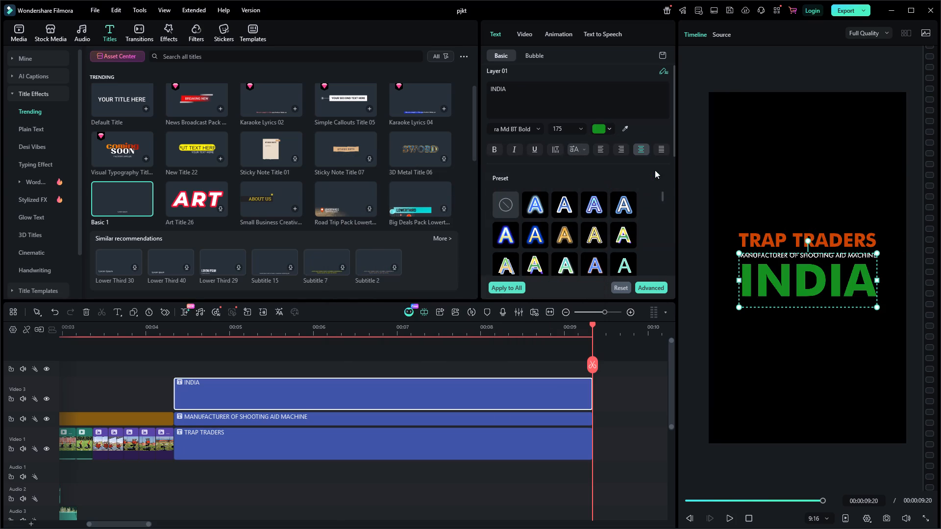
click(832, 174)
Select all three title lines together to check how the block is centred in the frame.
click(835, 283)
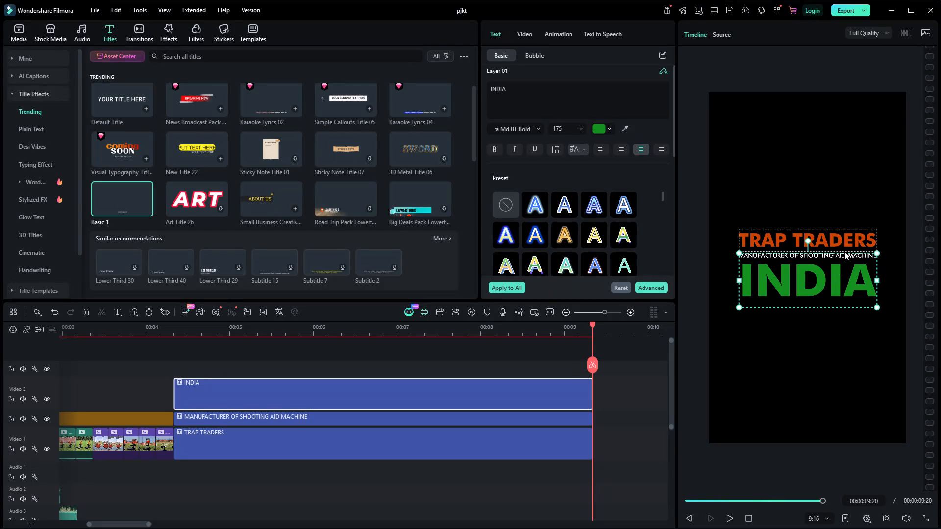
shift+click(844, 252)
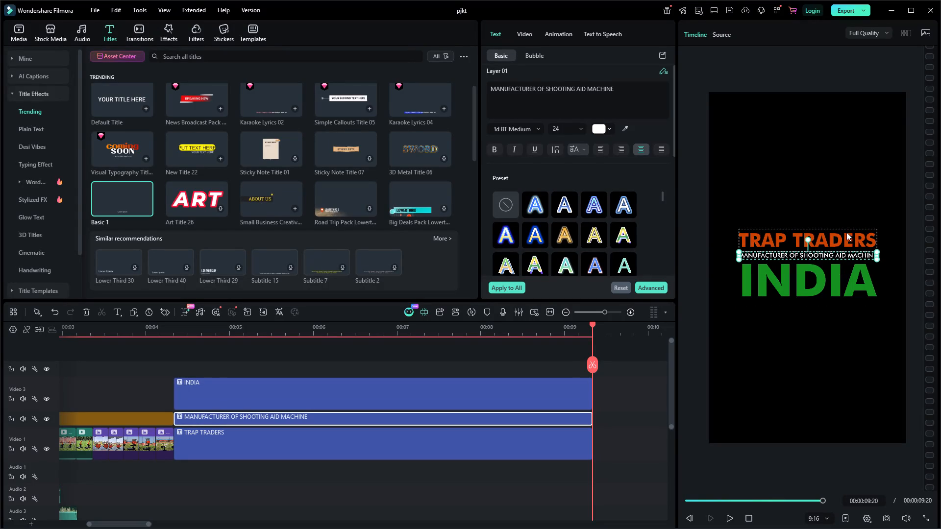
ctrl+click(846, 232)
ctrl+click(848, 277)
click(847, 286)
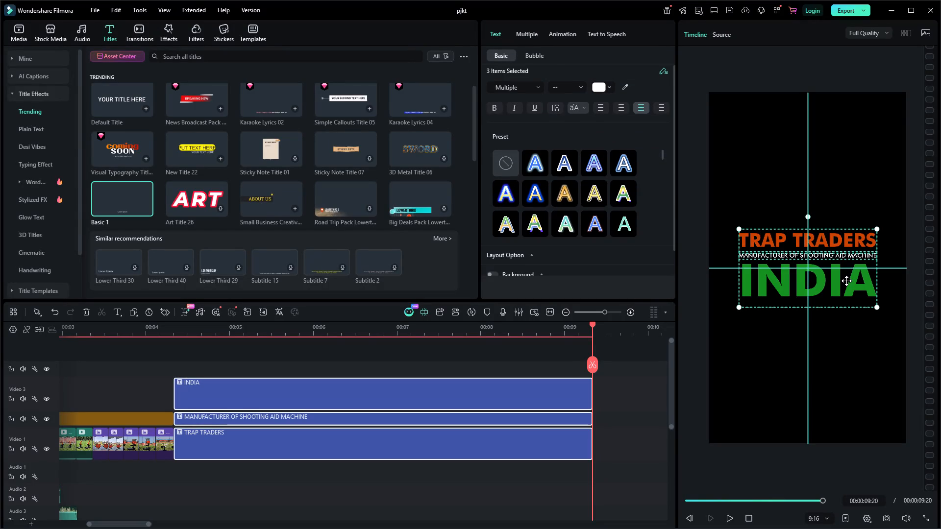
click(870, 175)
Set only the words OF SHOOTING in the MANUFACTURER OF SHOOTING AID MACHINE line to a recently used blue.
click(850, 254)
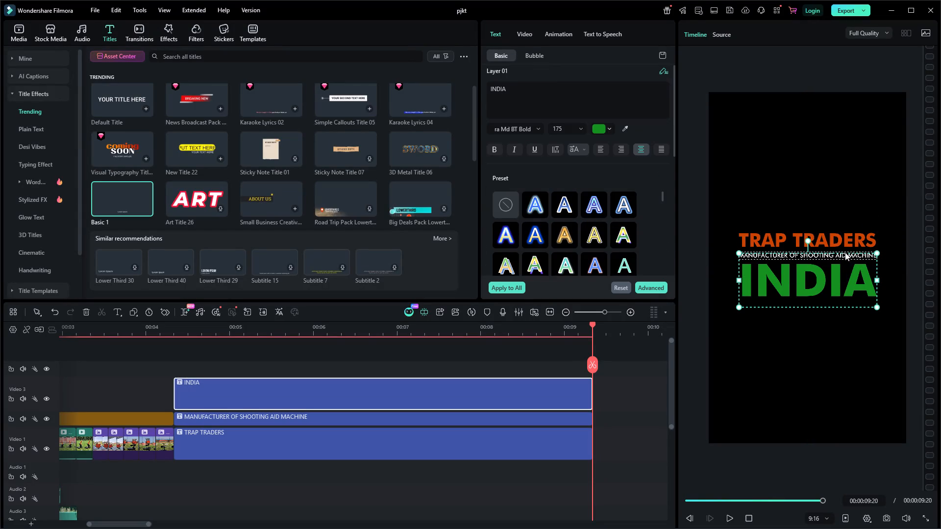
click(835, 254)
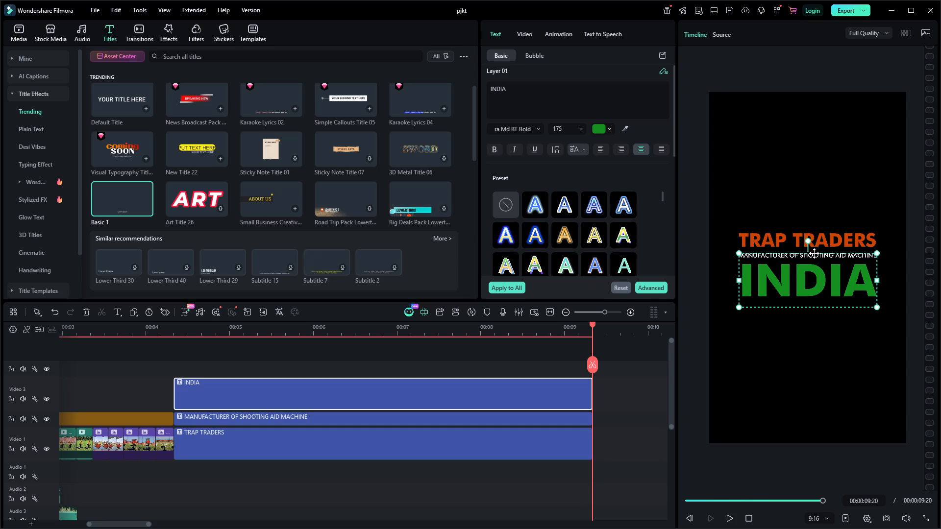
click(814, 253)
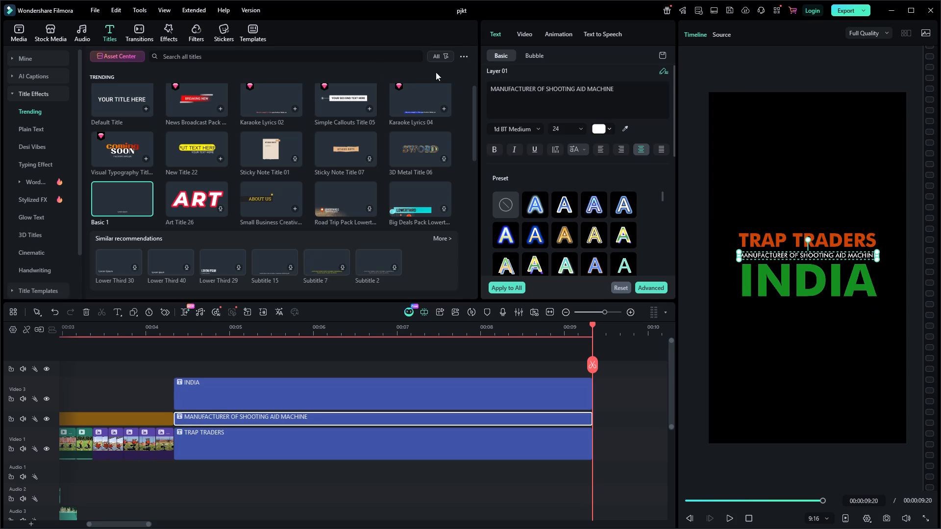
drag(538, 88, 562, 85)
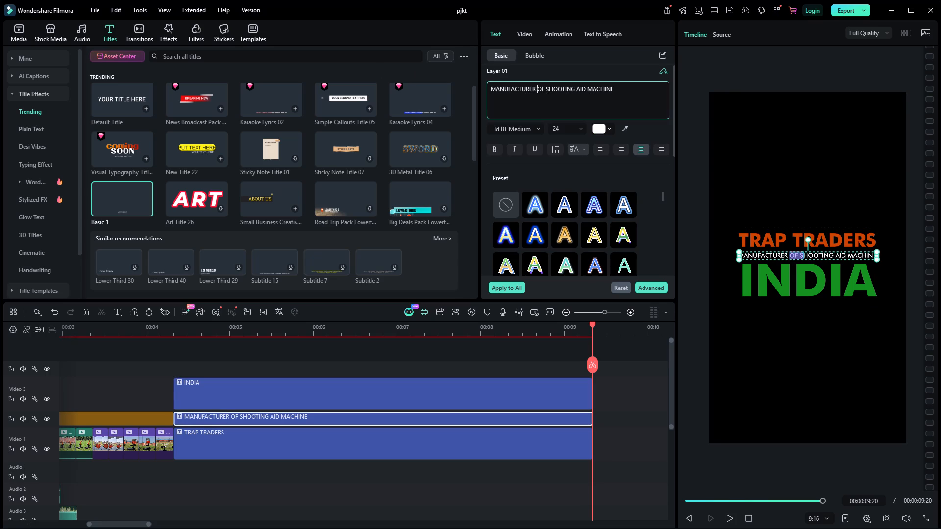
drag(562, 85, 573, 91)
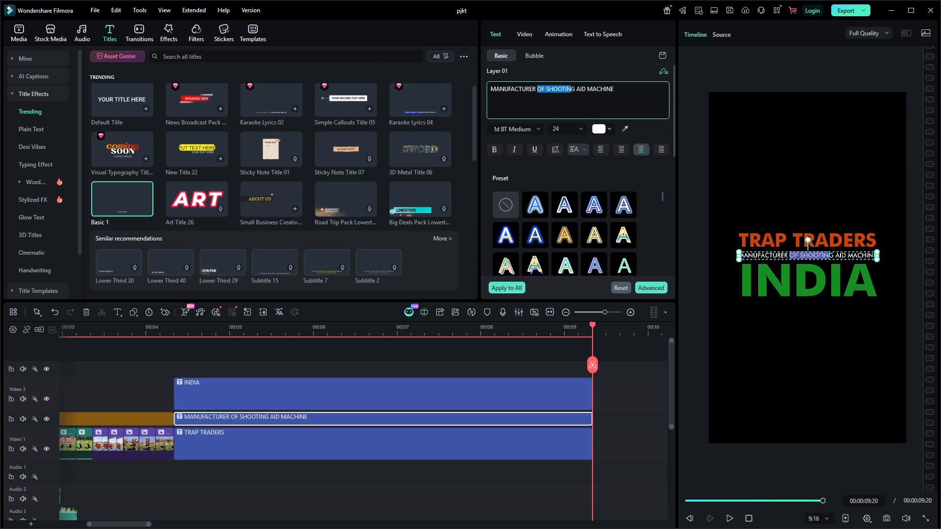
drag(574, 89, 536, 88)
drag(536, 88, 538, 89)
click(608, 131)
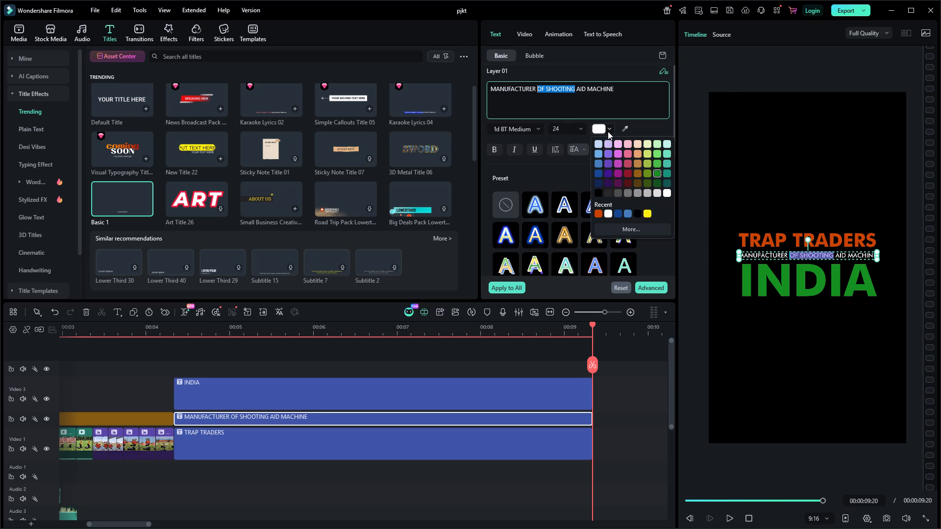
click(629, 212)
click(868, 192)
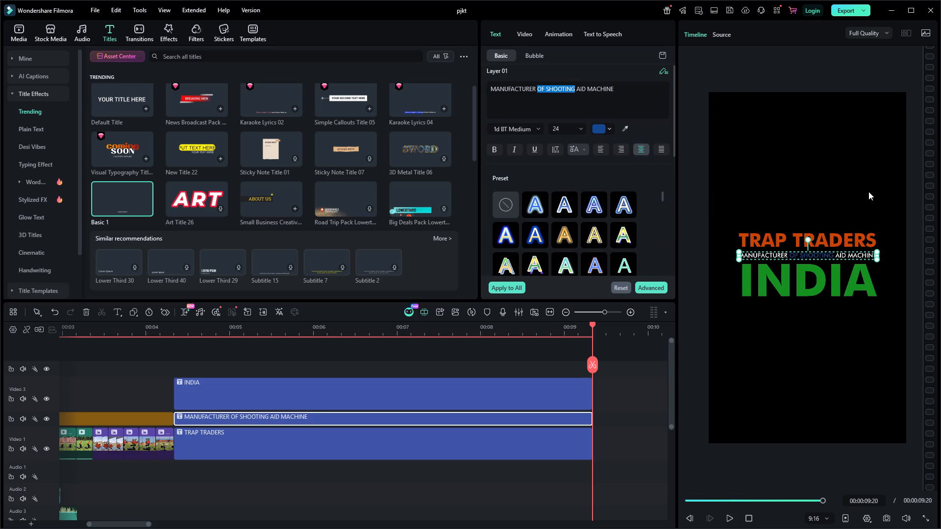
Review the coloured three-line title in the full-screen preview.
ctrl+scroll(854, 240, up, 3)
ctrl+scroll(854, 240, down, 3)
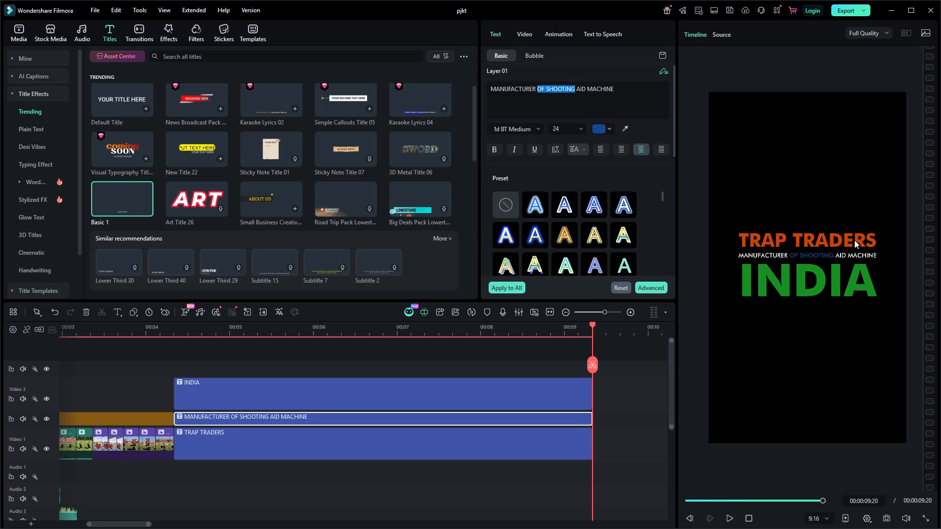
click(926, 516)
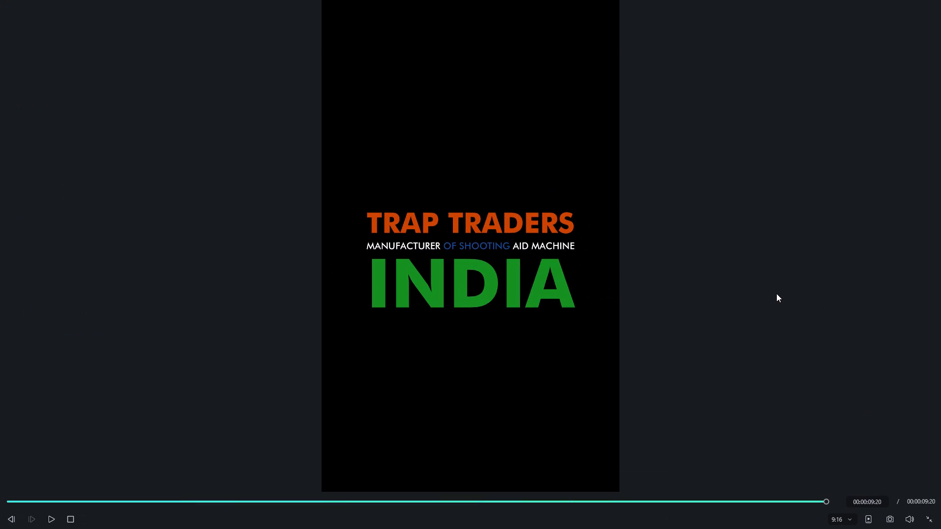
key(Escape)
click(820, 185)
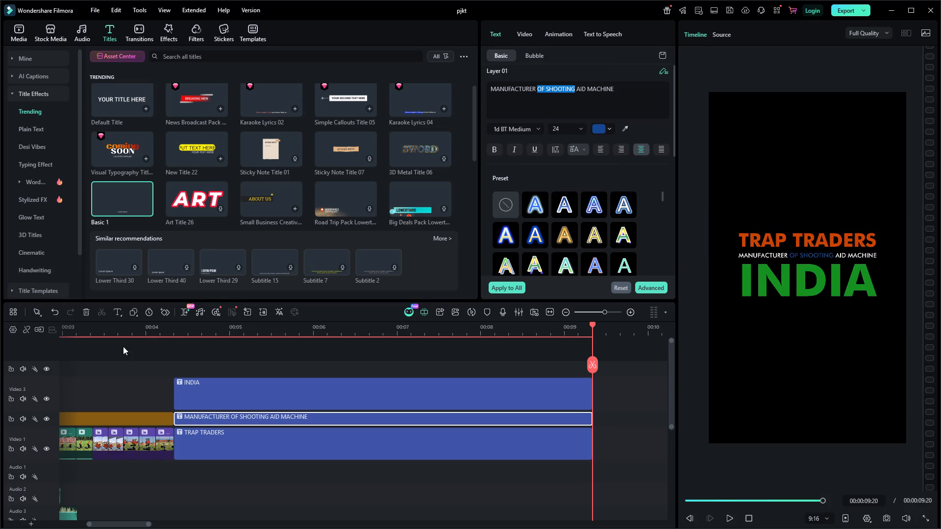
Play the reel around the start of the closing title and trim the INDIA clip's start to about 00:00:04:31.
click(163, 328)
key(space)
key(space)
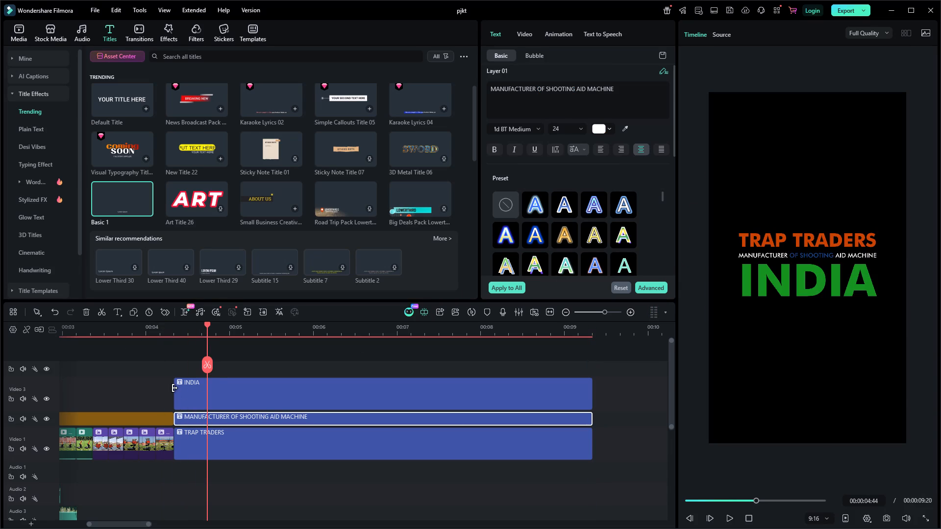
drag(176, 388, 190, 389)
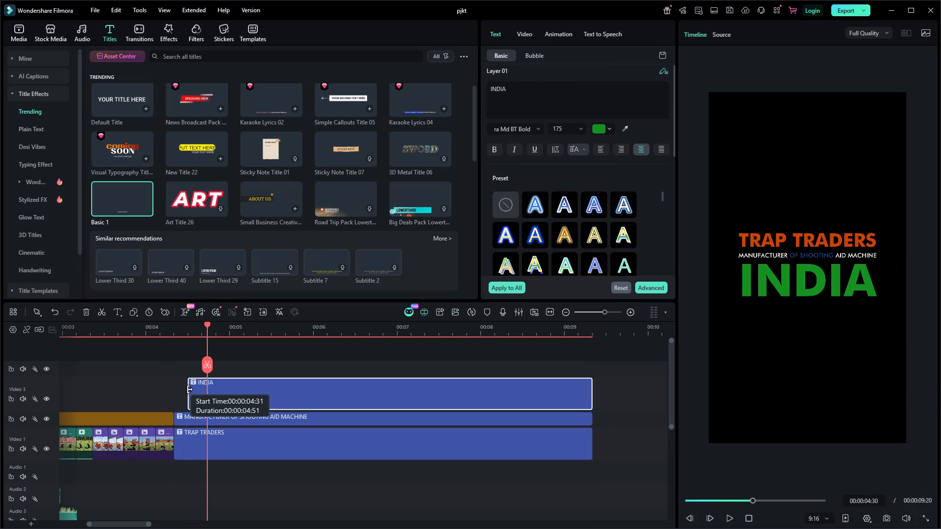
Stagger the title entrances by trimming the MANUFACTURER OF SHOOTING AID MACHINE clip's start to just after TRAP TRADERS and INDIA's start slightly later still.
drag(190, 389, 202, 392)
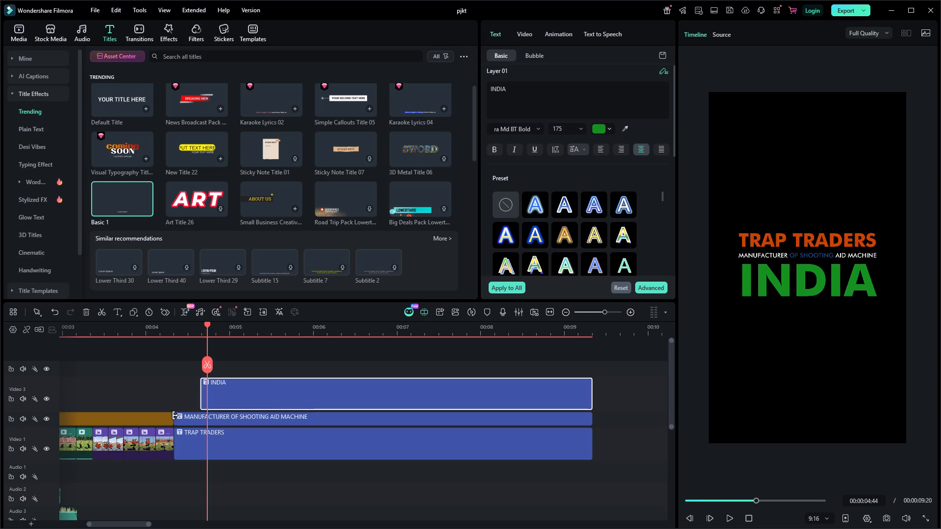
drag(175, 415, 187, 415)
Play the staggered titles to 00:00:06:33, split all three title clips there and delete the parts after that point.
click(170, 328)
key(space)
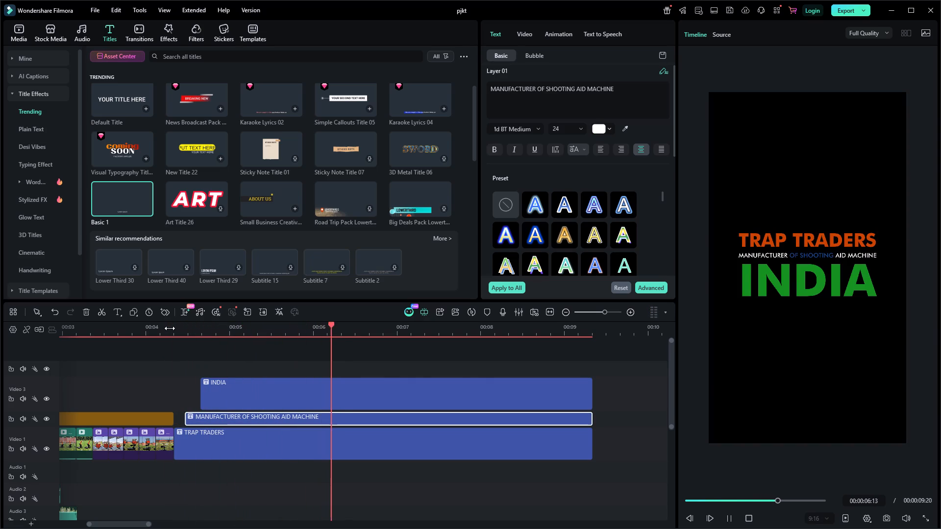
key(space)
drag(476, 372, 427, 491)
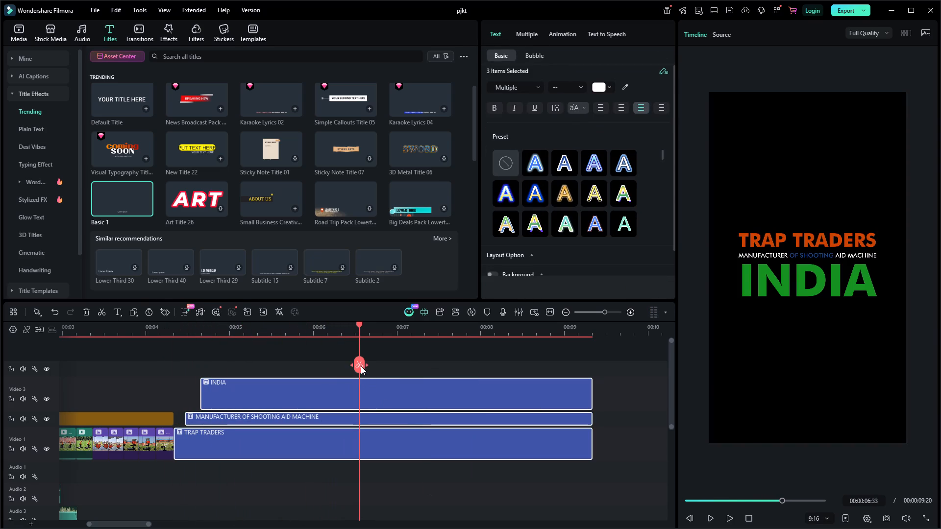
click(361, 366)
key(Delete)
Play the reel from just before the closing titles to review their staggered entrance and shortened length.
drag(361, 366, 150, 324)
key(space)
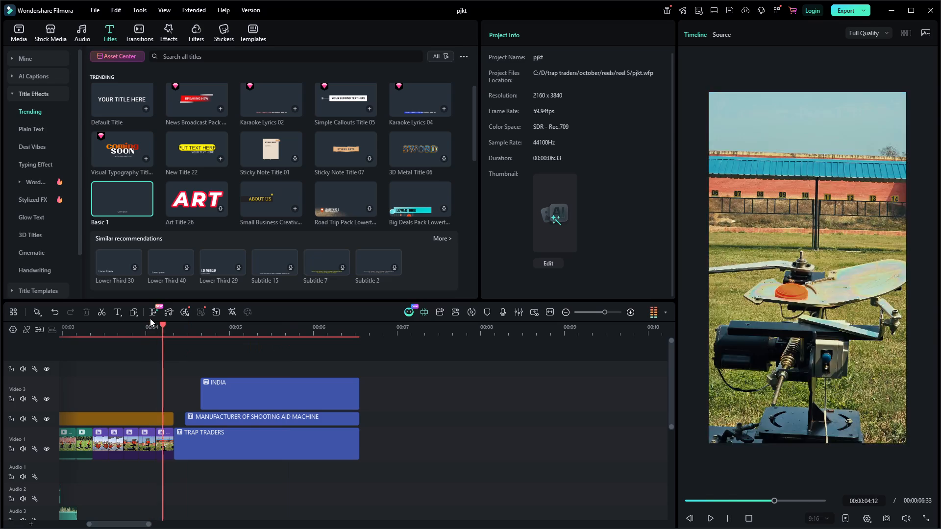
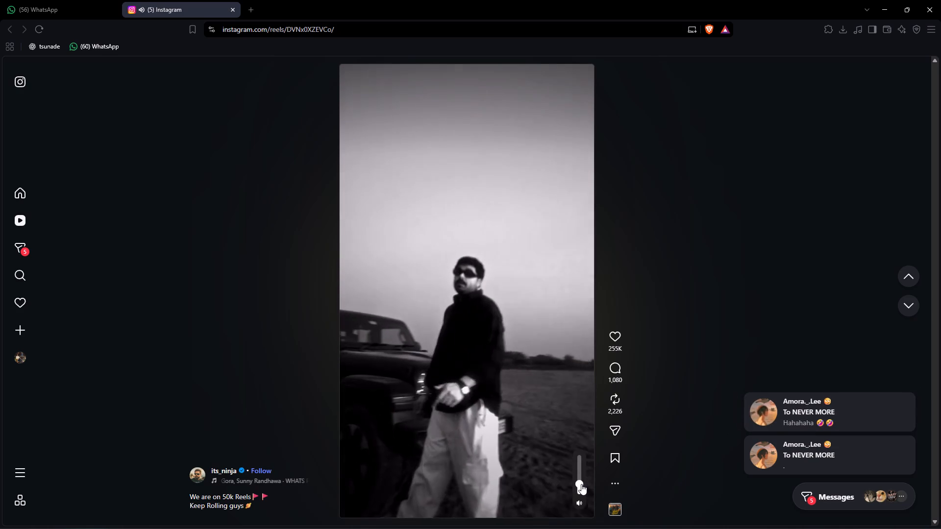
Listen to the open Instagram reel's audio, pause it, and copy the reel's full link.
drag(581, 484, 580, 484)
click(424, 288)
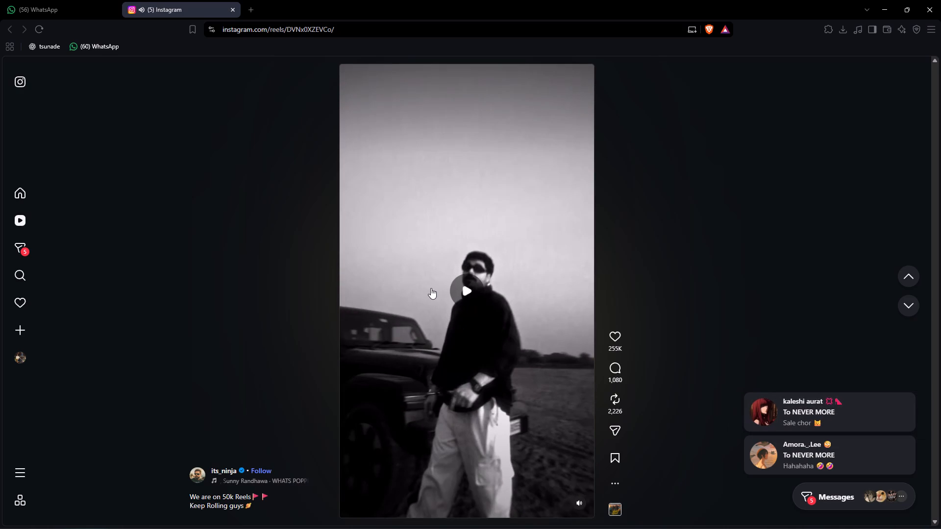
click(431, 288)
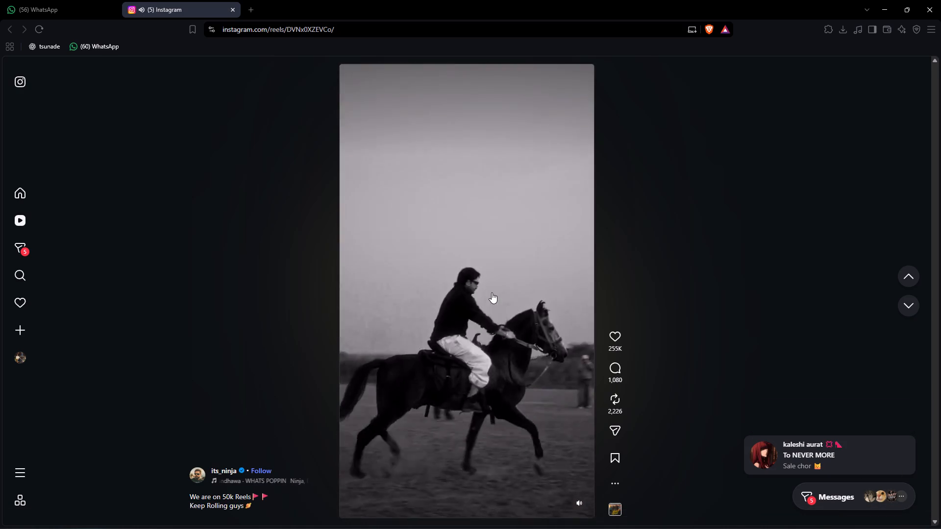
click(492, 292)
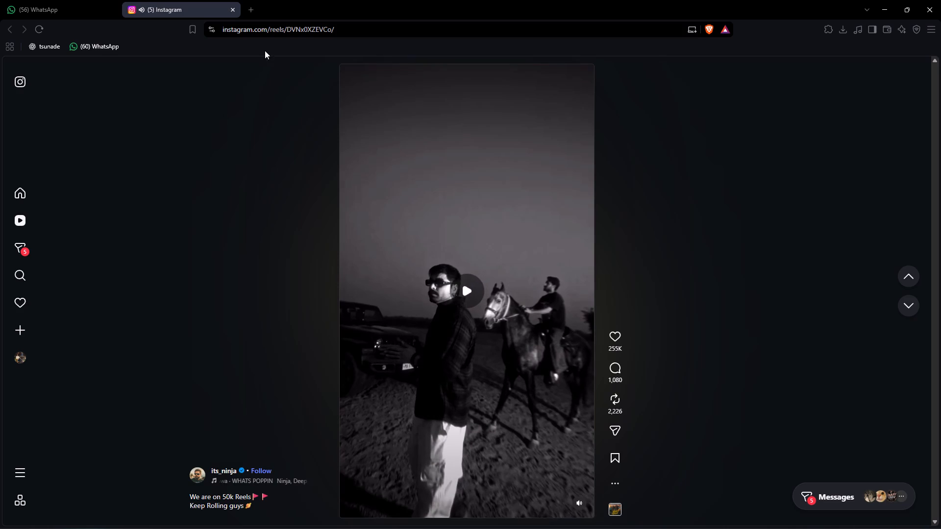
double_click(277, 26)
key(ctrl+a)
key(ctrl+c)
key(ctrl+c)
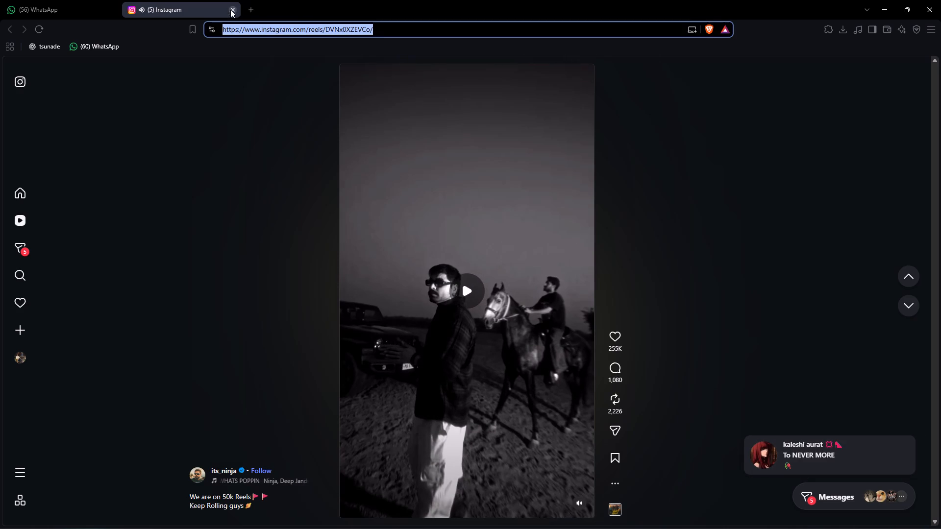
Search the web for SAVE INSTA I 4K in a new tab and open the Save Free Instagram Video Downloader.
click(250, 12)
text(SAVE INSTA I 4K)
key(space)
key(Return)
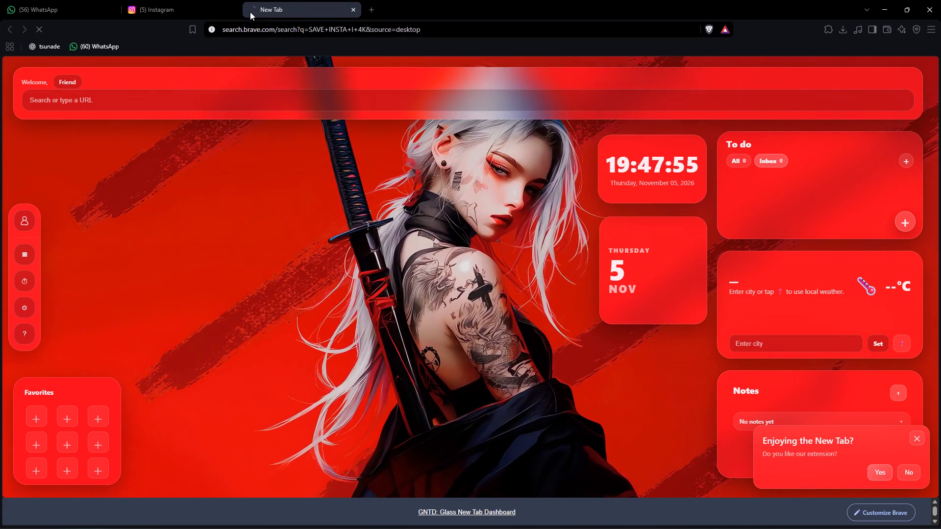
click(200, 154)
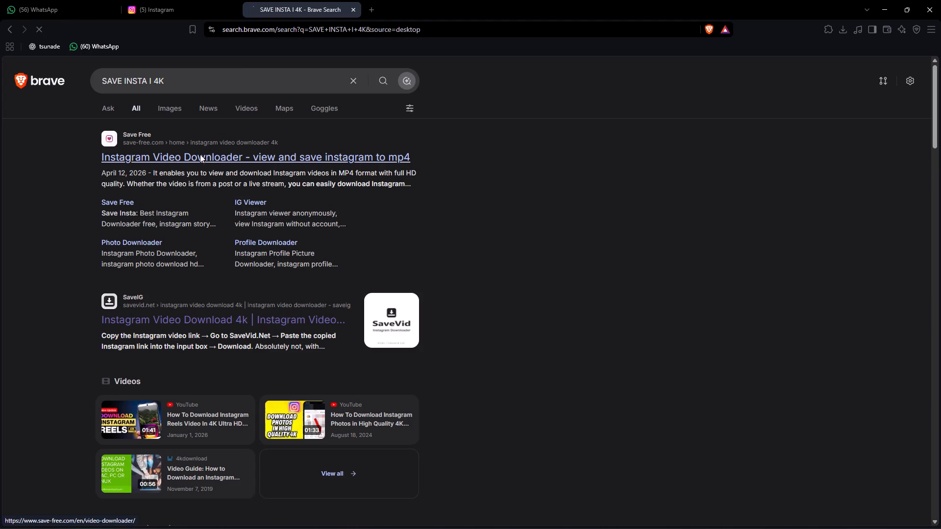
Load the copied reel link into the Instagram Video Downloader and dismiss the overlay covering the page.
click(384, 271)
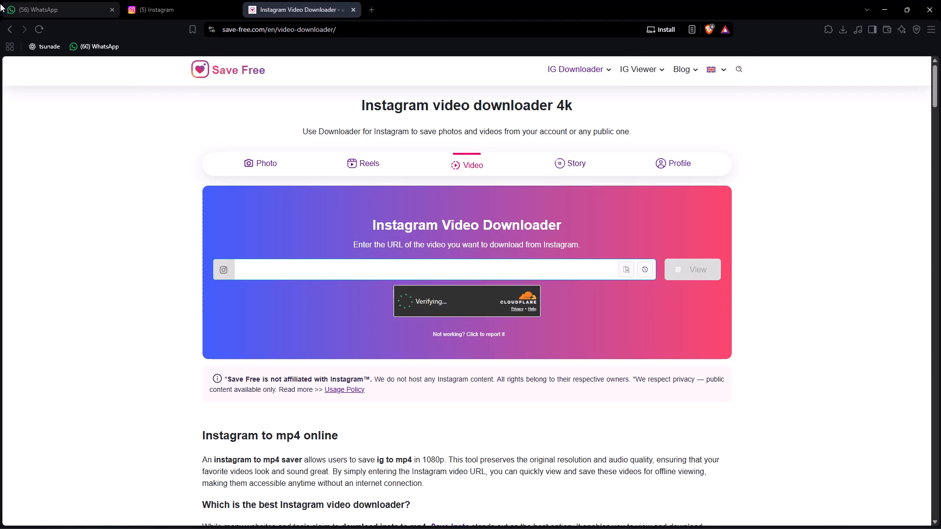
key(ctrl+v)
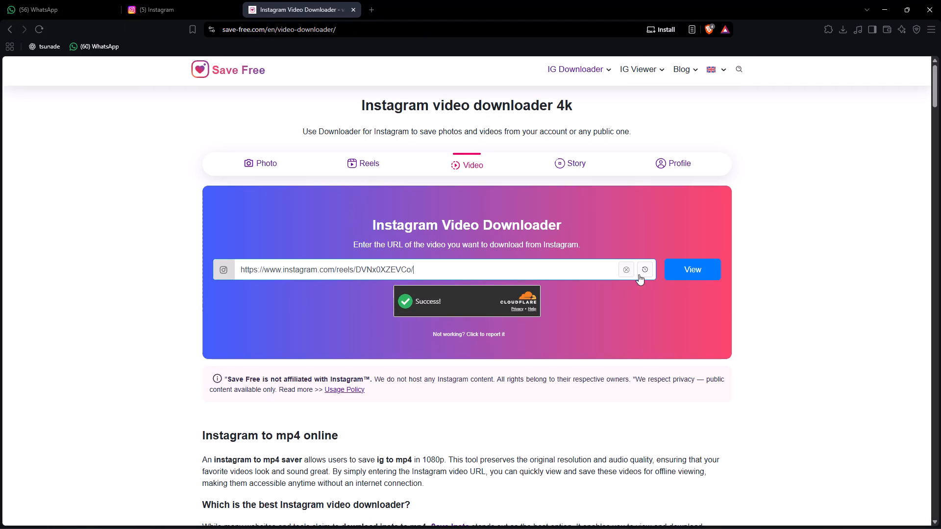
click(686, 268)
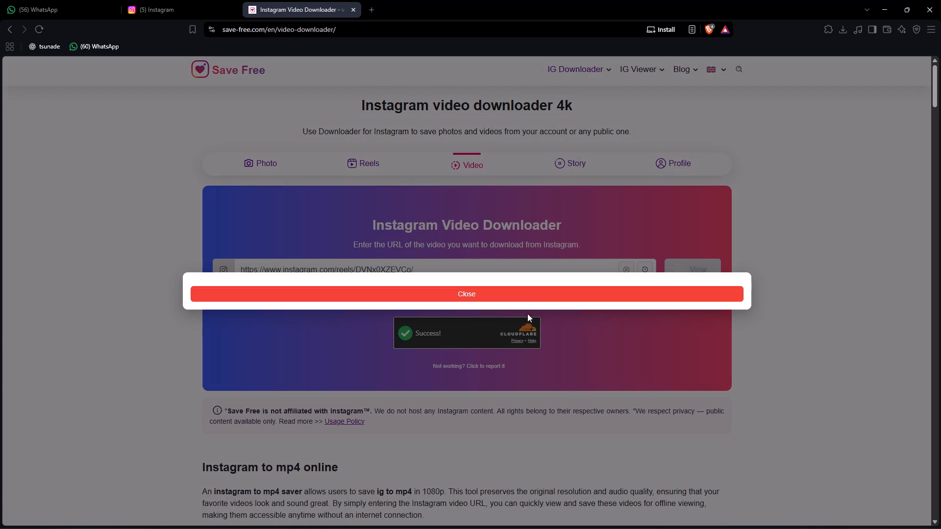
click(527, 293)
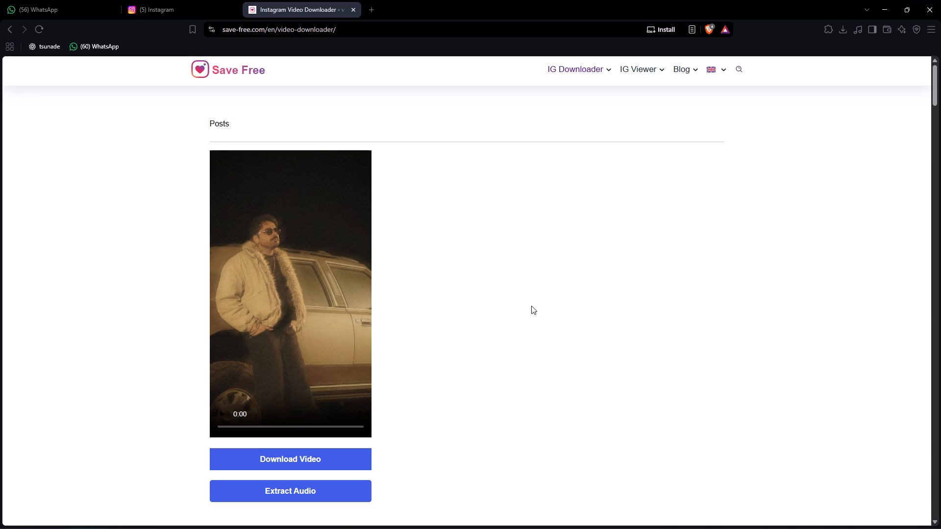
Extract the audio from the loaded reel and request its MP3 download.
click(318, 489)
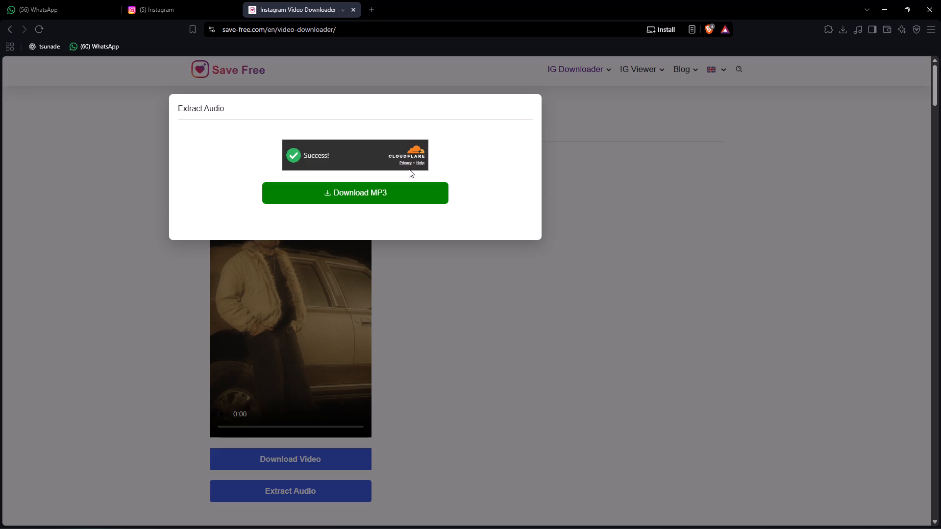
click(391, 196)
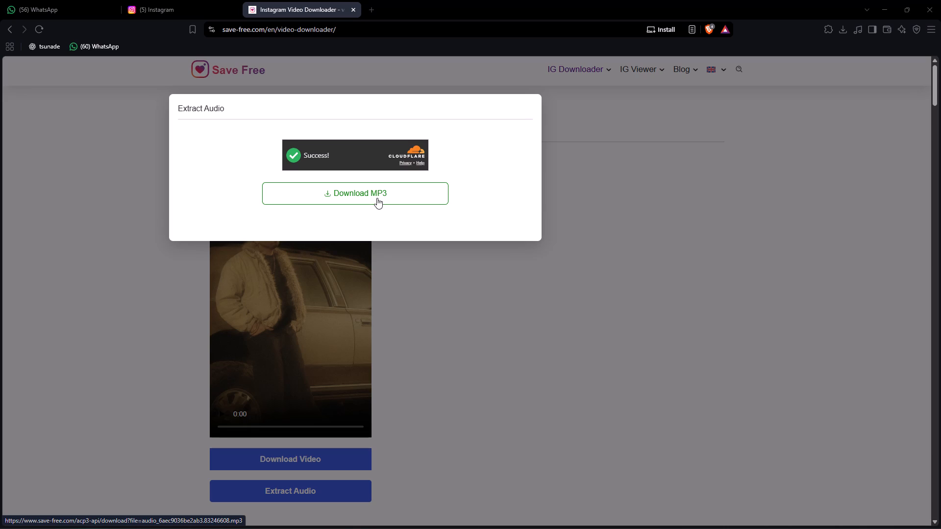
Set the MP3's save location to the reel 5 folder under C:\D\trap traders\october\reels, keeping the suggested file name.
click(550, 253)
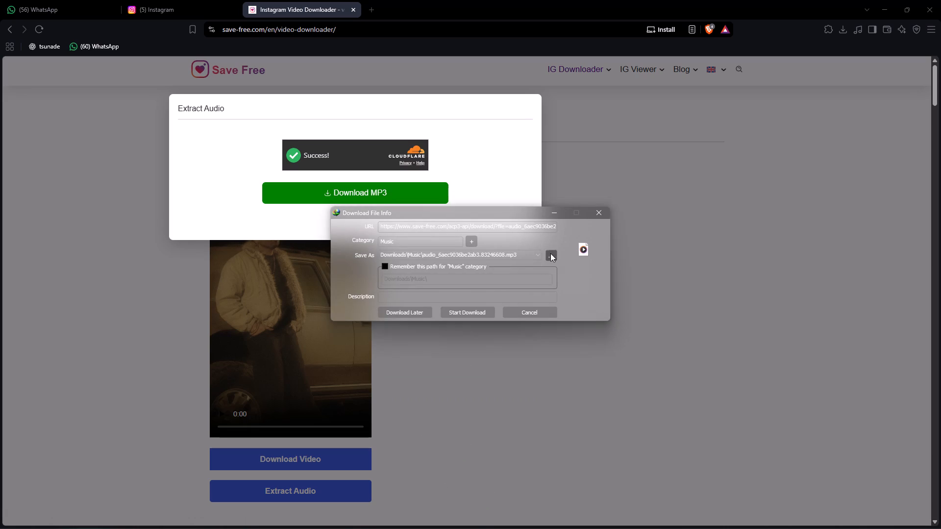
scroll(345, 293, down, 4)
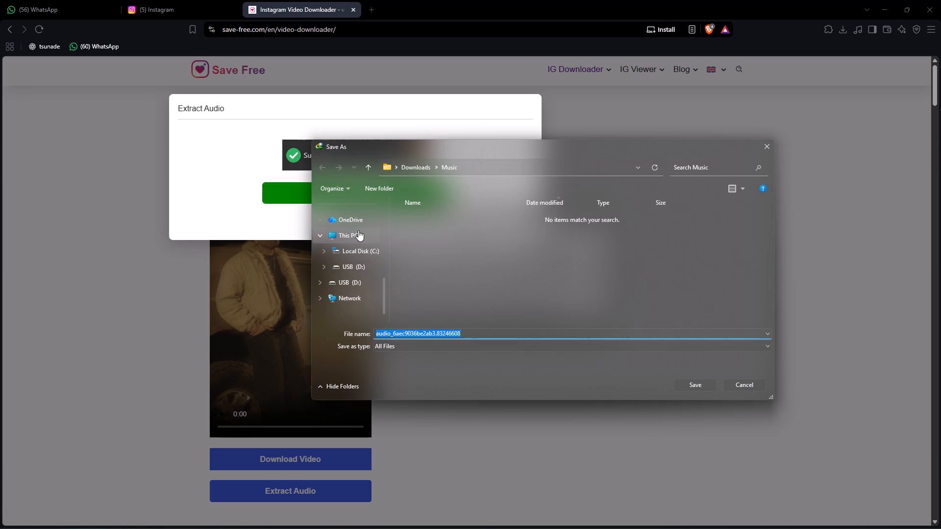
click(358, 230)
double_click(441, 231)
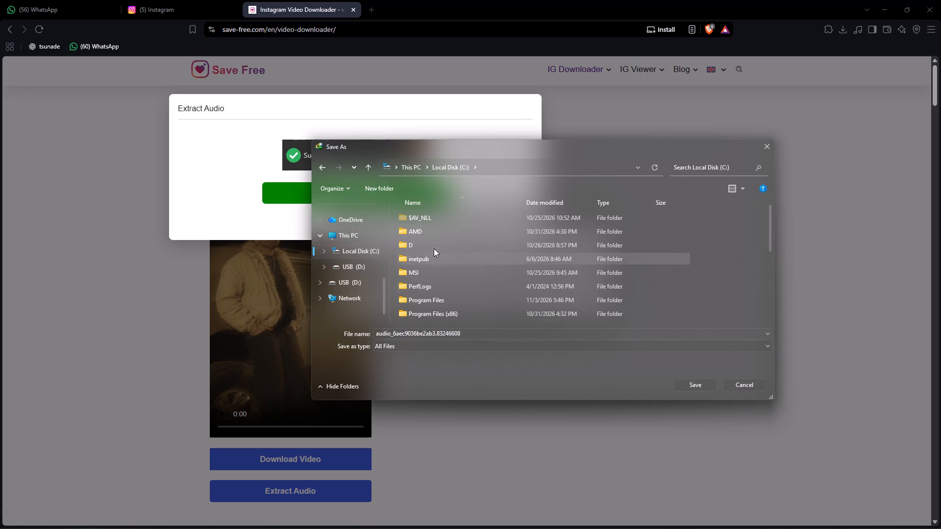
double_click(433, 243)
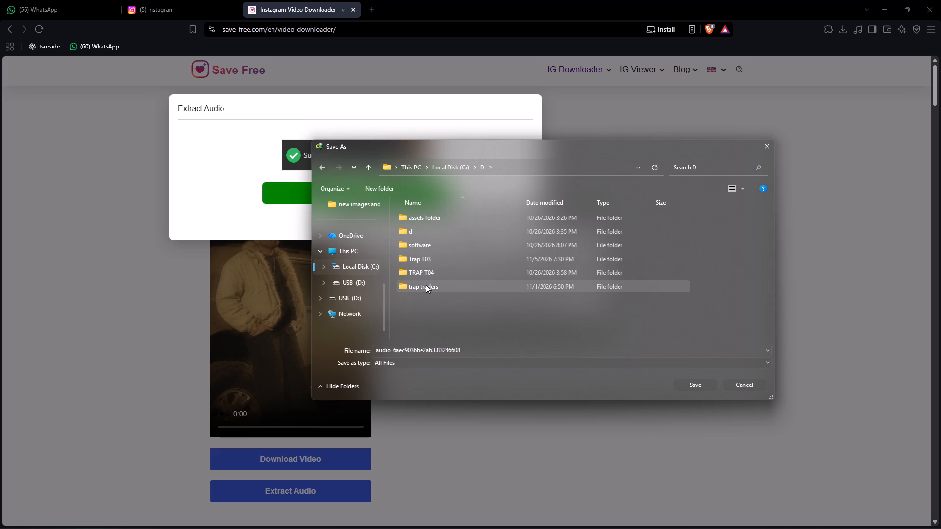
double_click(426, 285)
double_click(435, 227)
double_click(430, 230)
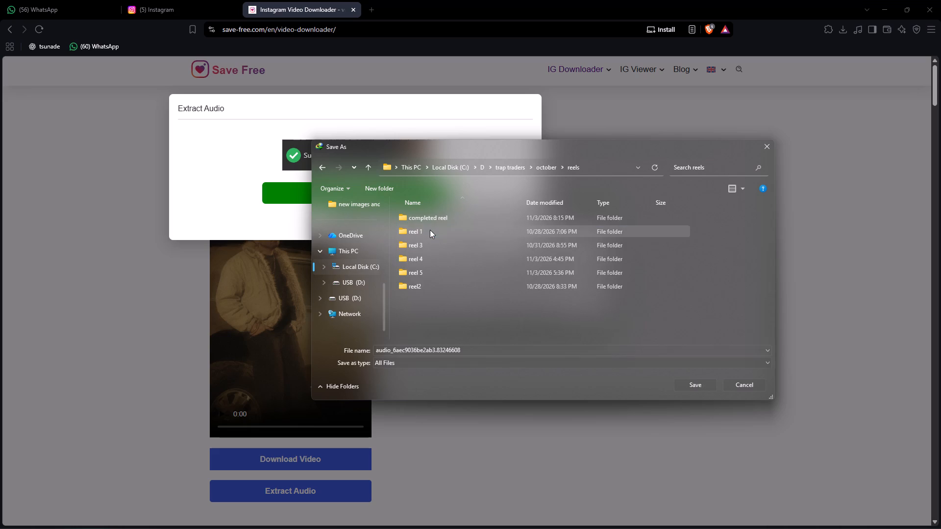
double_click(430, 272)
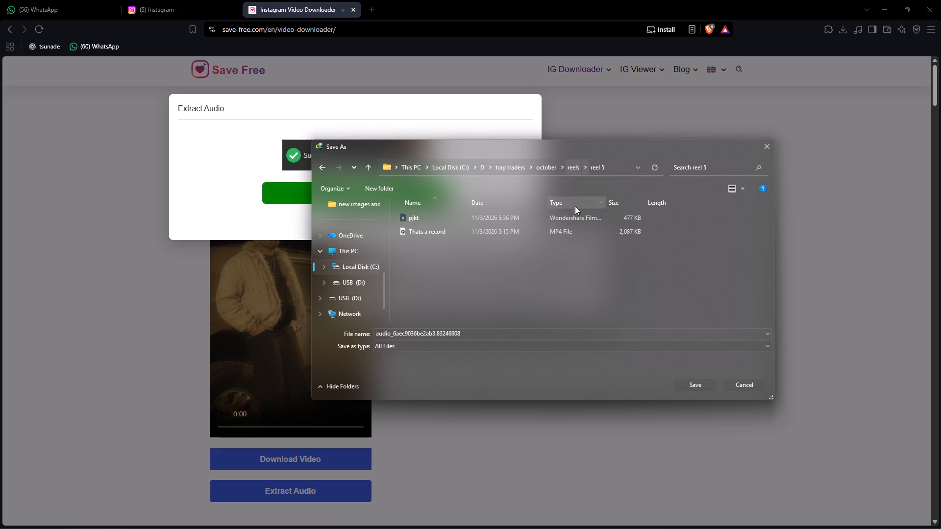
click(705, 380)
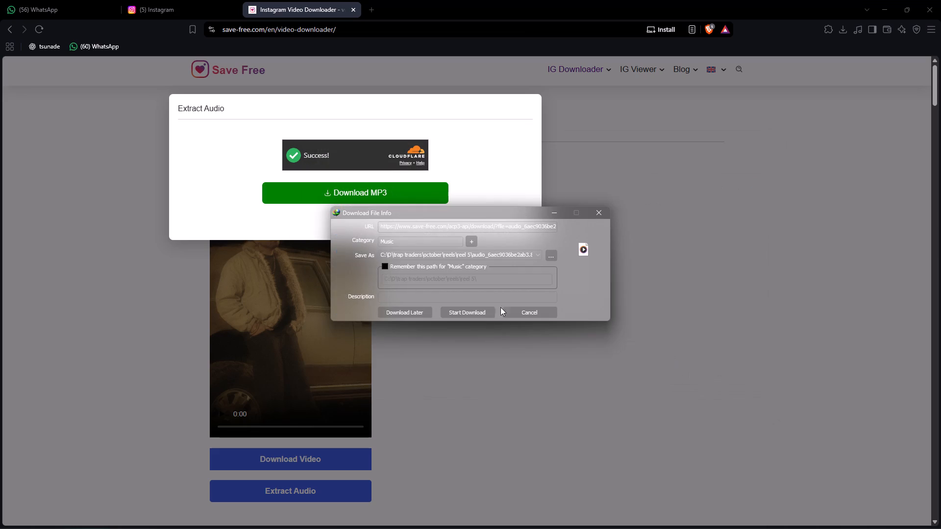
Download the extracted MP3 audio into the reel 5 folder.
click(482, 310)
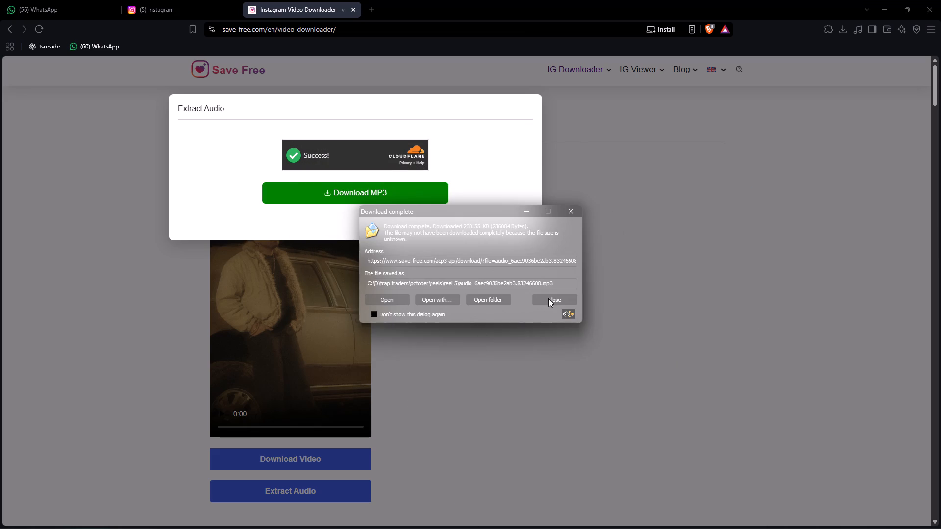
click(548, 298)
Switch to Filmora and import the downloaded audio from the trap traders/october/reels/reel 5 folder into the project media.
click(545, 514)
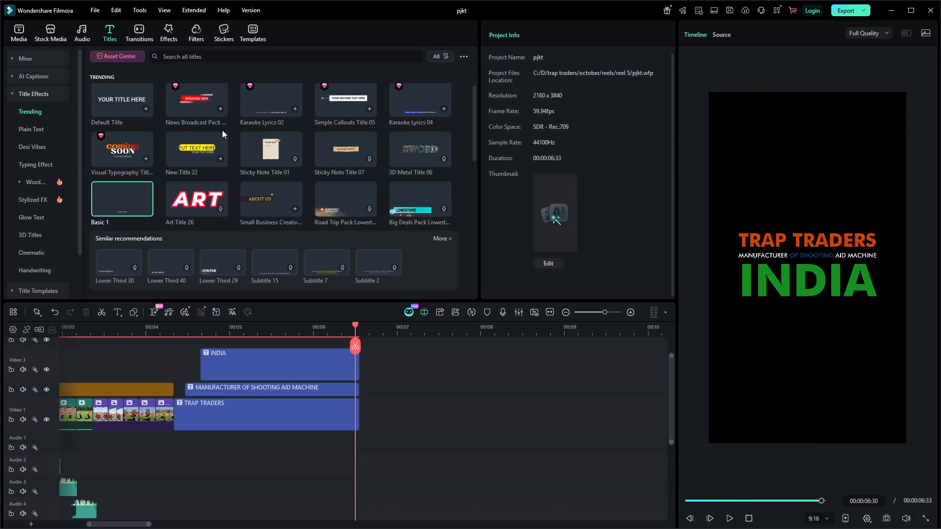
click(15, 24)
click(137, 109)
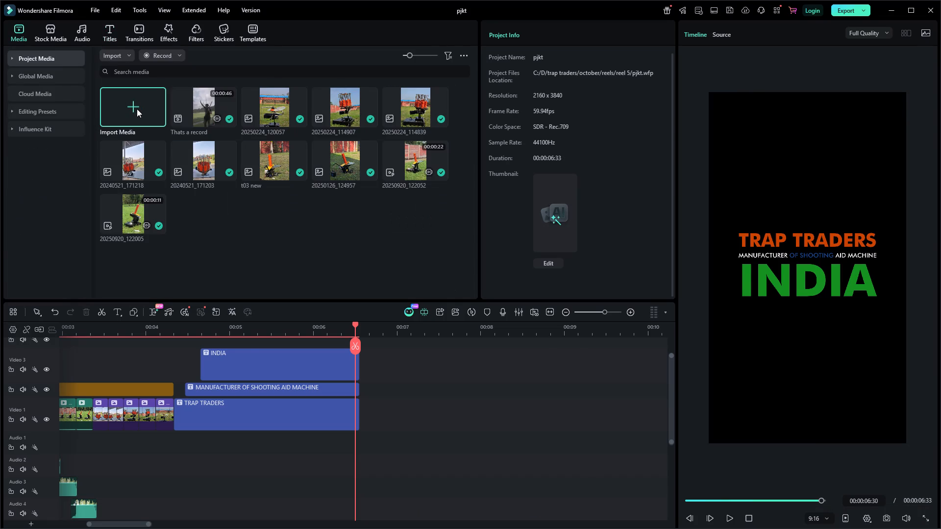
click(172, 31)
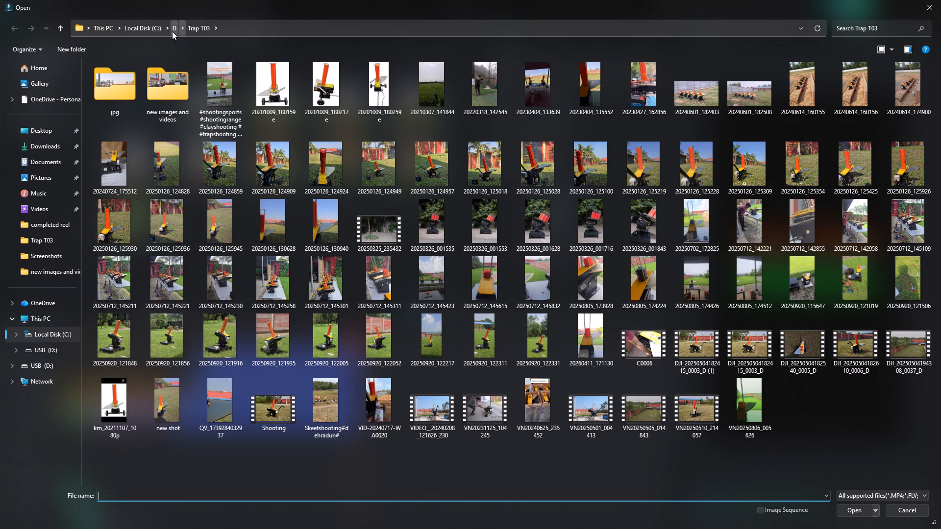
double_click(124, 100)
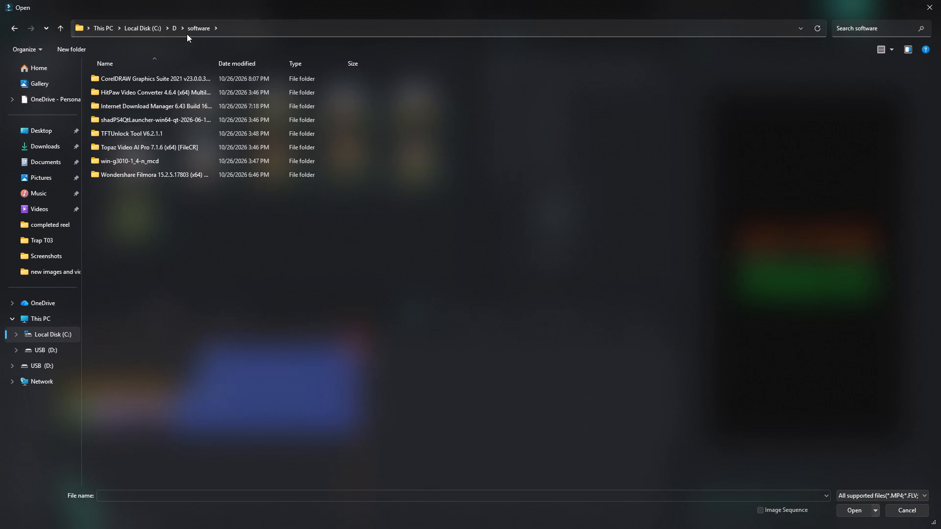
click(173, 29)
double_click(121, 145)
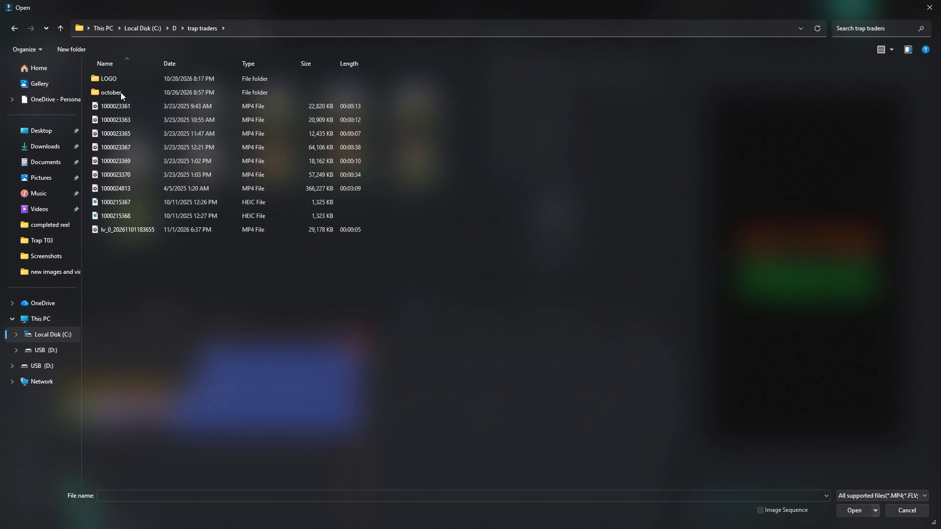
double_click(121, 90)
double_click(121, 91)
double_click(118, 137)
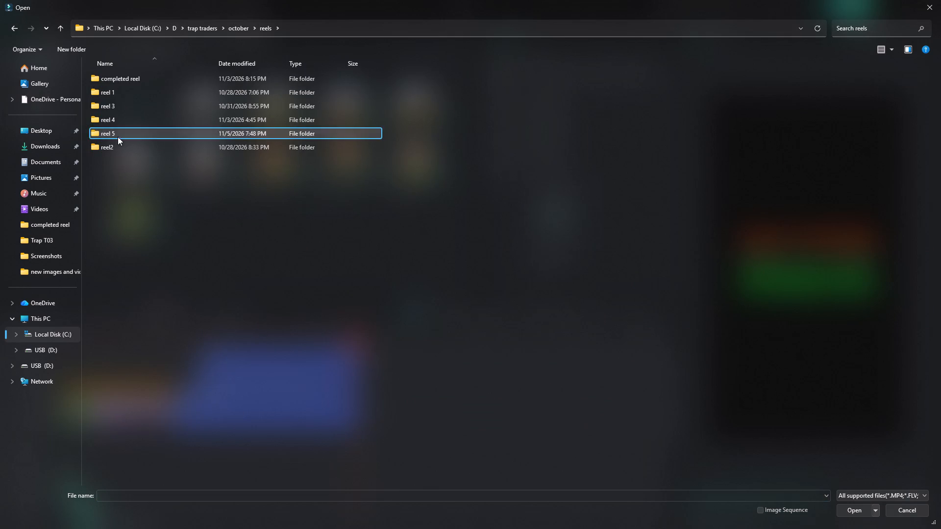
double_click(131, 81)
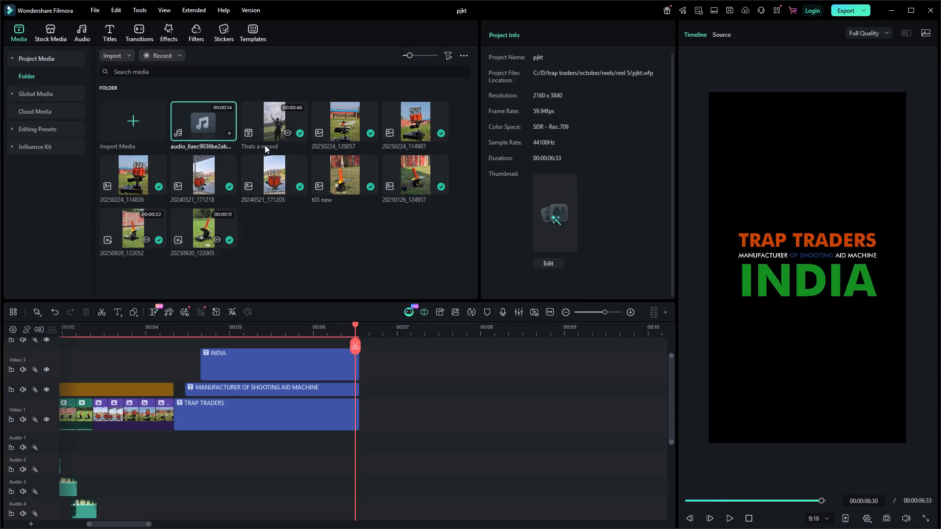
Add the downloaded audio to the Audio 2 track, starting where the TRAP TRADERS title begins.
drag(217, 123, 358, 465)
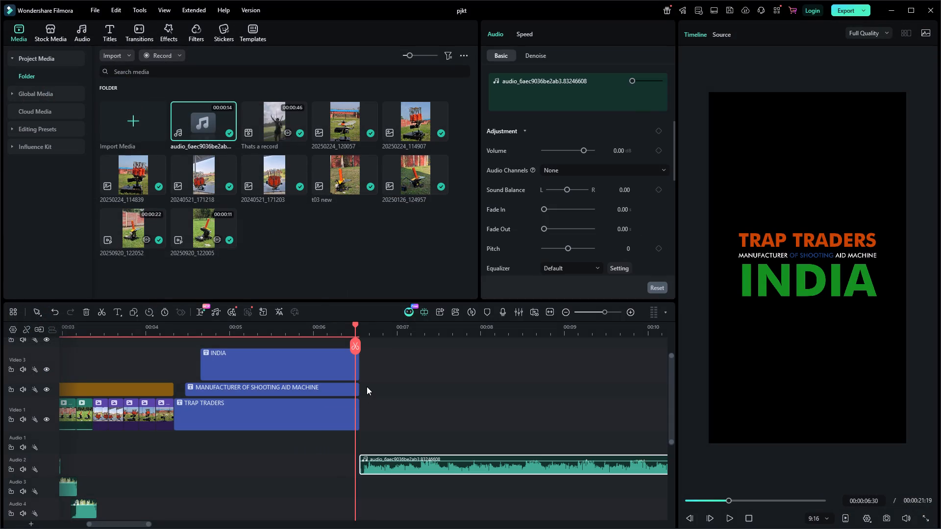
key(space)
key(space)
click(143, 333)
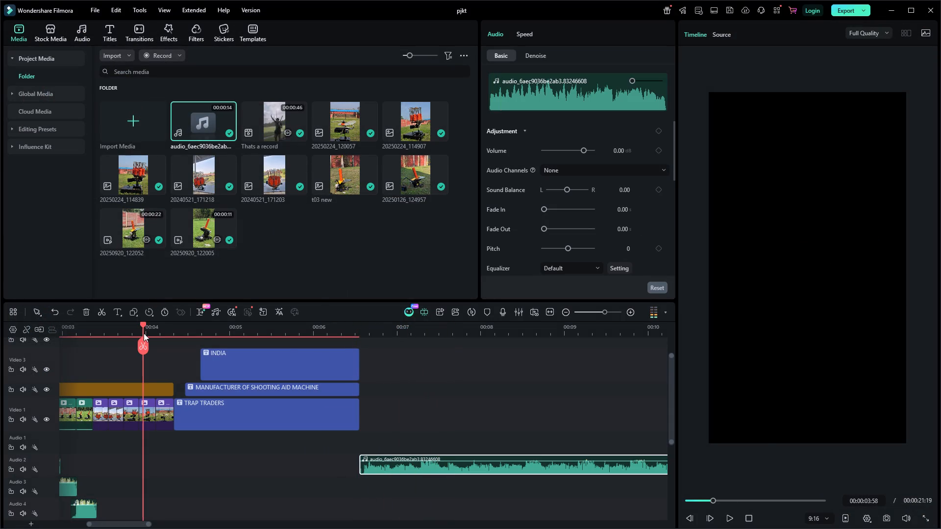
key(space)
key(space)
drag(485, 464, 446, 481)
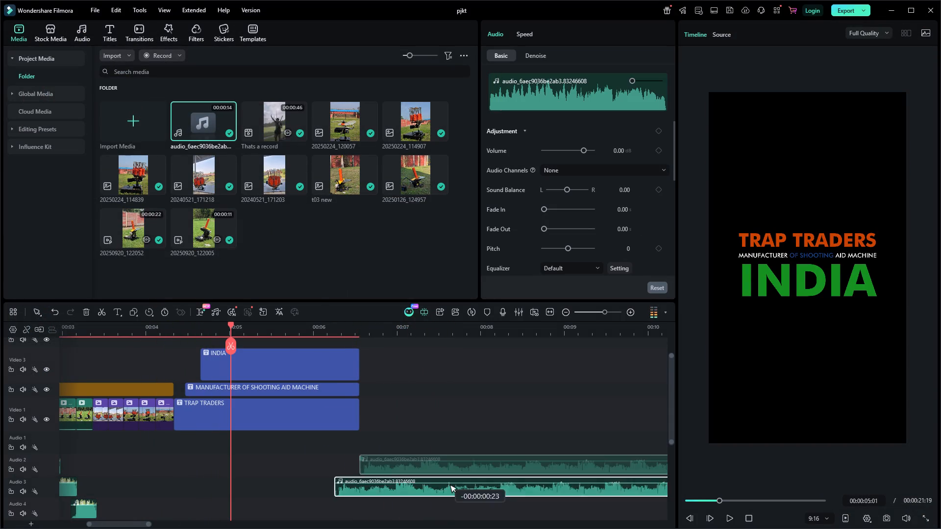
drag(446, 481, 299, 465)
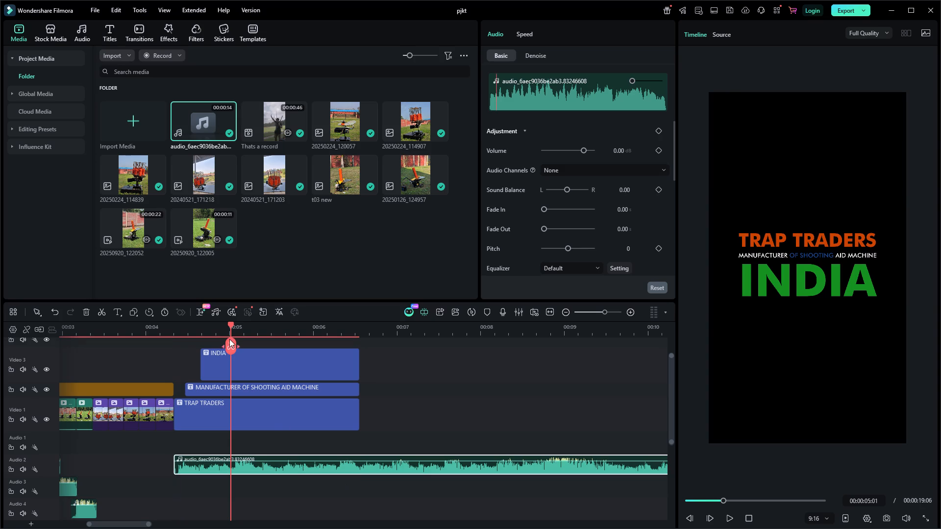
Play the reel from just before the closing title to check the music's timing against the titles.
click(160, 318)
click(166, 328)
key(space)
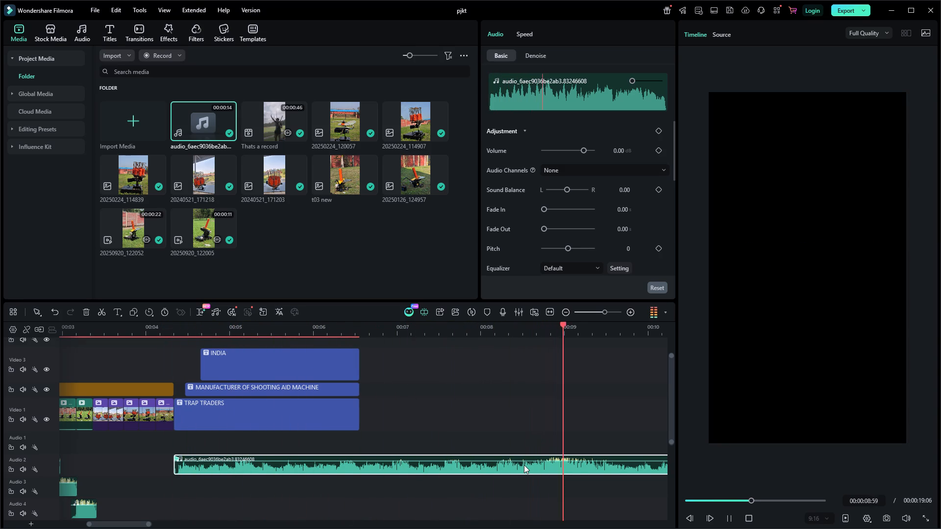
key(space)
click(328, 329)
key(space)
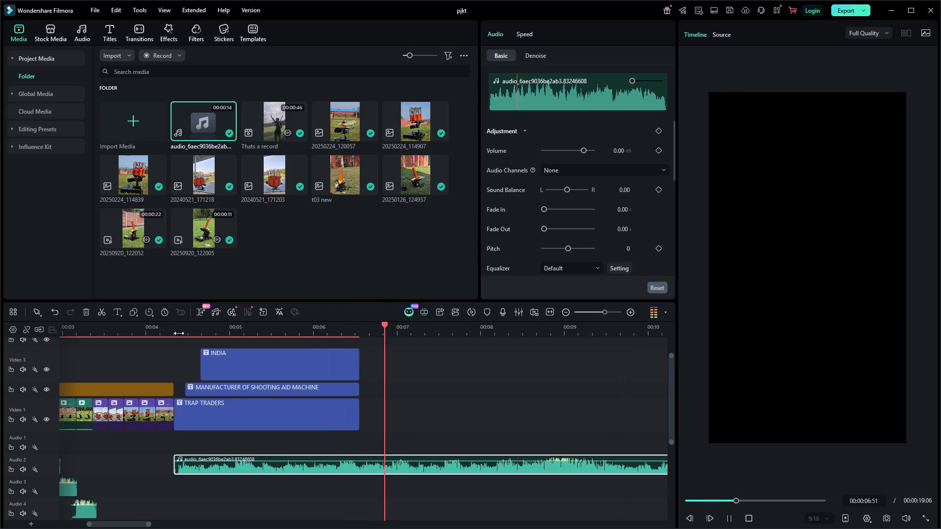
click(163, 333)
key(space)
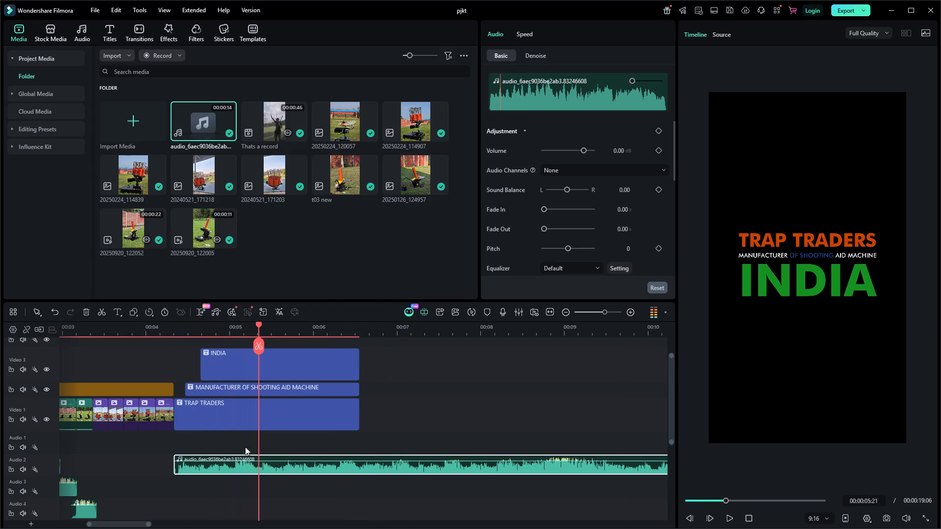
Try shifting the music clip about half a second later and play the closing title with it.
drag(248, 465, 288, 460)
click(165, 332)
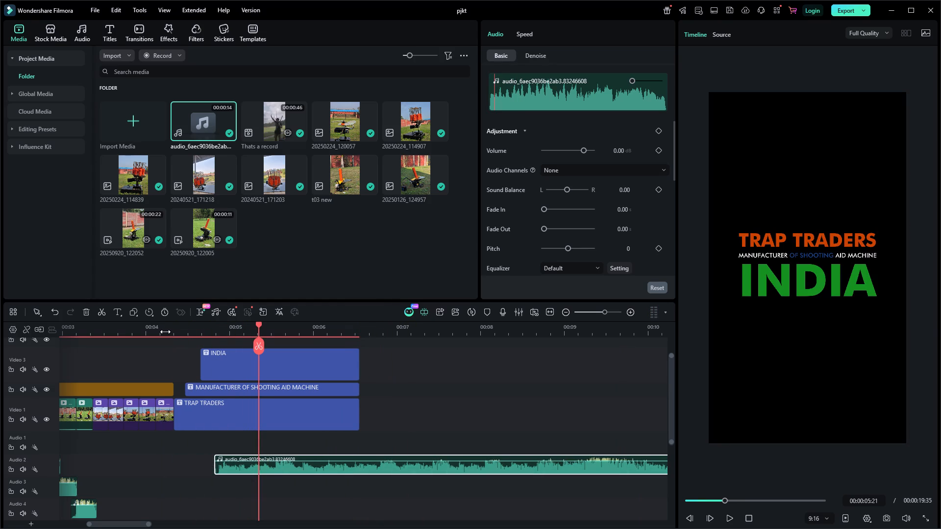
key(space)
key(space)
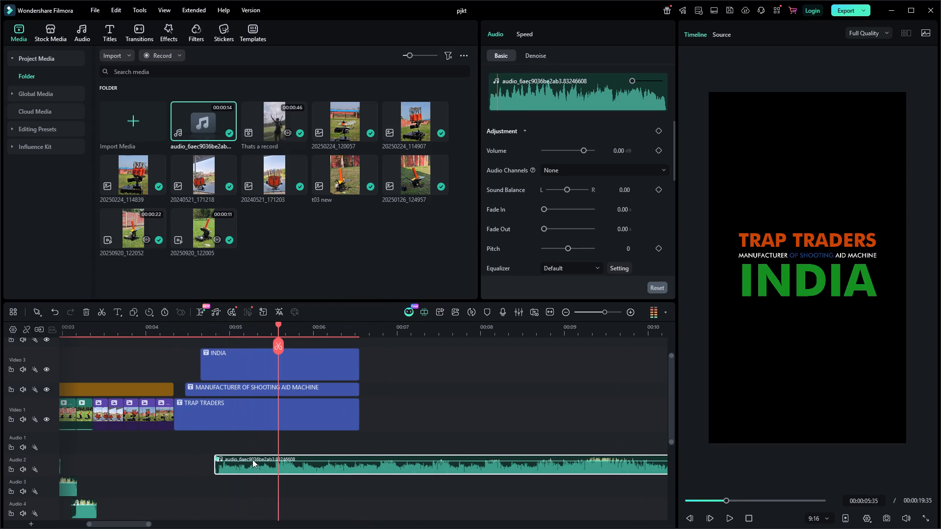
Move the music clip on Audio 2 to start at about 00:00:03:58 and play through the closing title.
drag(252, 468, 181, 464)
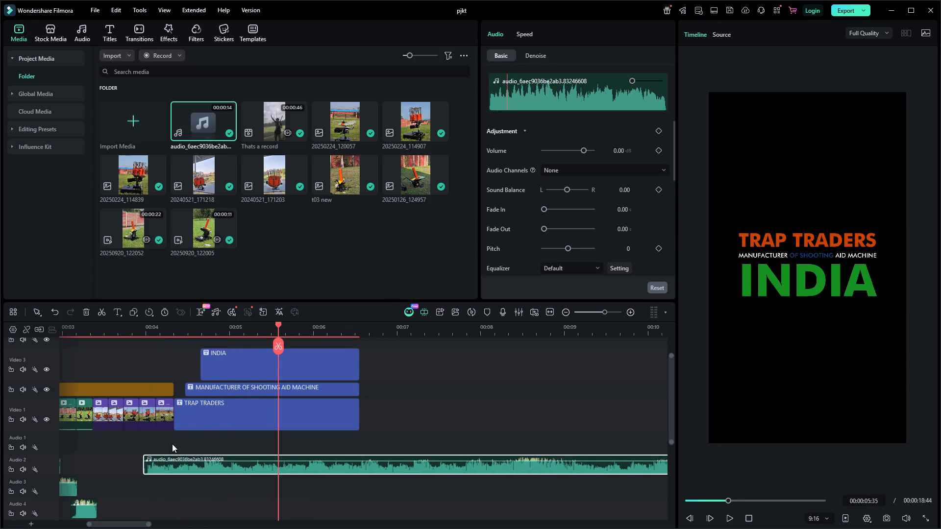
click(108, 332)
key(space)
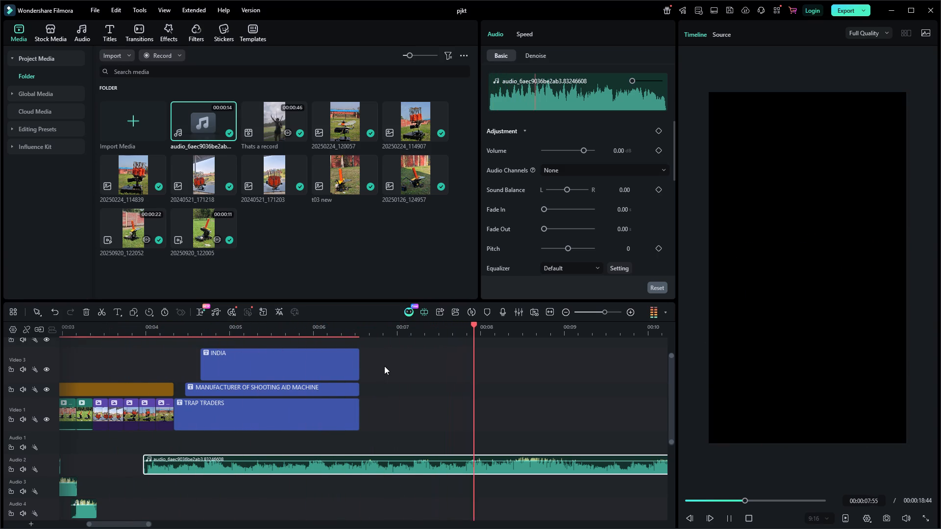
key(space)
Extend the ends of all three closing title clips together to about 00:00:08:27.
drag(415, 363, 354, 412)
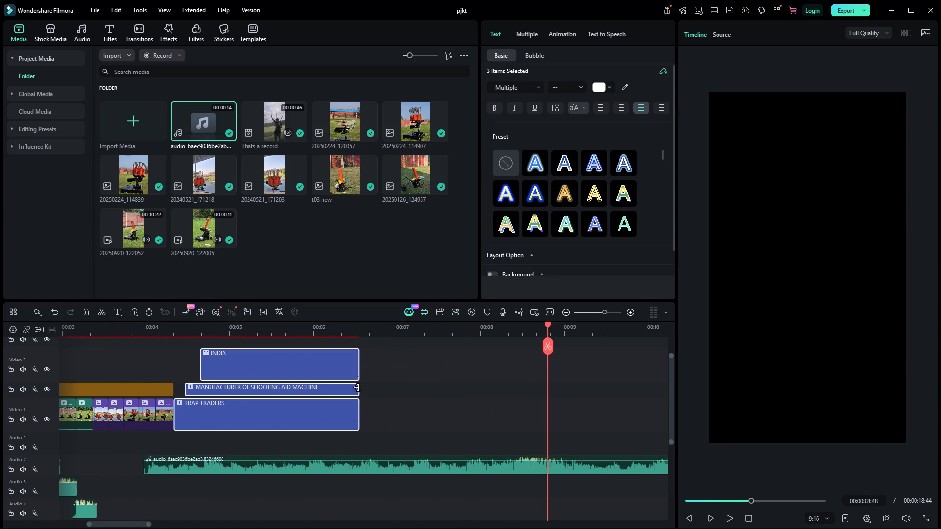
drag(358, 368, 519, 366)
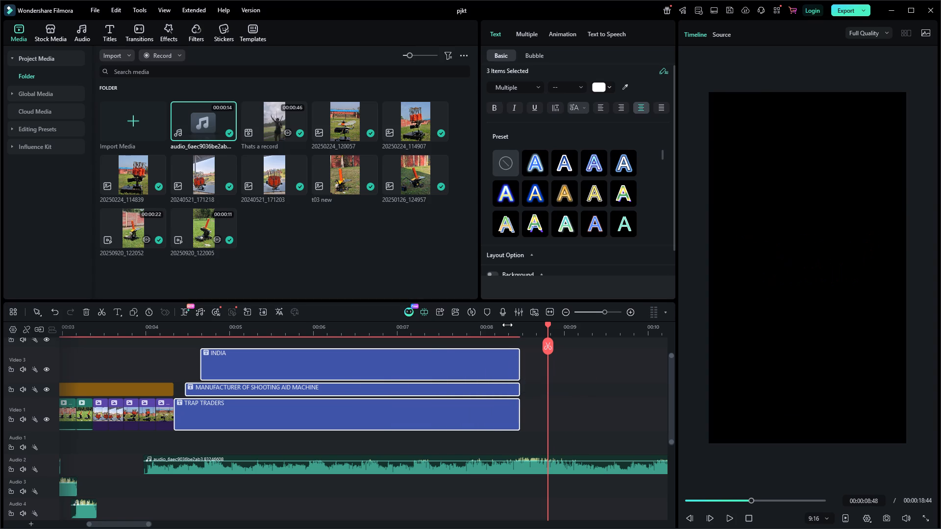
Play the reel and look over its video, title and audio tracks to check the lengthened ending.
click(499, 334)
key(space)
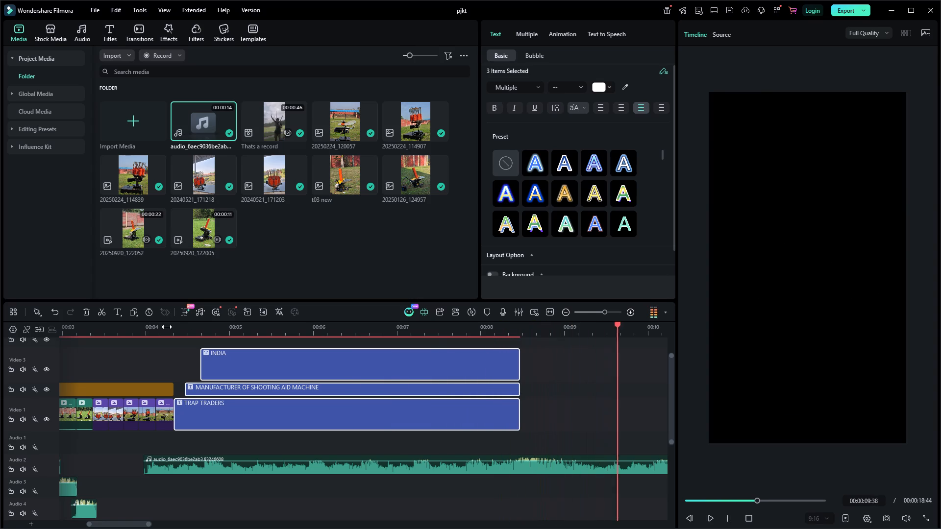
ctrl+scroll(437, 461, down, 11)
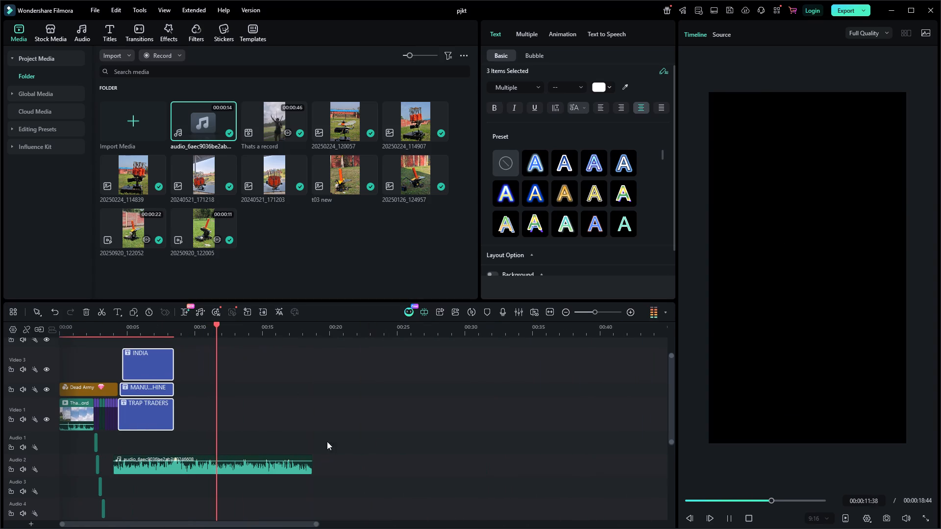
ctrl+scroll(233, 434, up, 2)
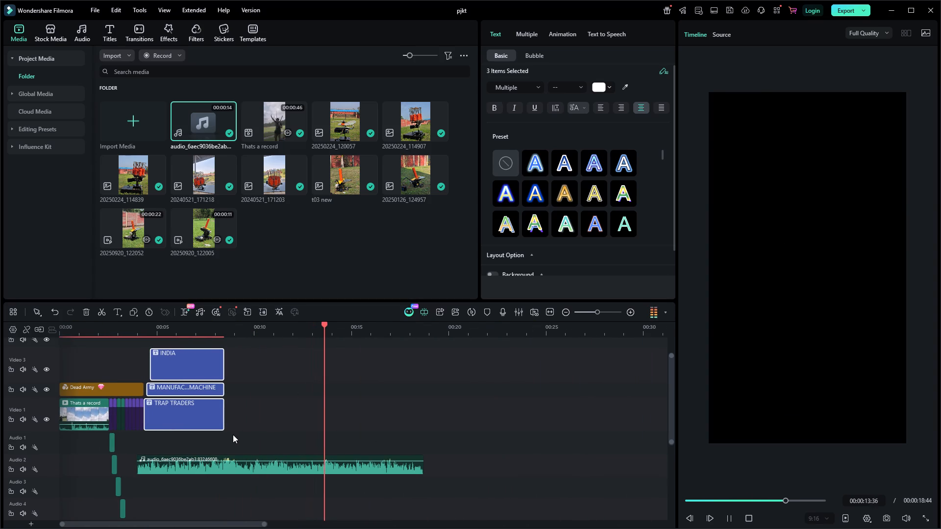
ctrl+scroll(233, 434, up, 1)
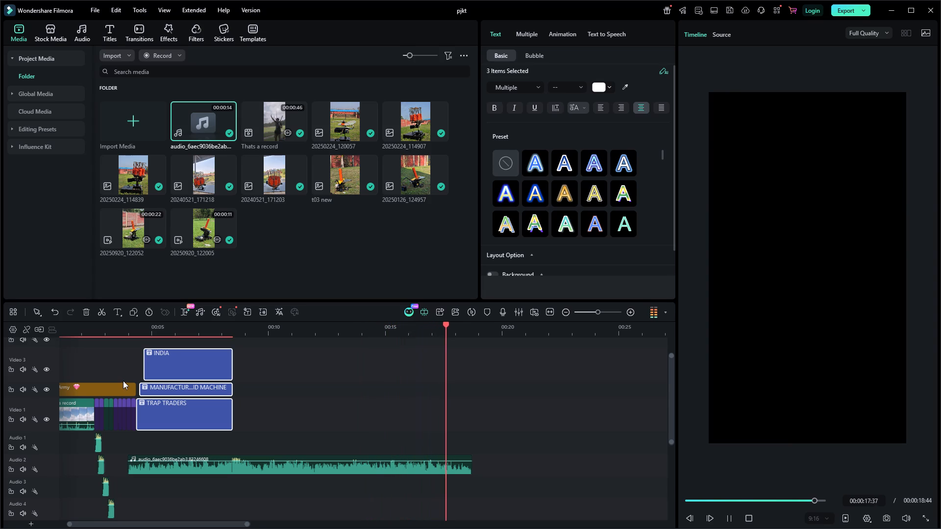
key(space)
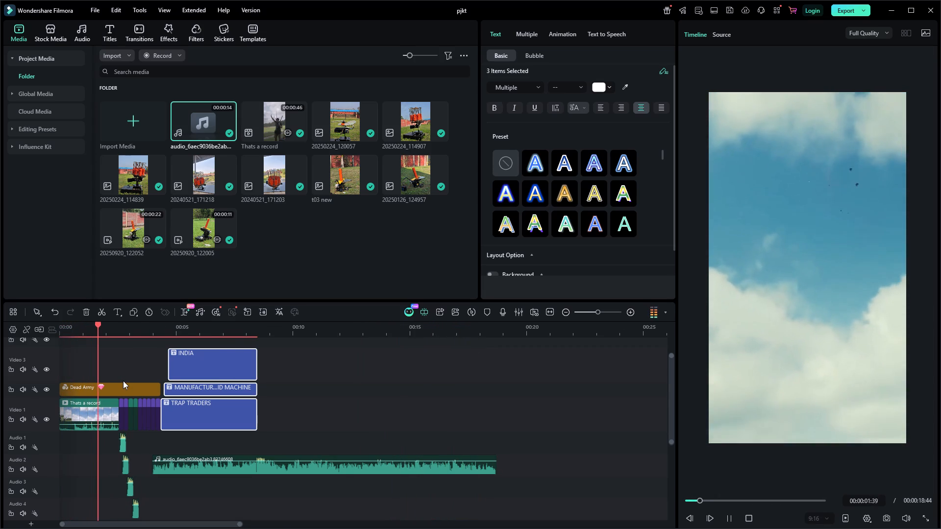
scroll(128, 407, down, 3)
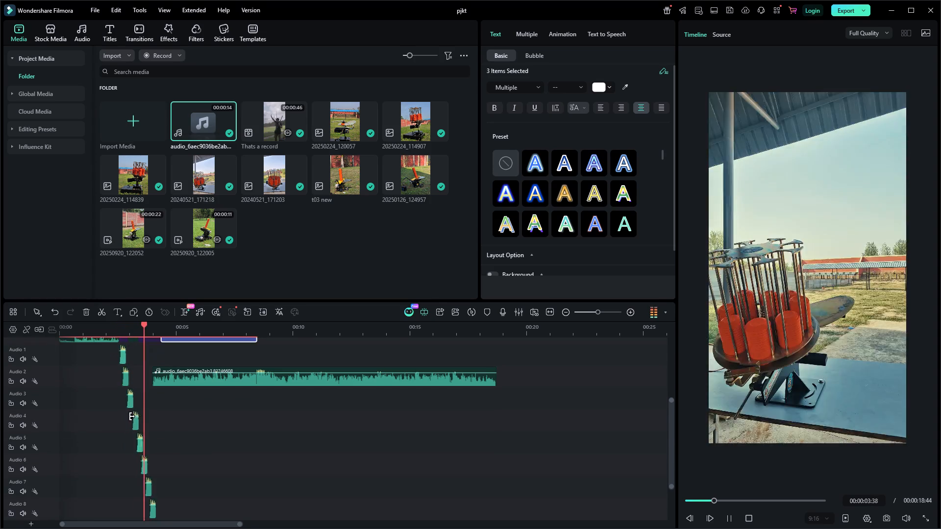
scroll(160, 408, down, 4)
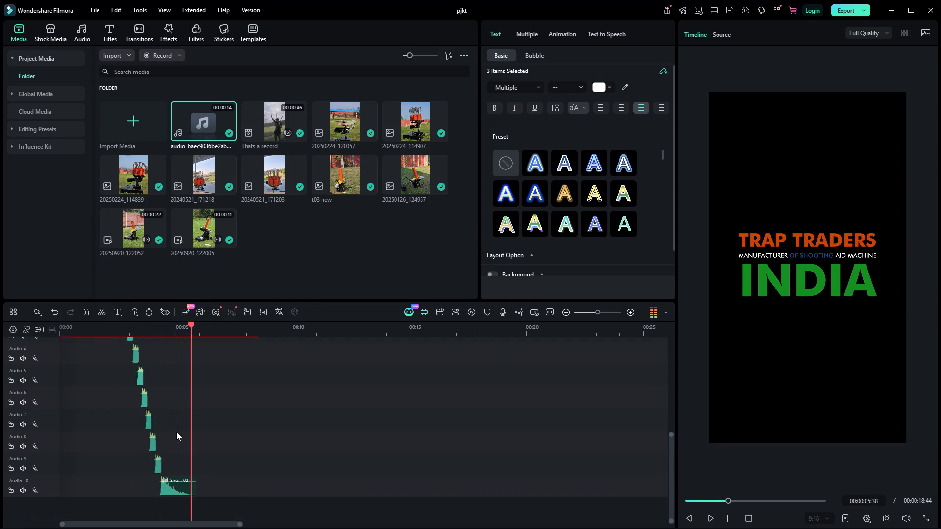
scroll(177, 432, up, 4)
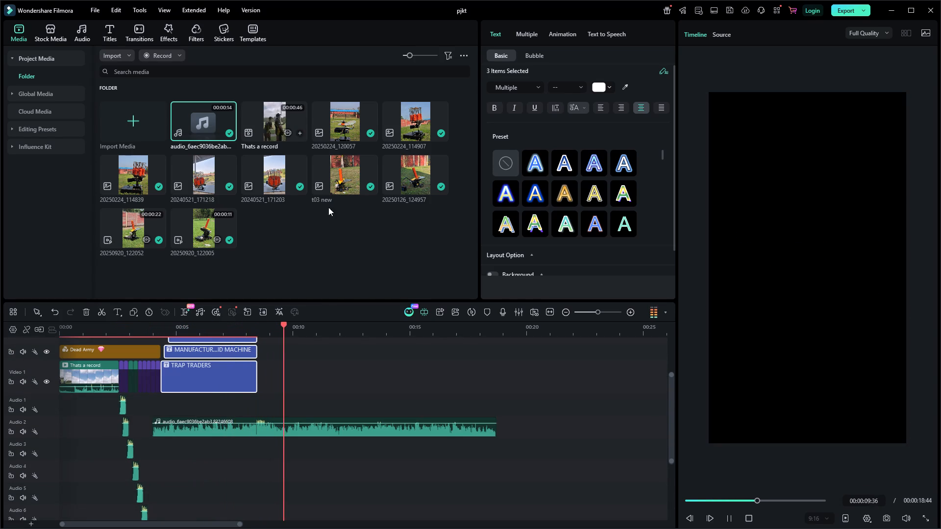
key(space)
Save the project.
click(346, 274)
key(ctrl+s)
Import all the files from the Trap T03 > new images and videos folder into the project media.
double_click(341, 273)
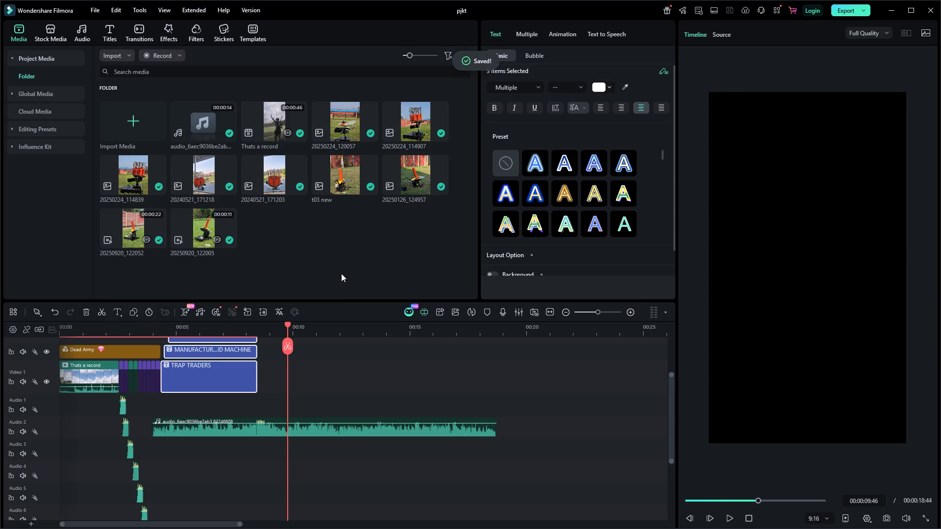
click(267, 27)
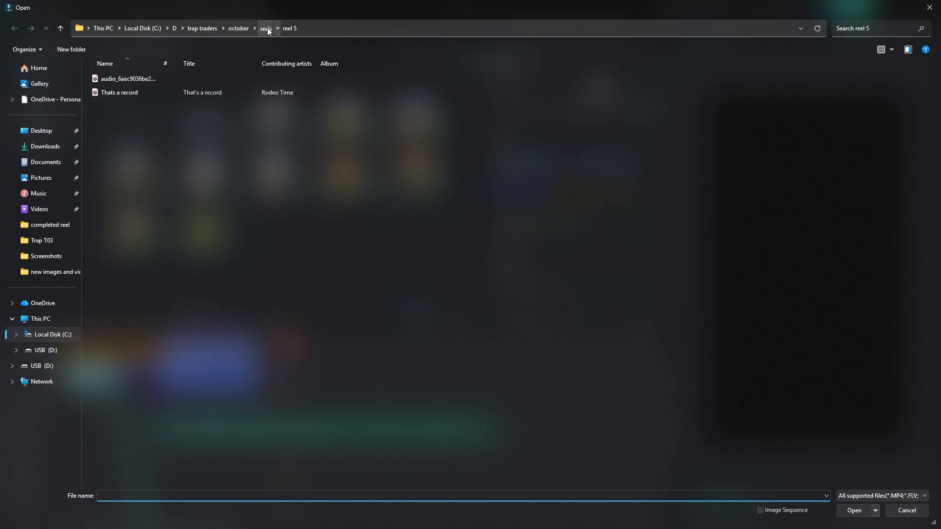
click(239, 26)
double_click(145, 88)
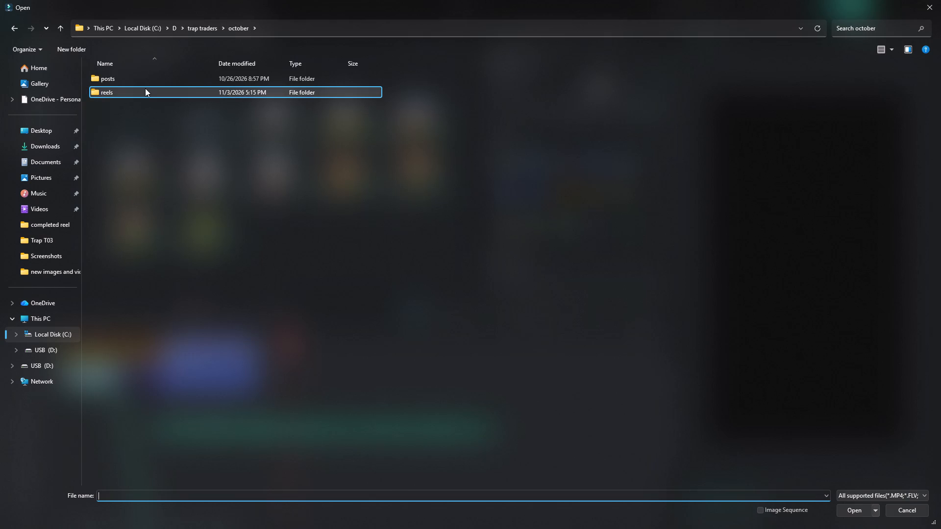
click(237, 38)
click(238, 34)
click(203, 37)
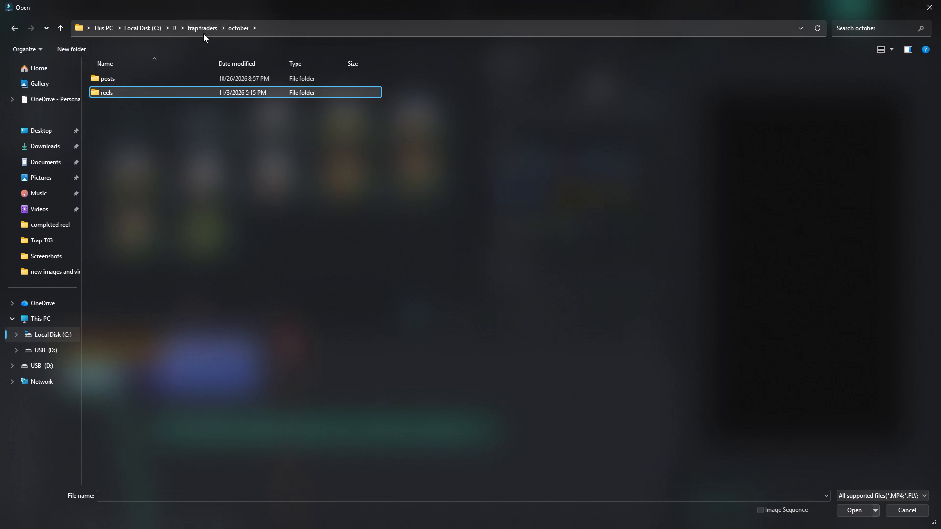
click(203, 30)
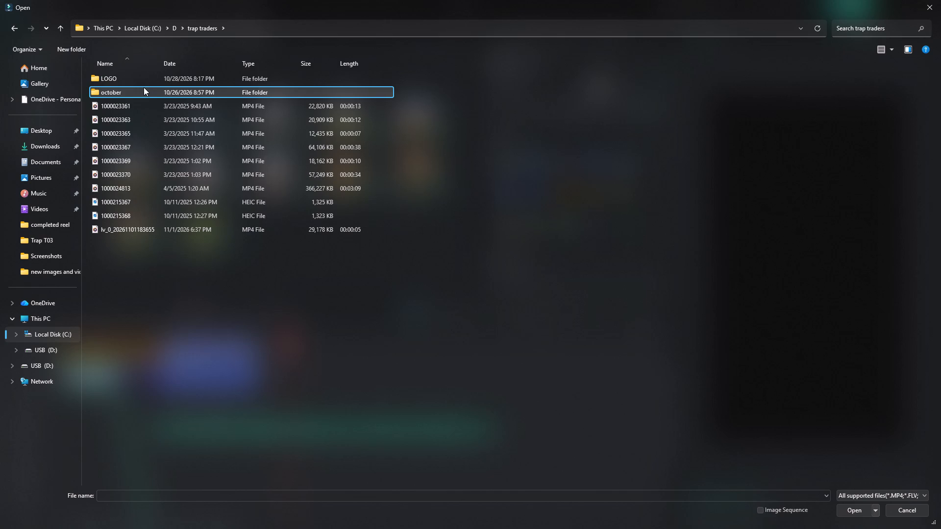
click(173, 28)
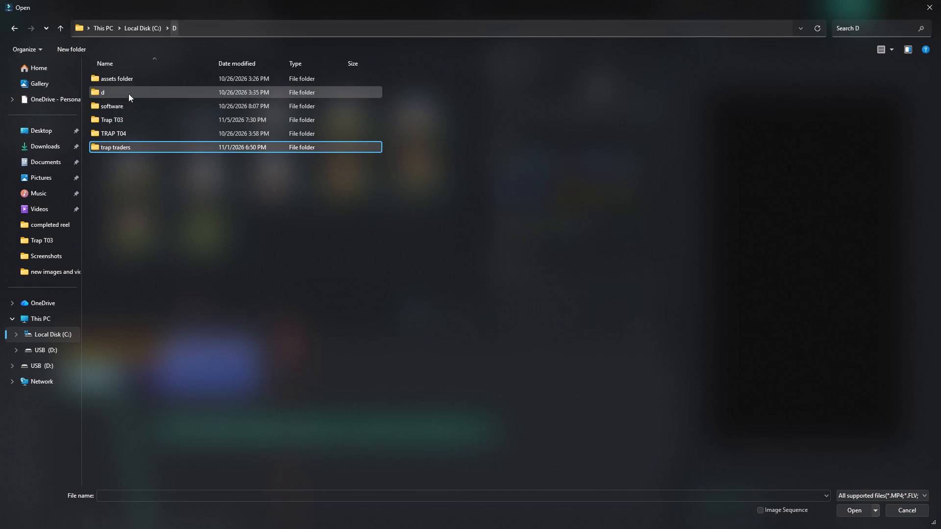
double_click(125, 117)
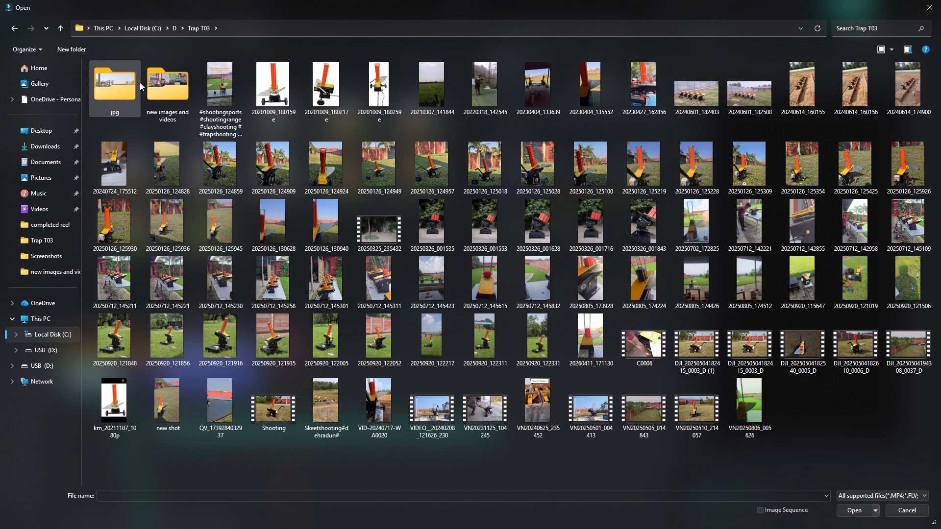
double_click(169, 82)
click(161, 86)
key(ctrl+a)
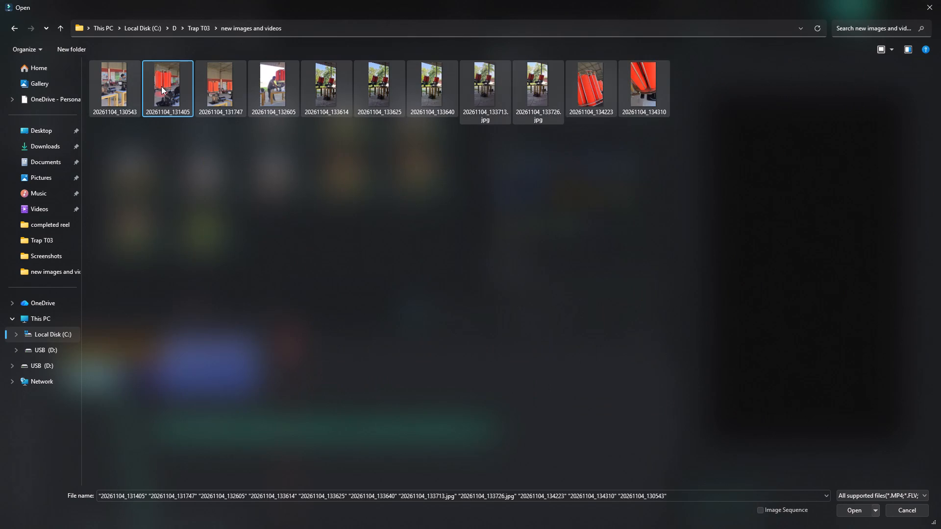
key(Return)
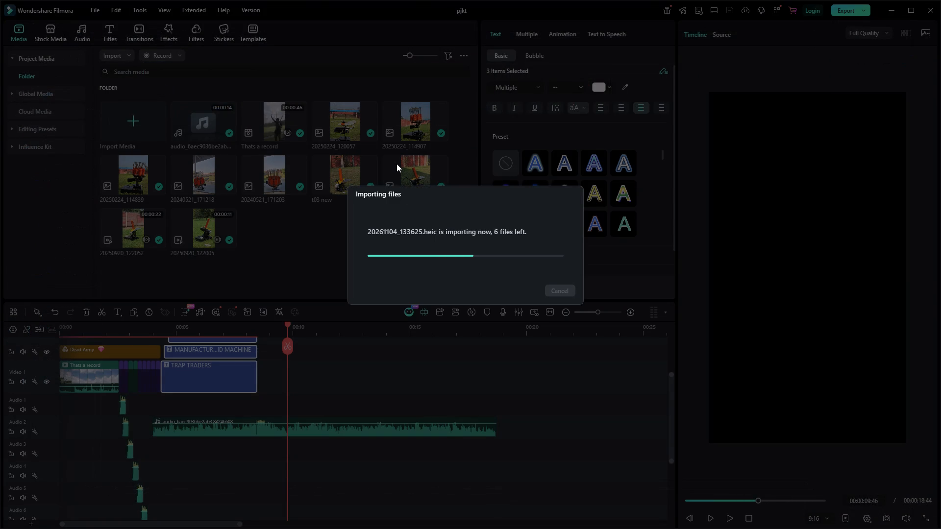
click(519, 286)
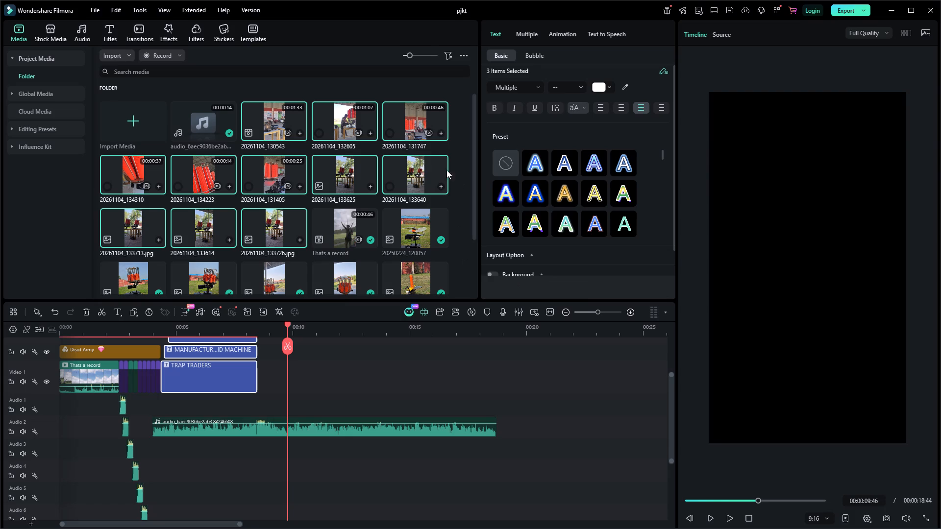
Preview the imported clips 20261104_132605, 20261104_131747 and 20261104_130543 in the source viewer.
click(347, 112)
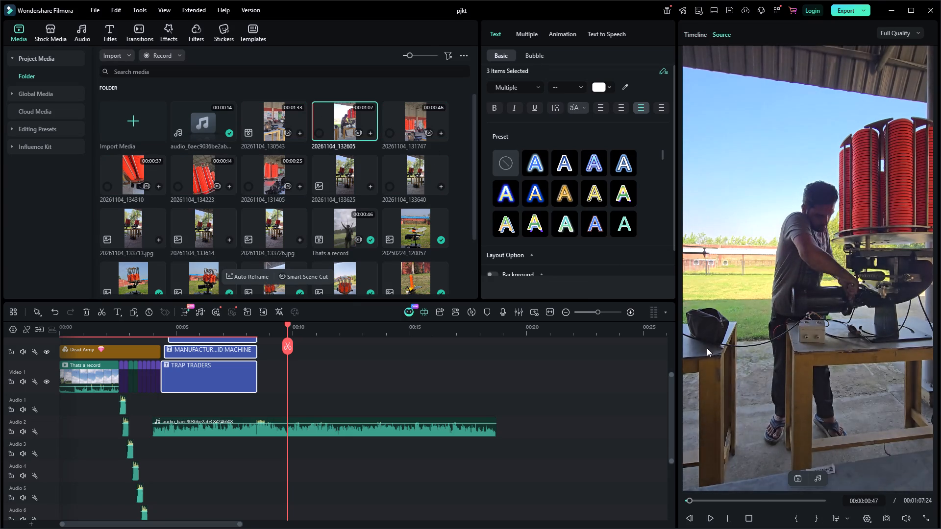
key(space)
click(414, 116)
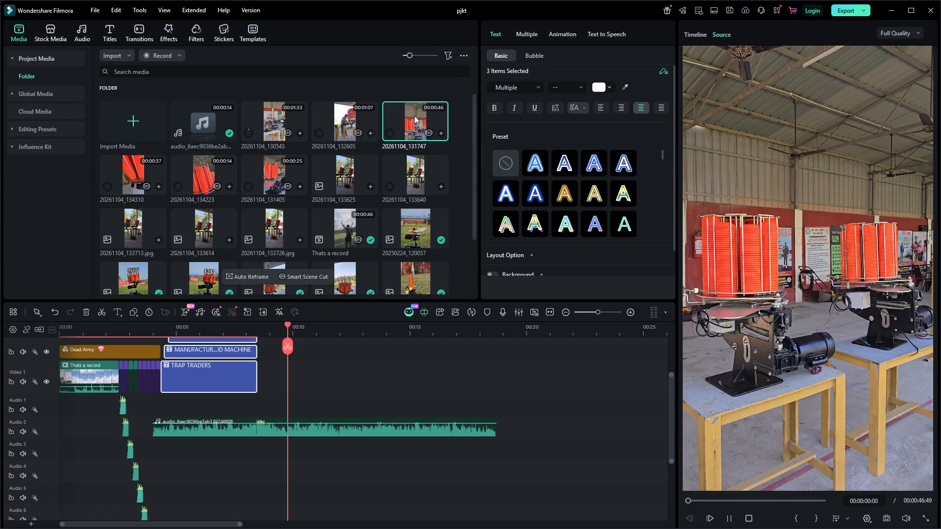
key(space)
click(328, 112)
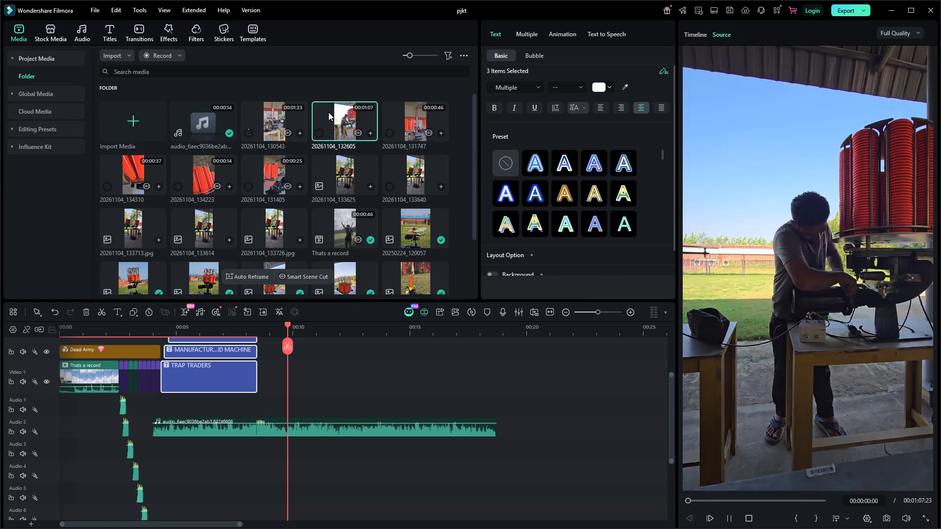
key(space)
click(271, 120)
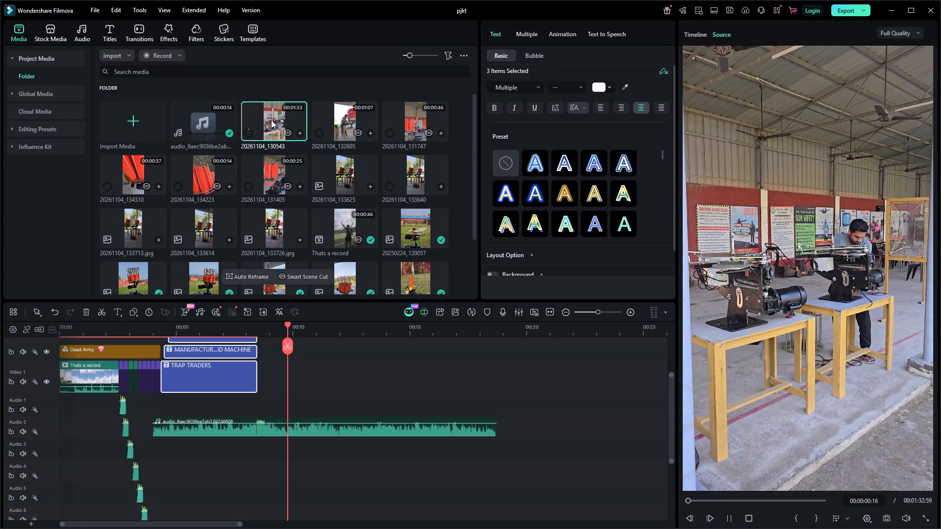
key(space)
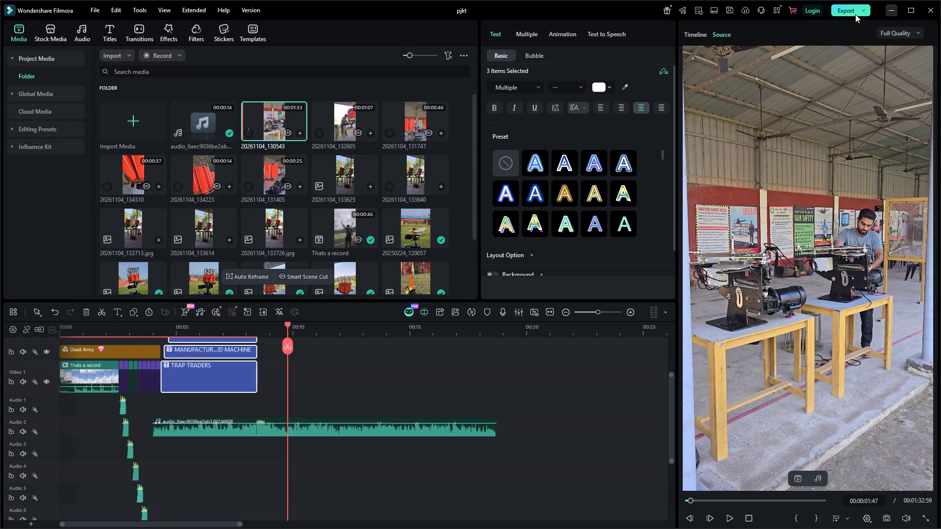
Switch to the Instagram reel in the Brave browser and open the page of the audio it uses.
click(888, 9)
click(160, 0)
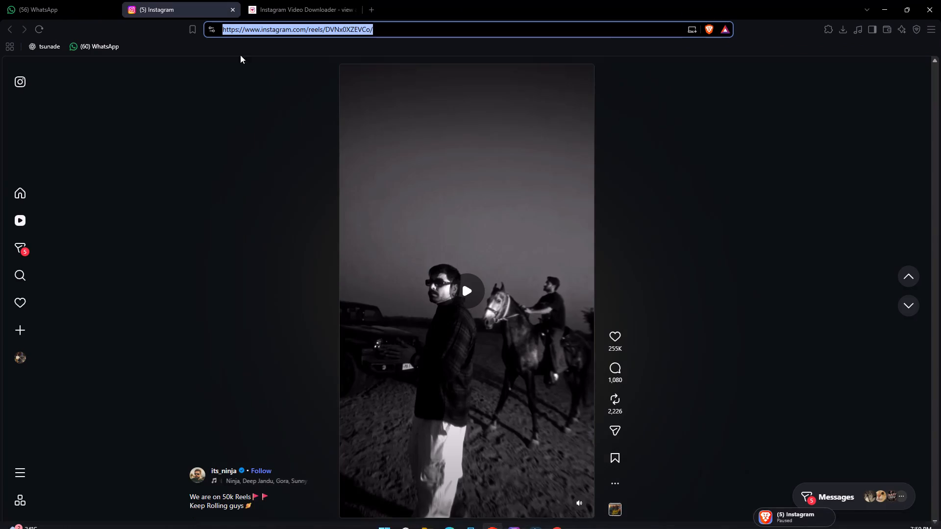
click(617, 508)
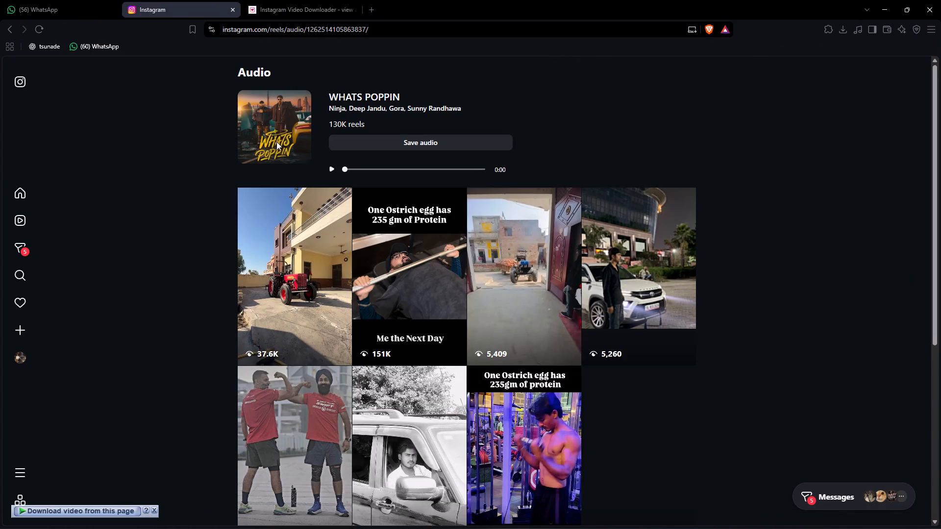
Listen to the WHATS POPPIN audio, skipping through it from the beginning to the end.
click(328, 171)
click(331, 169)
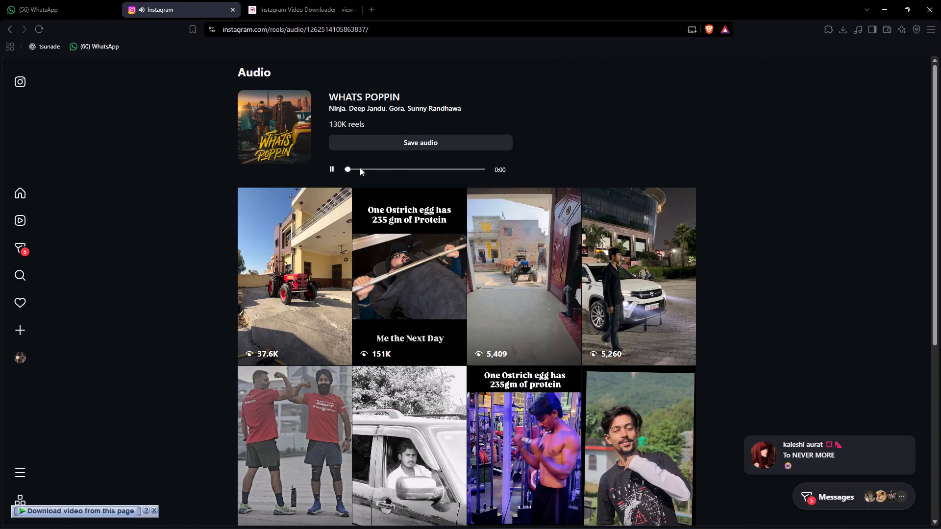
click(367, 171)
click(395, 168)
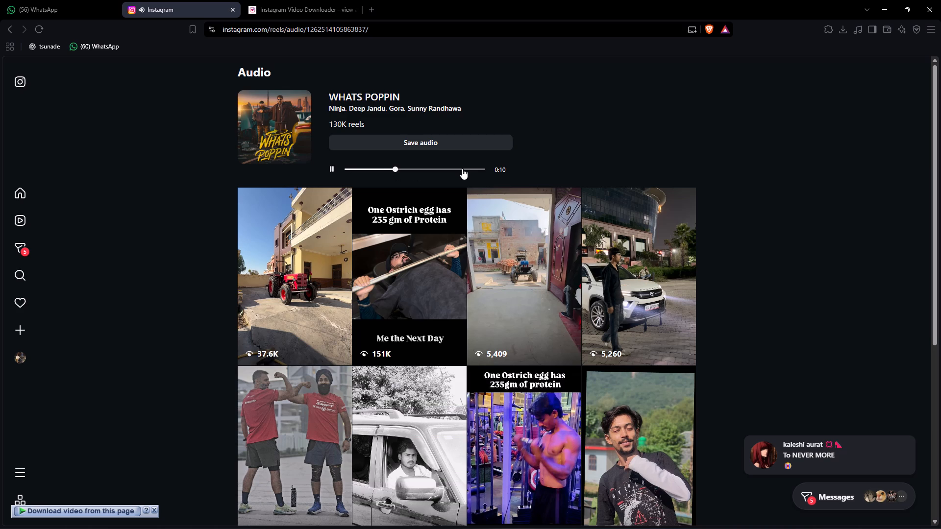
click(462, 168)
click(479, 167)
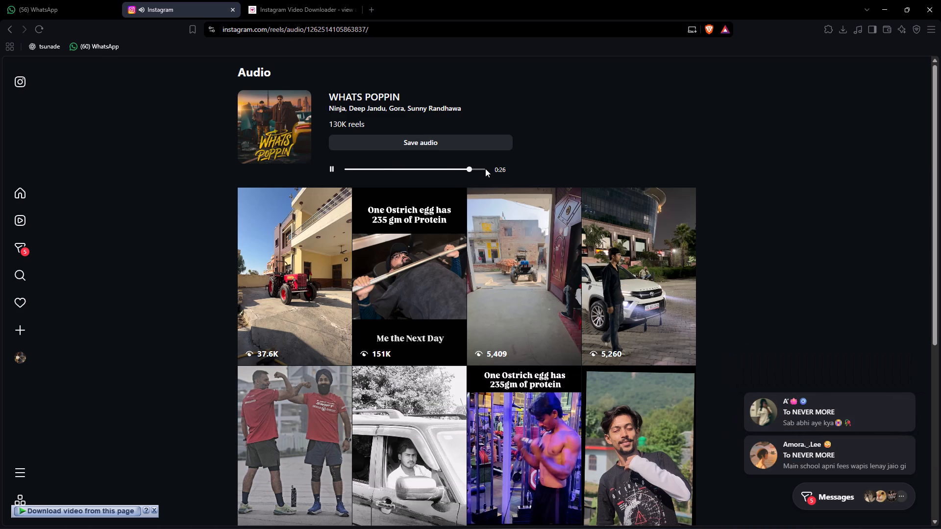
click(485, 168)
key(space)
Adjust the system volume to about half.
click(893, 513)
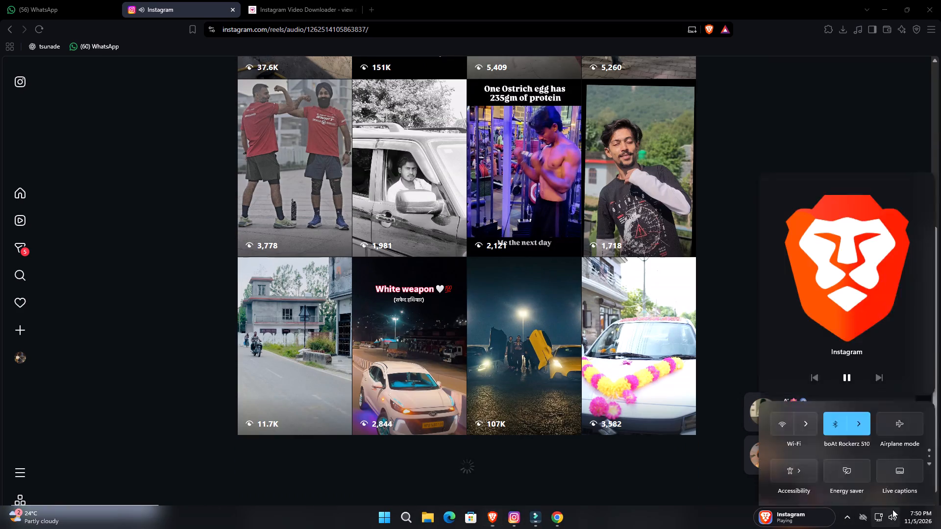
click(859, 459)
drag(854, 457, 844, 455)
click(778, 160)
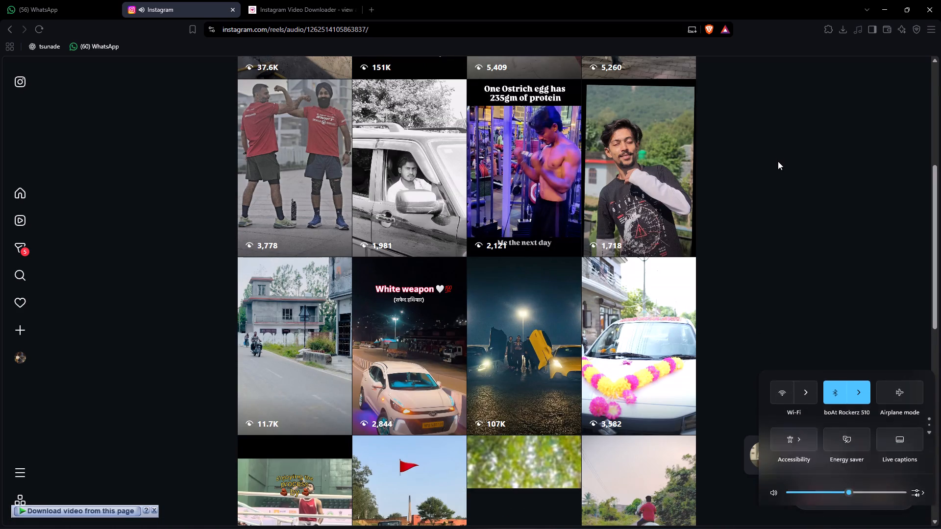
Replay the opening seconds of the WHATS POPPIN audio and pause it.
scroll(639, 353, up, 8)
click(335, 168)
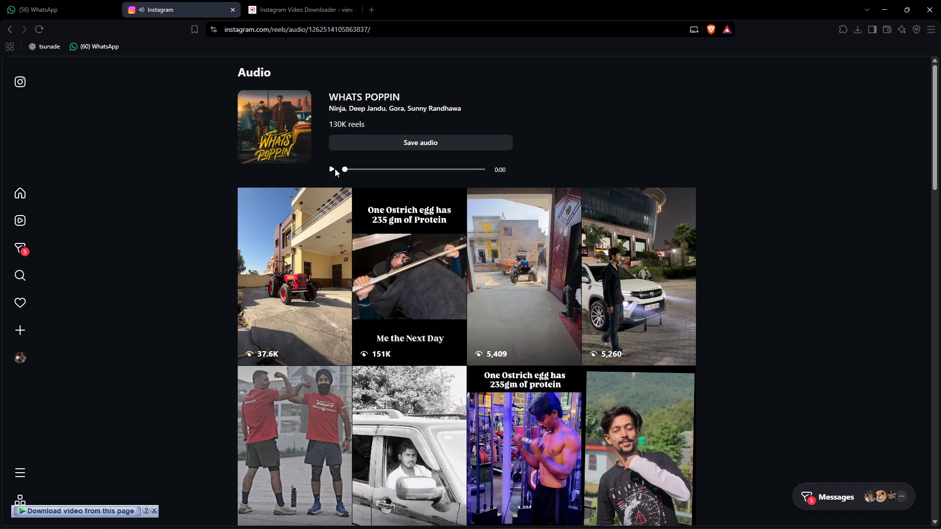
click(332, 170)
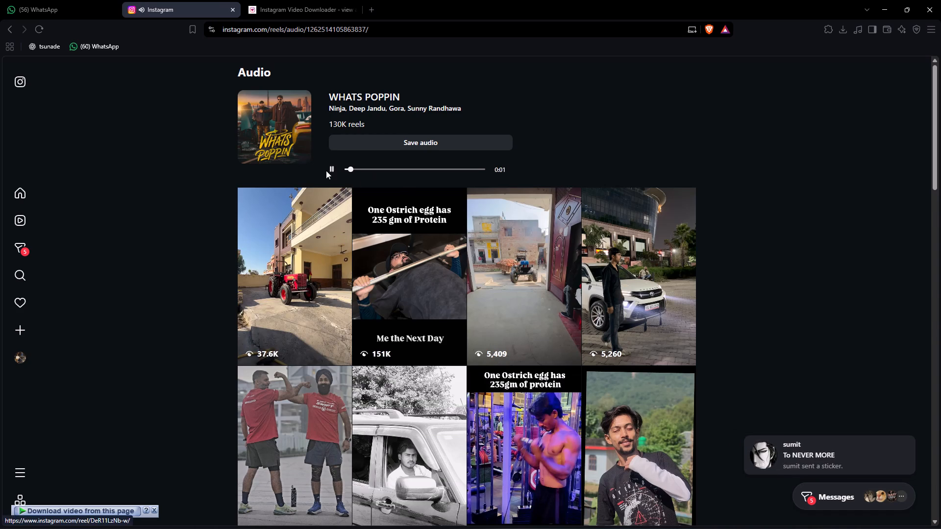
click(333, 169)
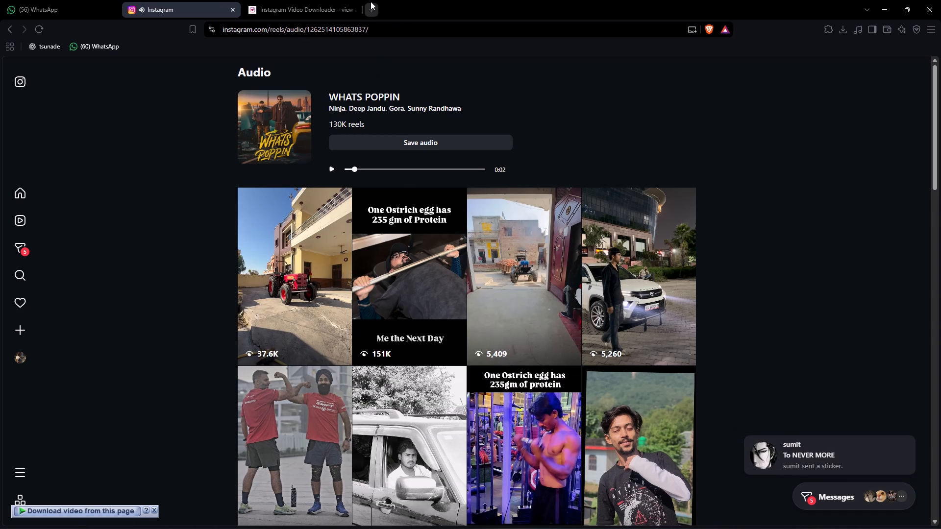
Open YouTube in a new browser tab.
click(371, 1)
click(345, 32)
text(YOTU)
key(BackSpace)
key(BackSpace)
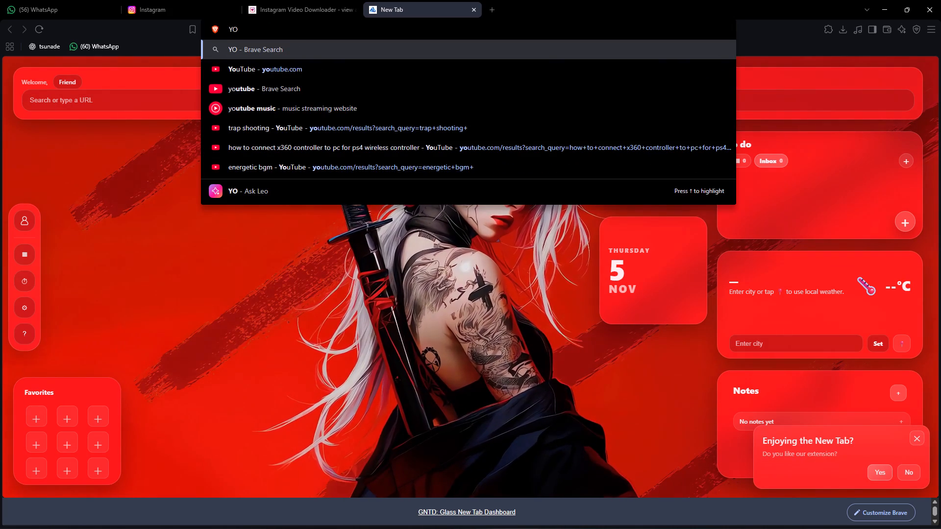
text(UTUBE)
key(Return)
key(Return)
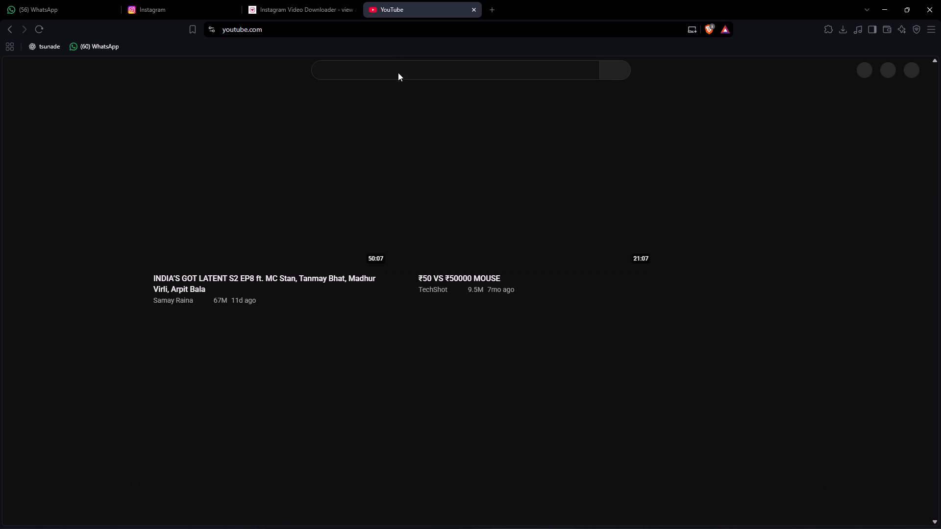
Search YouTube for "whats poppin".
click(398, 72)
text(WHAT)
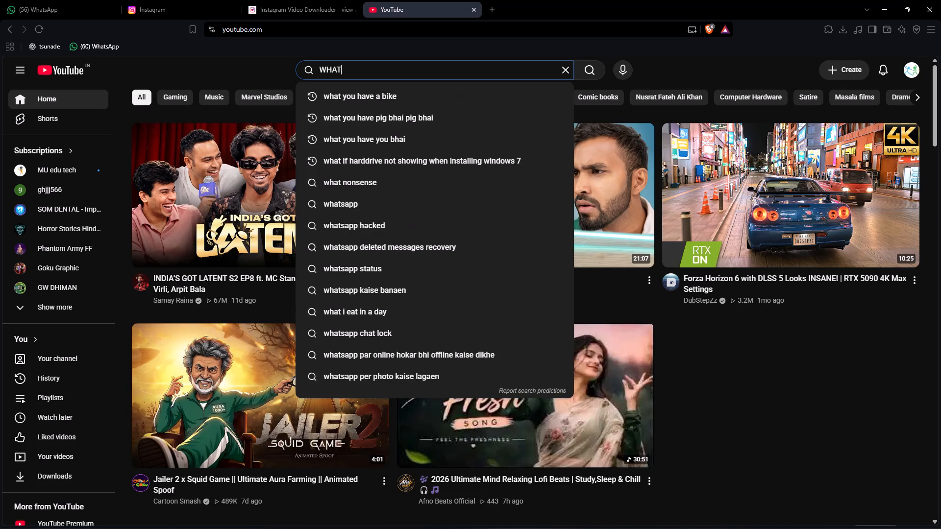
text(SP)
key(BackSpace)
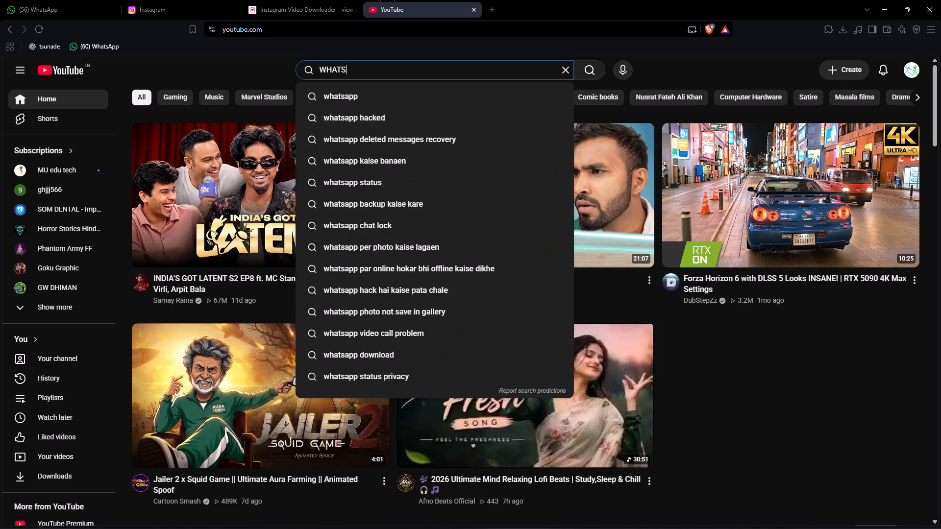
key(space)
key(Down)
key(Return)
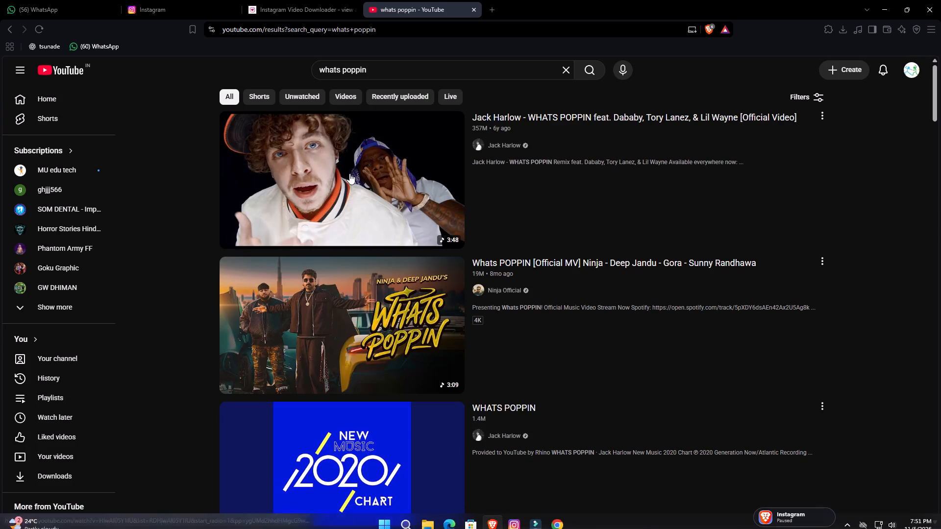
In the browser, open Ninja's Whats POPPIN official music video on YouTube, sample and pause it, and copy its link.
click(373, 318)
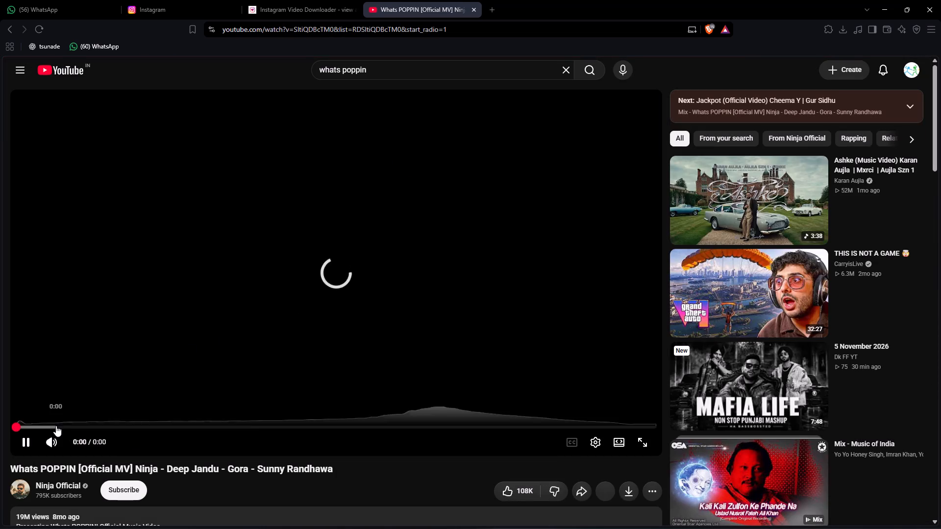
click(56, 426)
click(98, 421)
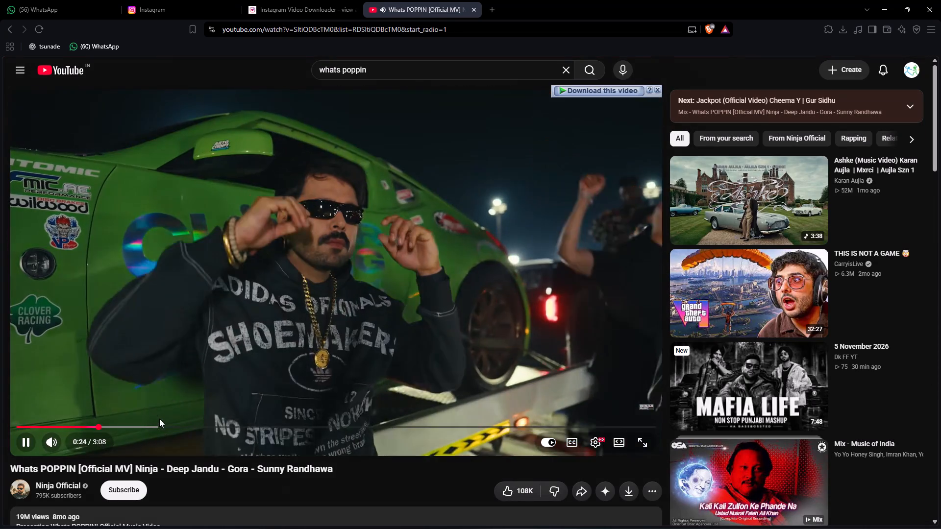
click(324, 236)
double_click(357, 28)
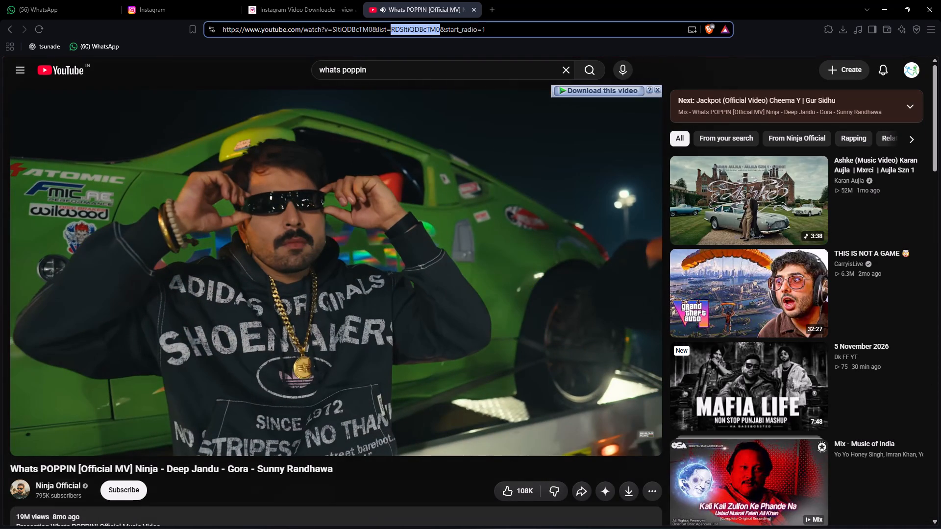
key(ctrl+a)
key(ctrl+c)
key(ctrl+c)
Search the web in a new tab for "save yt in mp3" and open the ConvertAudioToText YouTube to MP3 converter.
click(492, 11)
text(save yt io)
key(BackSpace)
key(BackSpace)
text(in mp3)
key(space)
key(Delete)
key(Return)
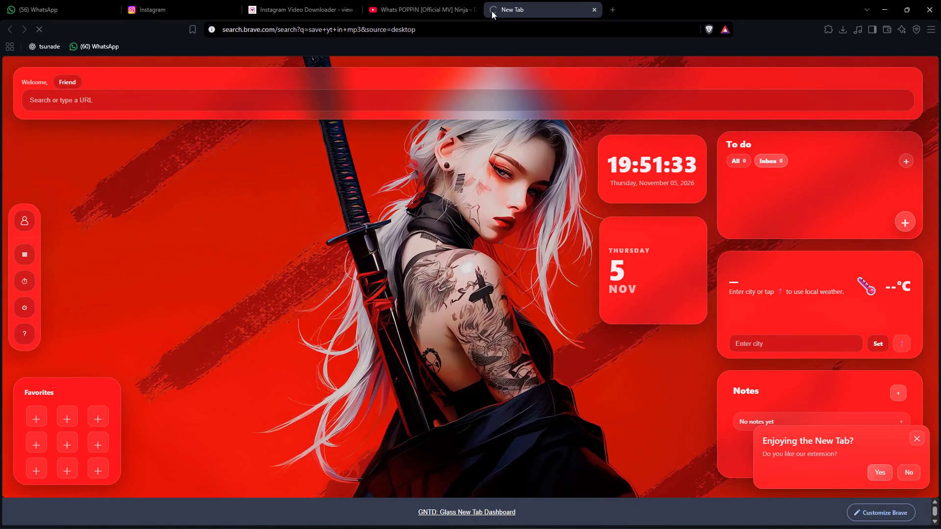
click(208, 157)
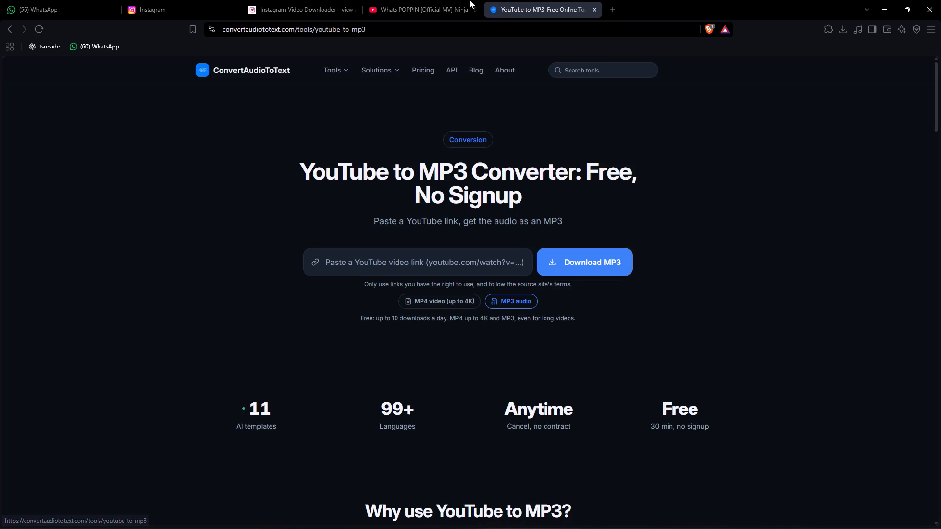
Copy the Whats POPPIN video link again, enter it in the converter and request the MP3 download.
click(398, 0)
key(ctrl+c)
key(ctrl+c)
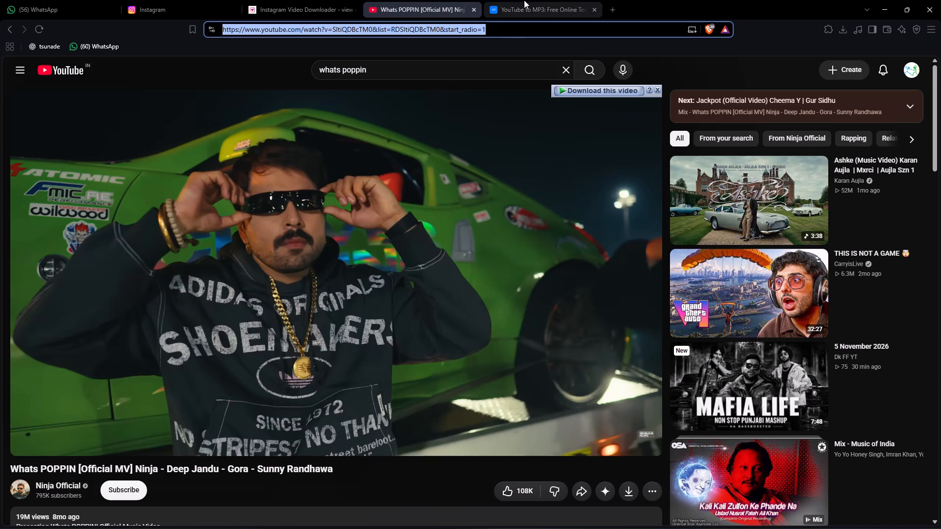
click(532, 0)
click(427, 260)
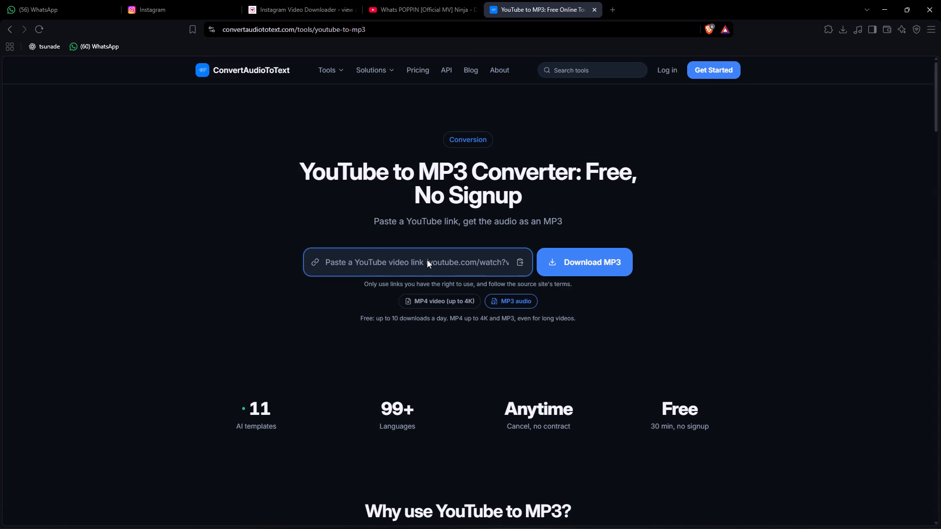
key(ctrl+v)
click(556, 258)
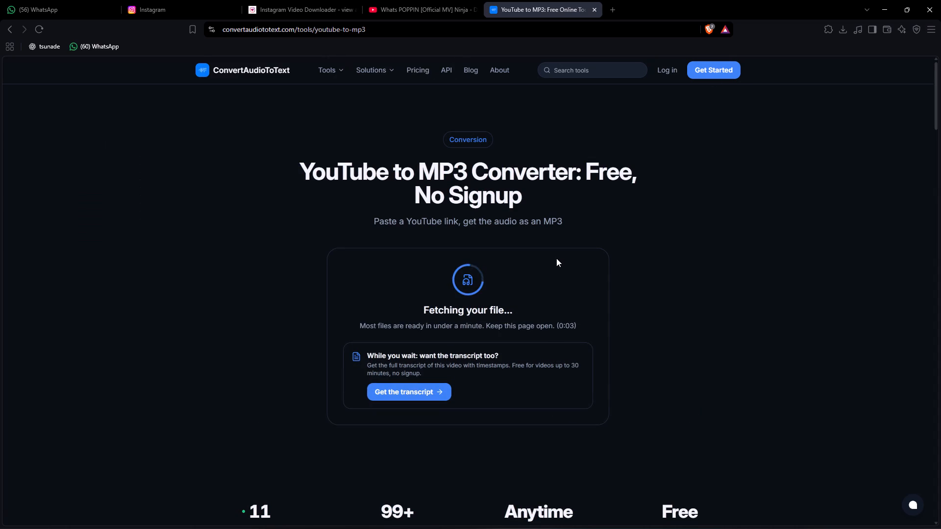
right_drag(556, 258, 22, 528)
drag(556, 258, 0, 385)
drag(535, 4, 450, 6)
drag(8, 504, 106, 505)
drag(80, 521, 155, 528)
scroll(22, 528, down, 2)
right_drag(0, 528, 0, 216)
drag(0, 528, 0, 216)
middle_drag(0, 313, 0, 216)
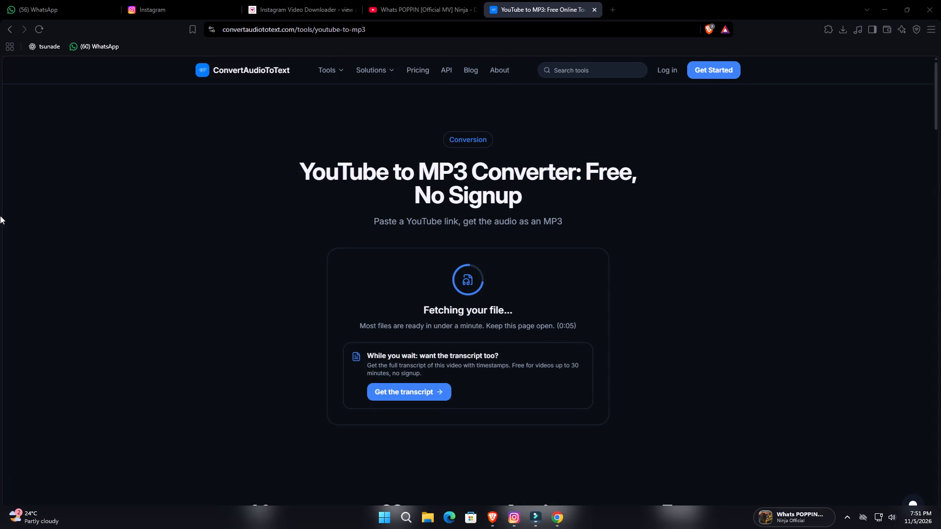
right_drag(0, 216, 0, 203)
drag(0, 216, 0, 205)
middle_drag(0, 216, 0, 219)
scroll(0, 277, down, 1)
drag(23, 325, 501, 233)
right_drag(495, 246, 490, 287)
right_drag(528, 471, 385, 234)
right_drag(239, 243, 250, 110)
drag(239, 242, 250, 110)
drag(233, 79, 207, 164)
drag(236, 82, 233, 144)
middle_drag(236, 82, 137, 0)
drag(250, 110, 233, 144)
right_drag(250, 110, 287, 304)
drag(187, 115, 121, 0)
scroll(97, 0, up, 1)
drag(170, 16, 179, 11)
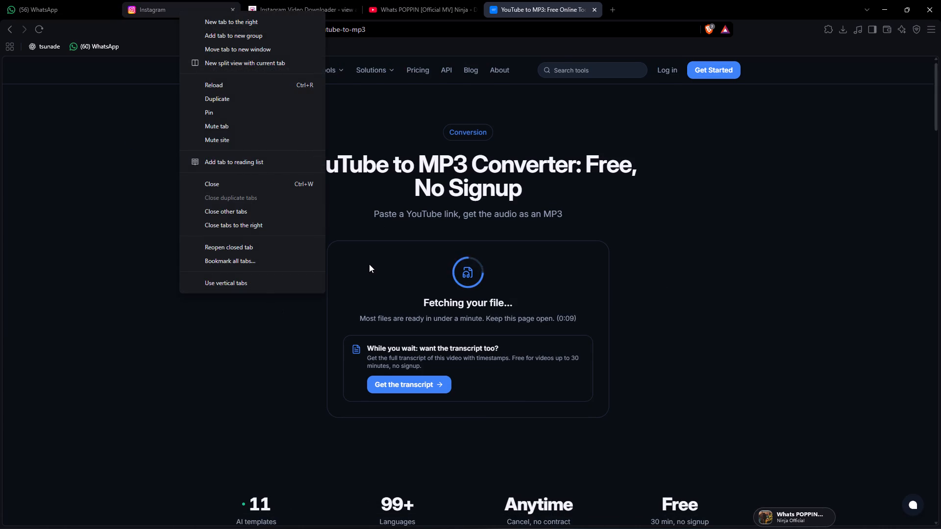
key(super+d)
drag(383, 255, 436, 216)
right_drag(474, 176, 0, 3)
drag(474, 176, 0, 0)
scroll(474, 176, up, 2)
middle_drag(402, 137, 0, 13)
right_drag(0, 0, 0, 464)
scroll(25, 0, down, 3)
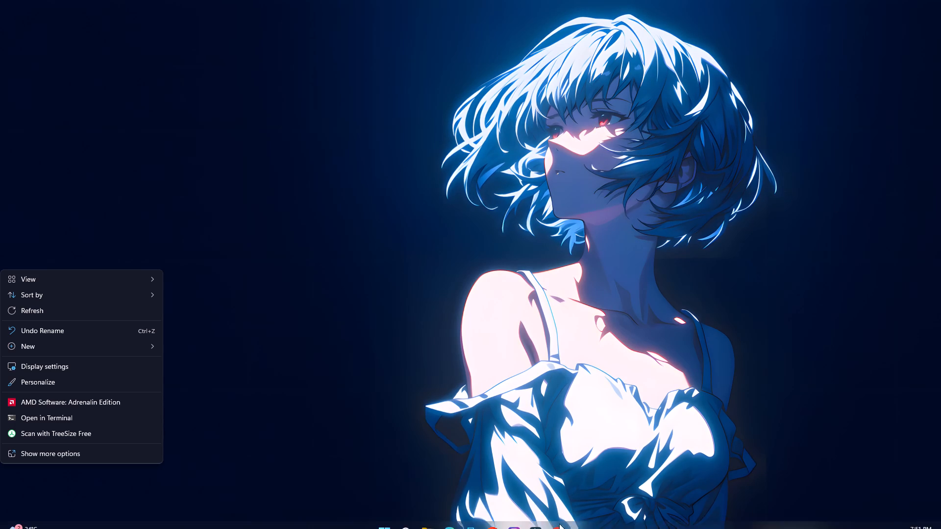
Switch to Filmora and download the Whats POPPIN MP3 into the trap traders > october > reels > reel 5 folder.
click(542, 515)
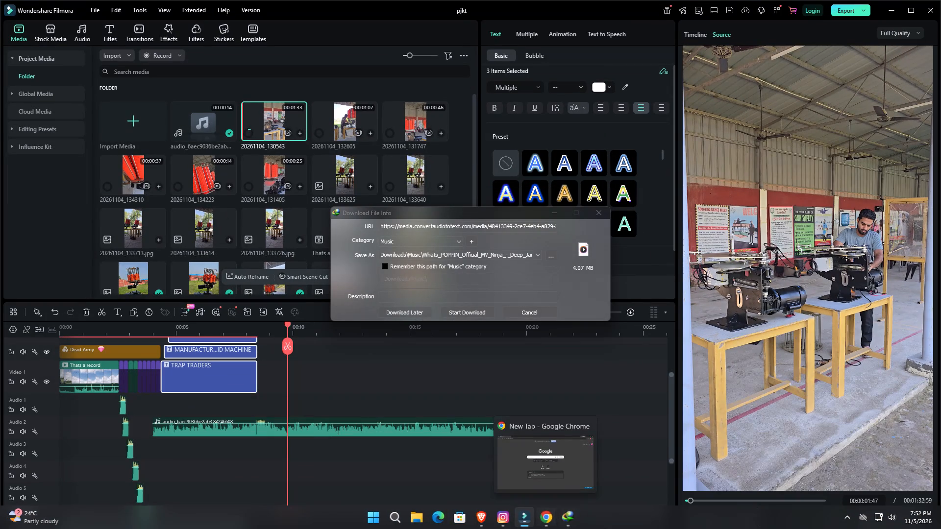
click(538, 254)
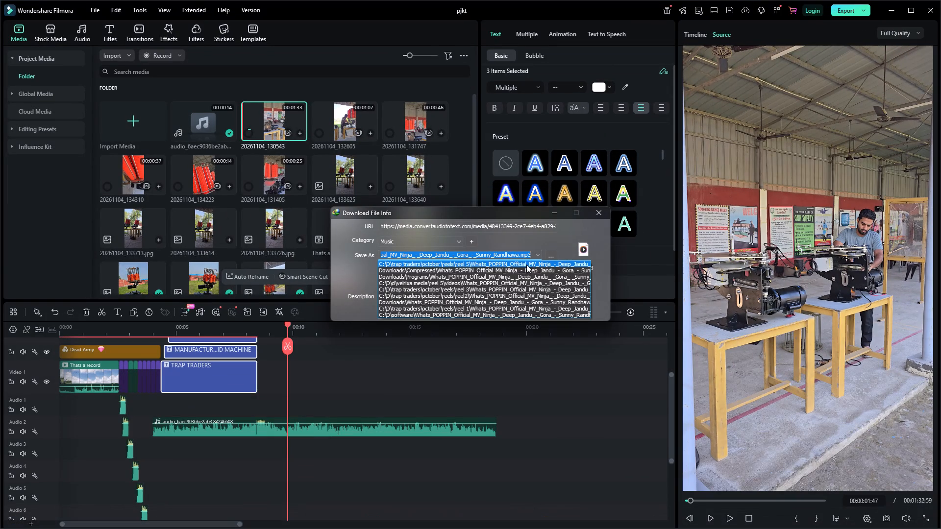
click(523, 264)
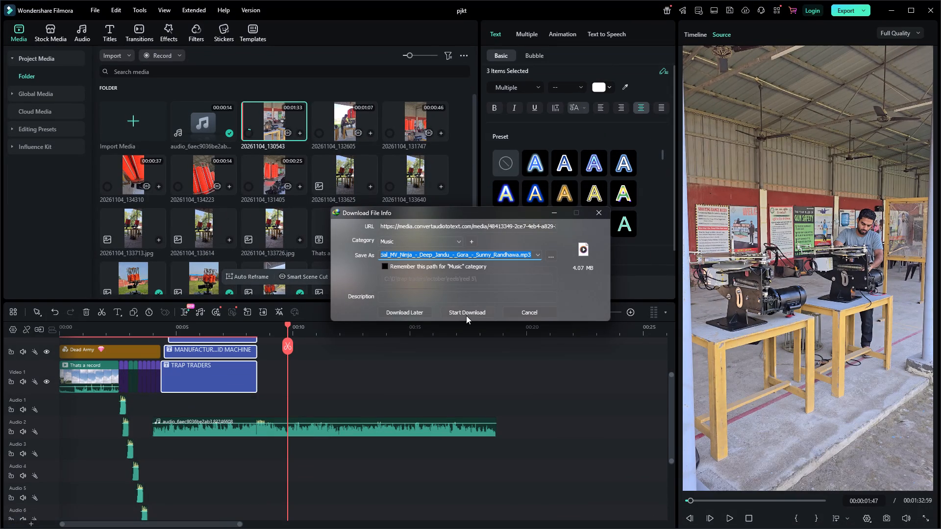
click(466, 315)
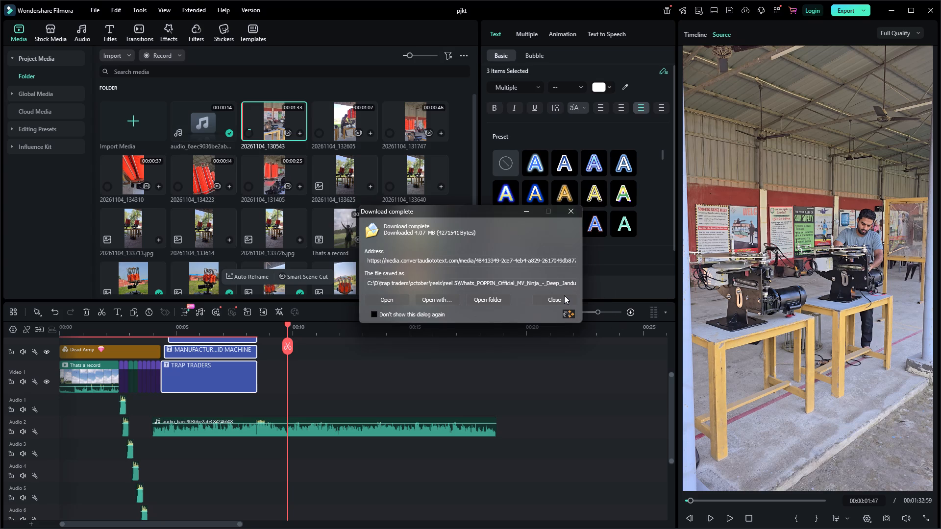
click(564, 295)
Import the Whats_POPPIN audio file from the trap traders > october > reels > reel 5 folder into the project media.
click(113, 111)
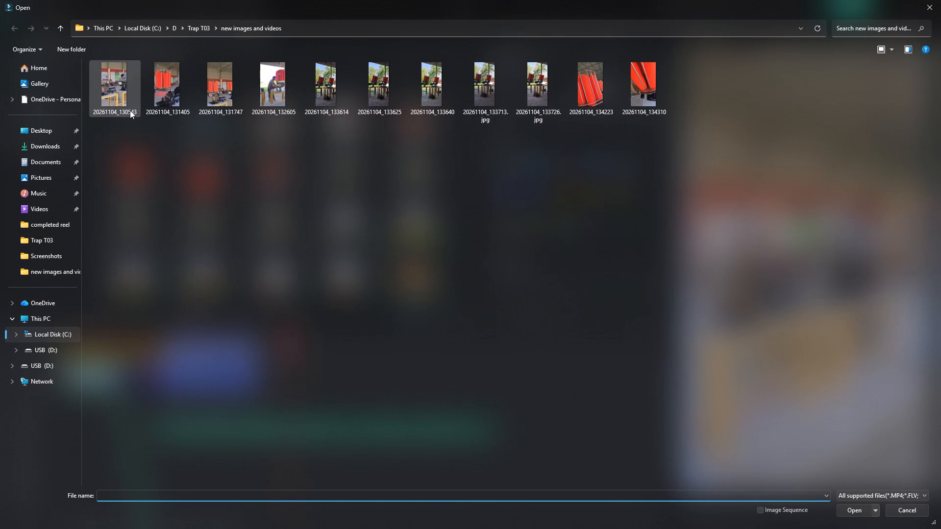
click(197, 23)
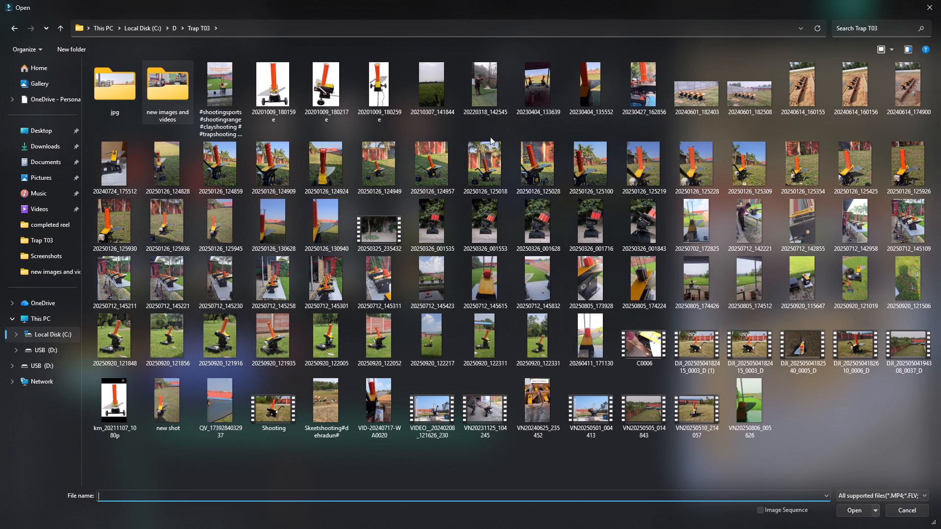
click(149, 32)
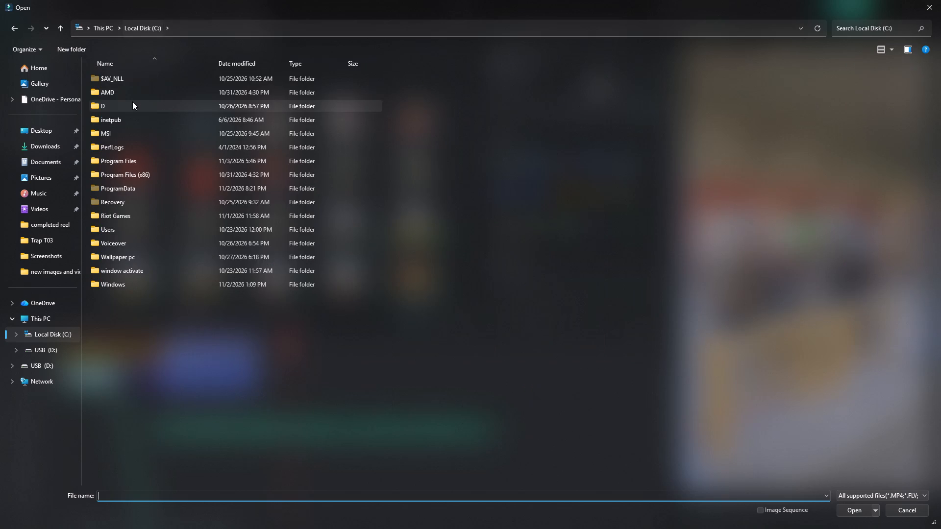
double_click(132, 101)
click(124, 142)
drag(124, 142, 124, 135)
double_click(134, 95)
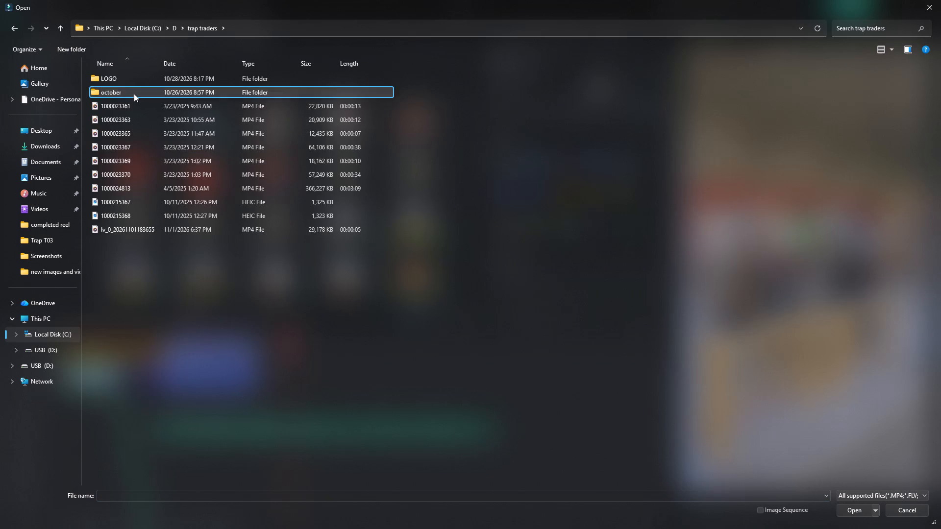
double_click(133, 93)
double_click(131, 138)
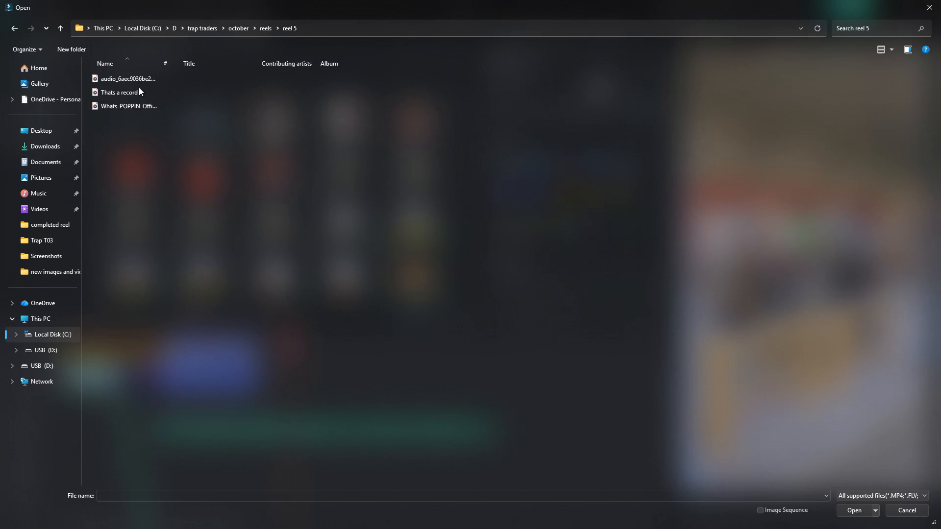
double_click(136, 102)
Place the Whats_POPPIN audio on Audio 3, starting in line with the music clip on Audio 2.
drag(198, 108, 241, 514)
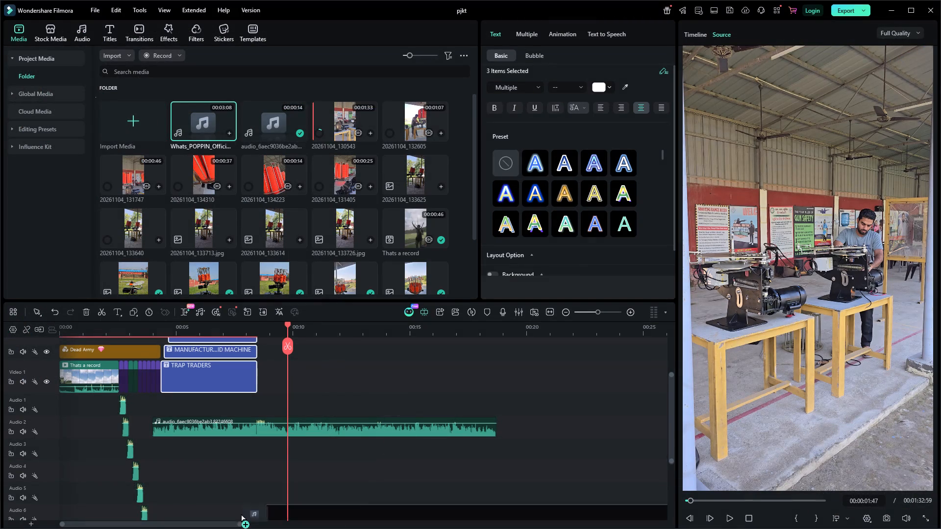
drag(241, 514, 153, 456)
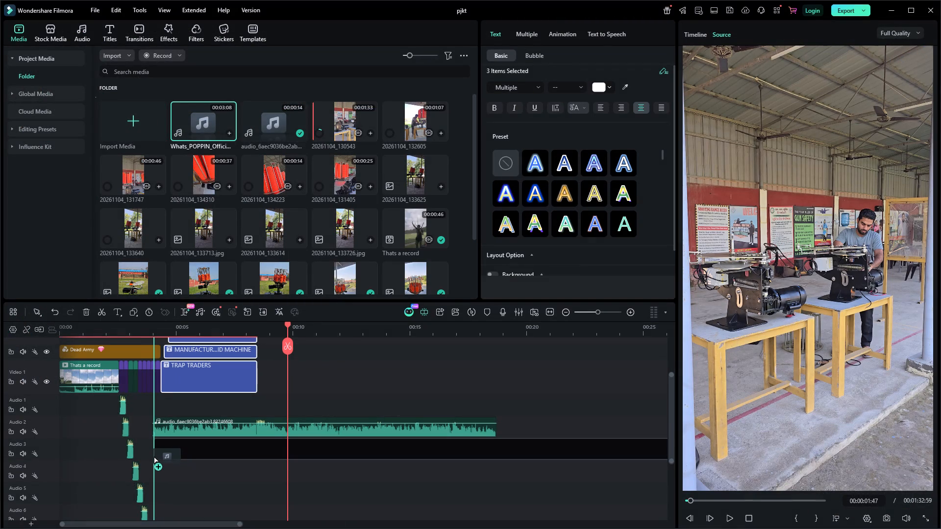
drag(153, 456, 152, 455)
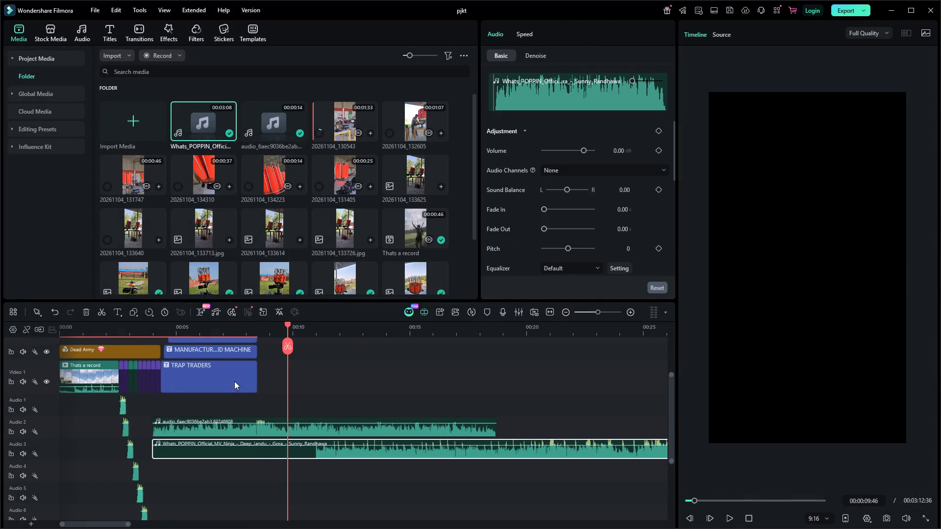
Split the Whats_POPPIN clip on Audio 3 at 00:00:10:55, where its louder section begins.
drag(289, 347, 310, 350)
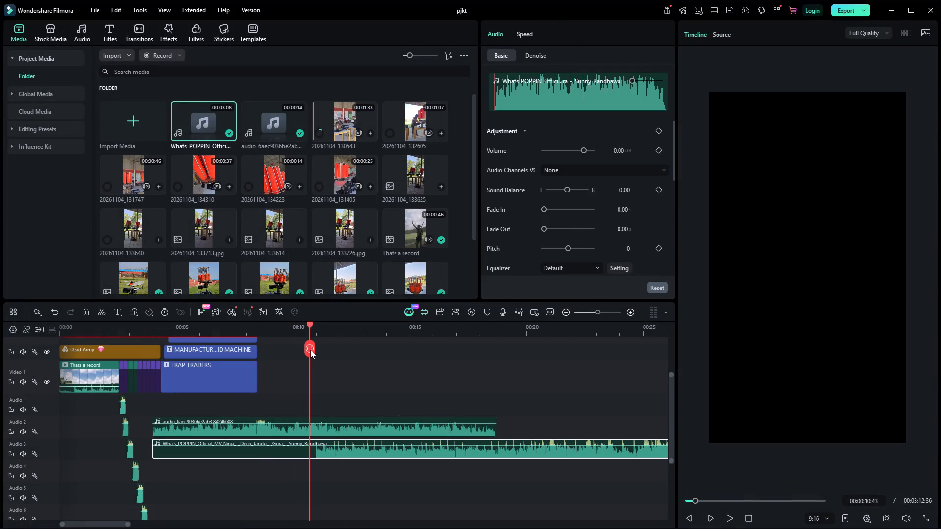
drag(310, 350, 315, 350)
click(315, 350)
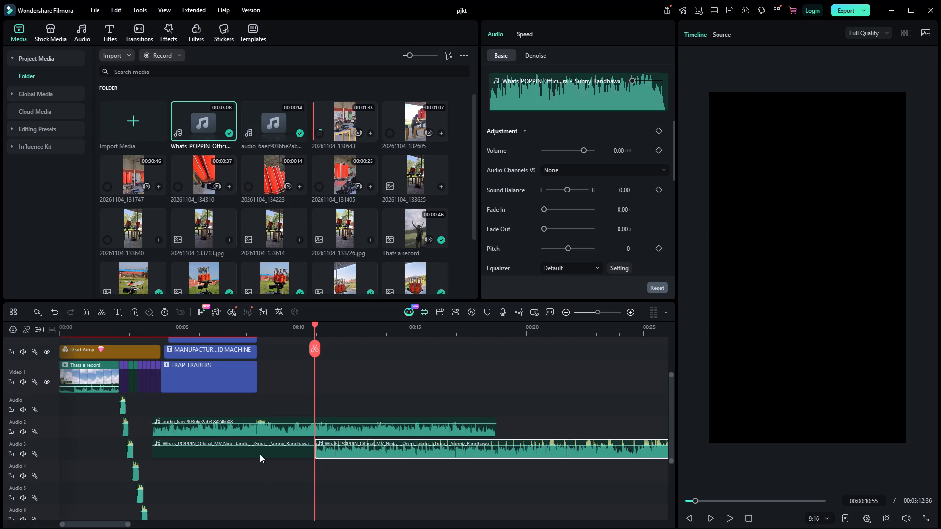
Delete the Whats_POPPIN section before the split and align the remaining clip with the start of the Audio 2 music clip.
click(260, 452)
key(Delete)
click(260, 452)
key(Delete)
drag(223, 448, 246, 446)
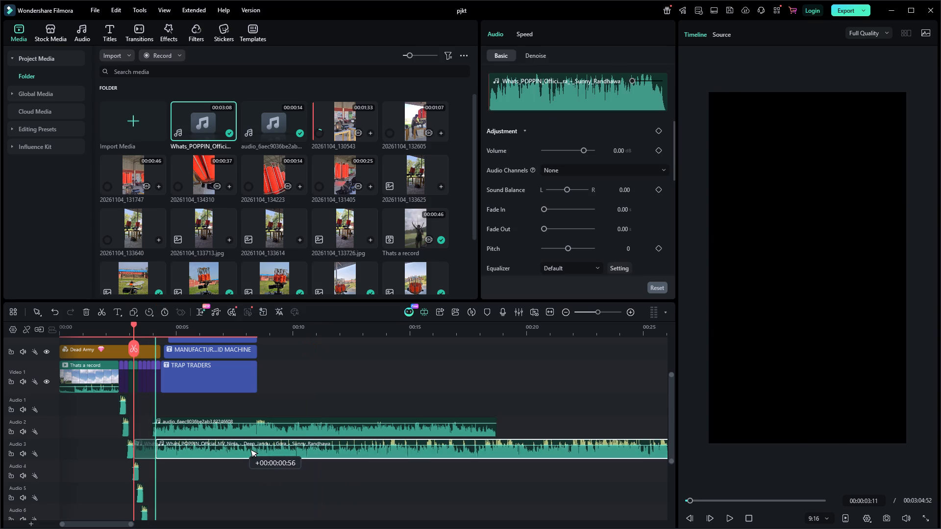
drag(246, 446, 242, 443)
Mute the Audio 2 track.
click(226, 432)
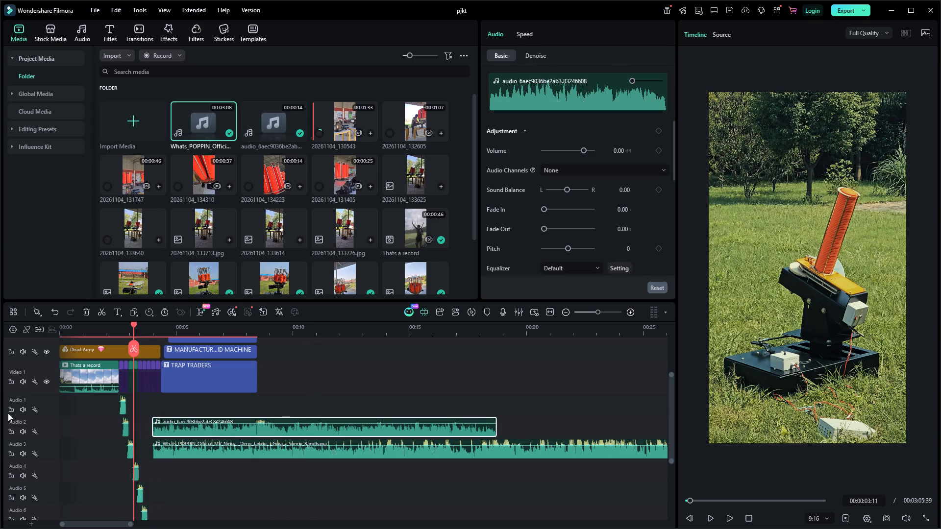
click(22, 430)
Listen through the Whats_POPPIN song on Audio 3 at successive points for a section that suits the closing title.
key(space)
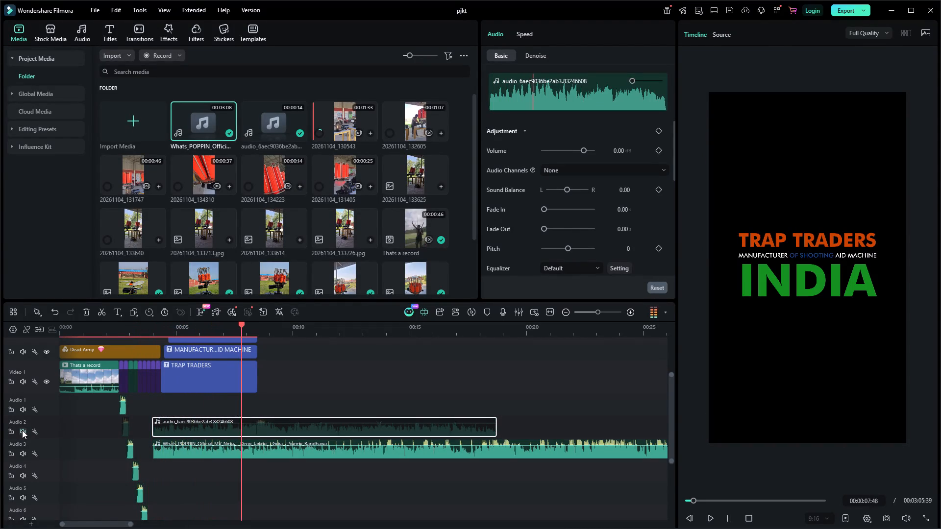
ctrl+scroll(363, 443, down, 4)
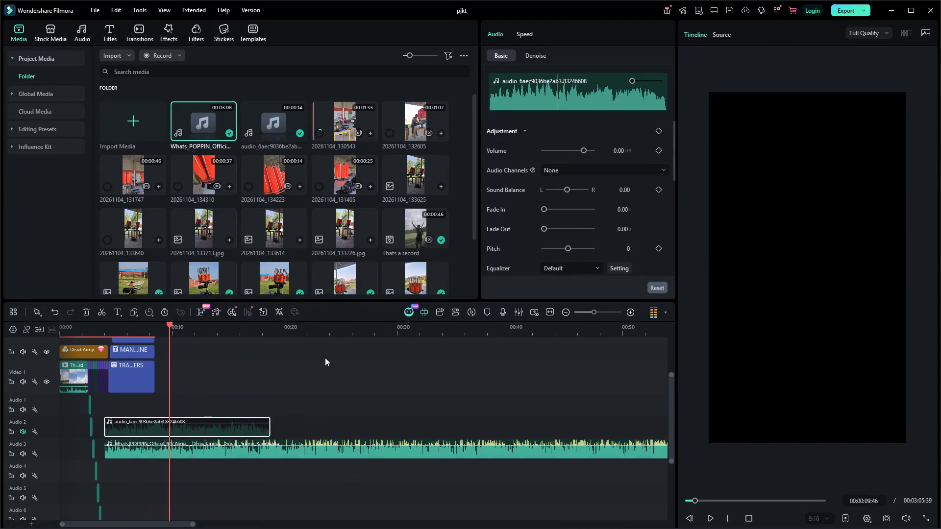
click(276, 329)
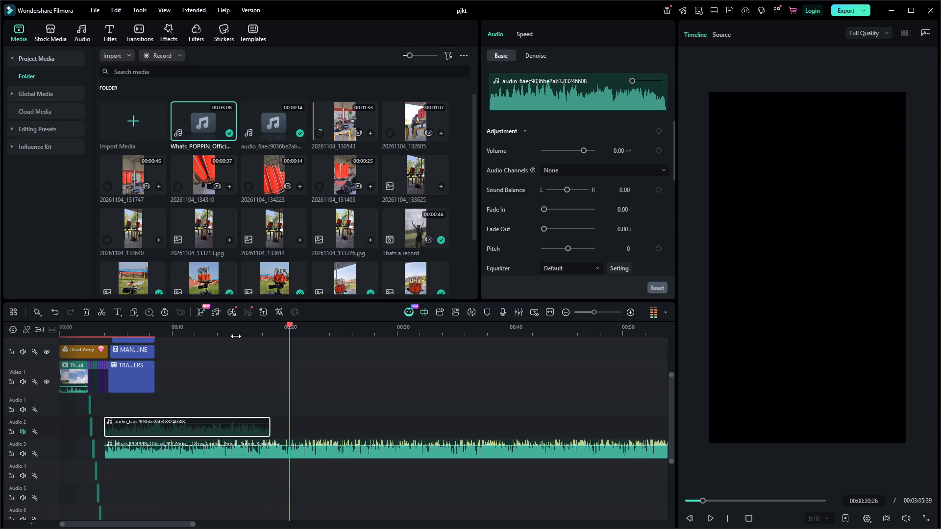
click(337, 329)
click(445, 334)
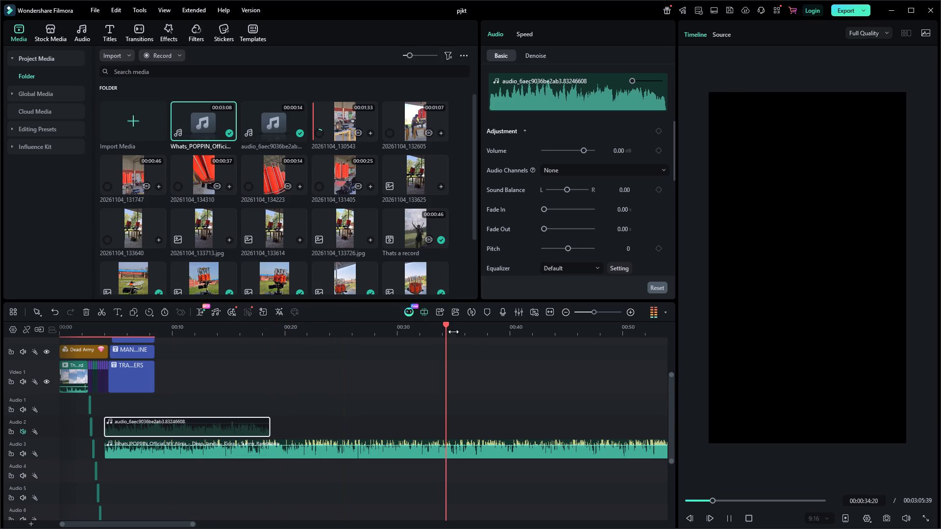
ctrl+scroll(473, 345, down, 2)
click(439, 325)
ctrl+scroll(500, 345, down, 3)
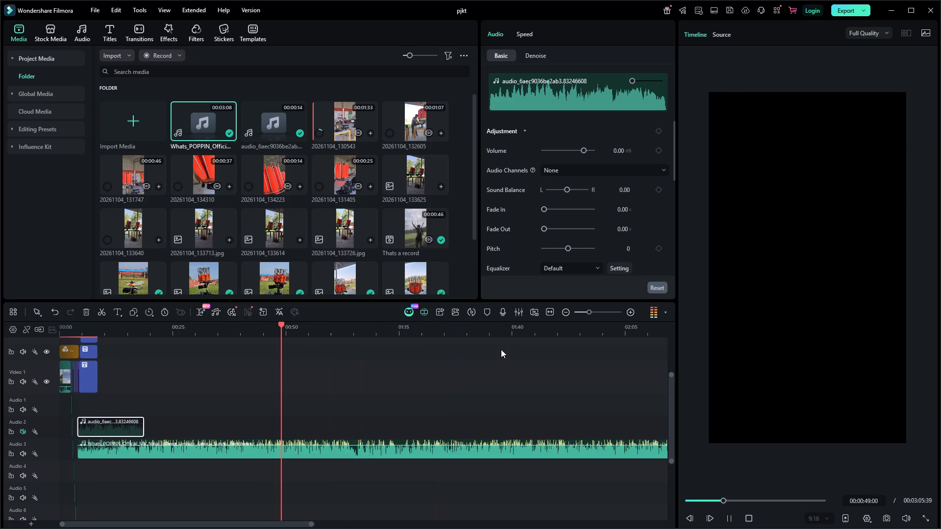
click(357, 334)
ctrl+scroll(387, 336, down, 2)
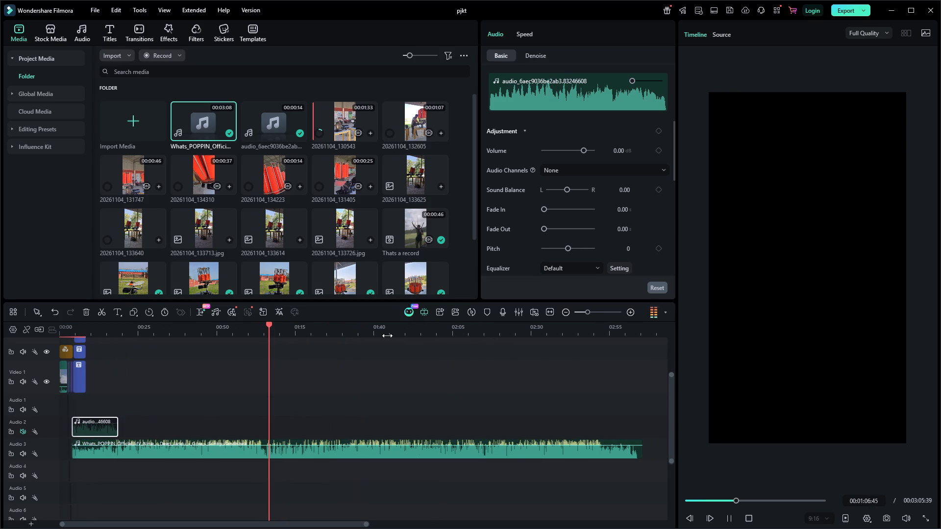
click(296, 331)
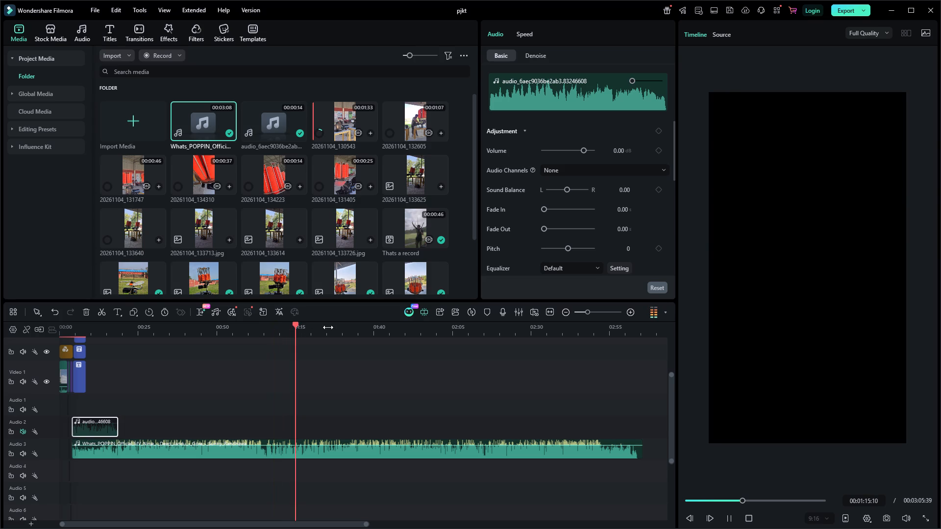
click(347, 325)
click(408, 328)
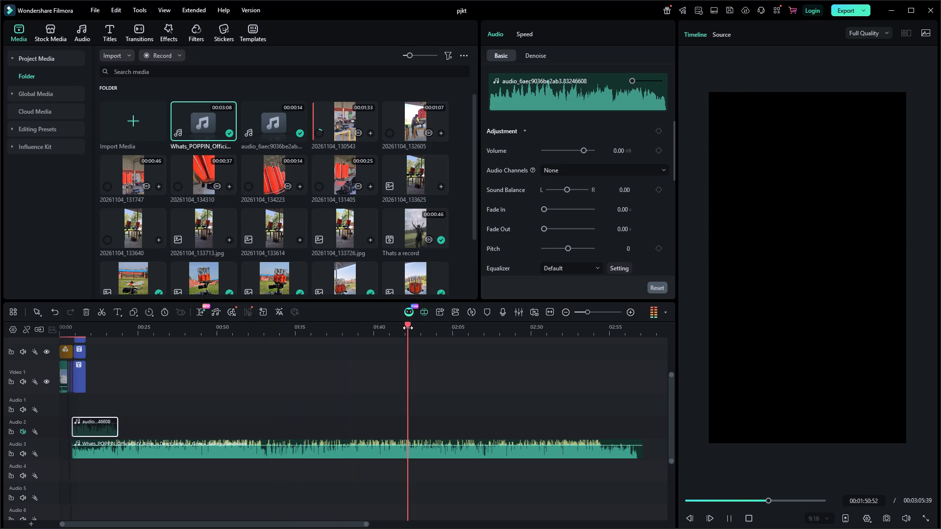
click(443, 331)
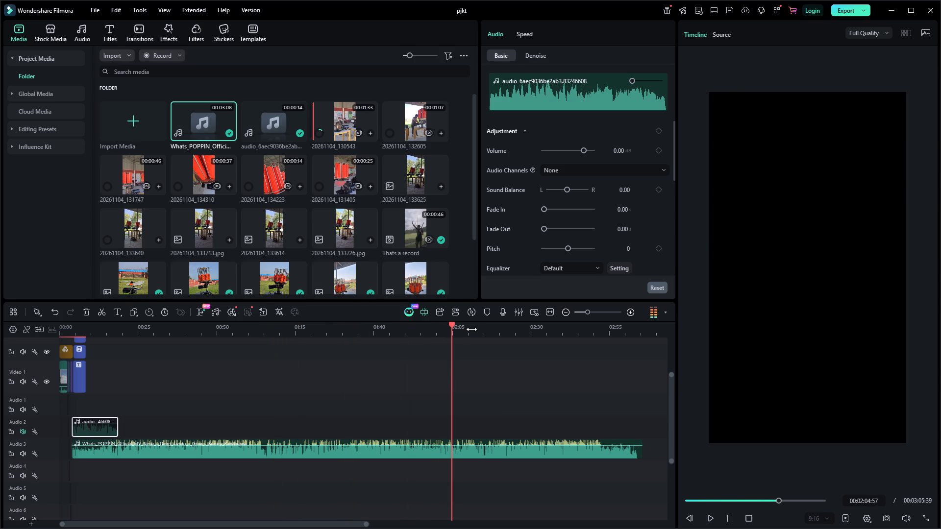
key(space)
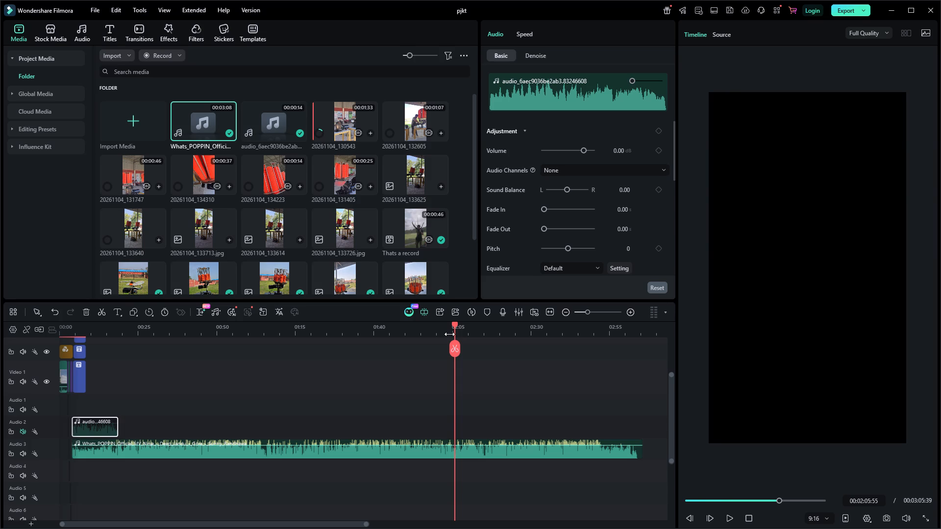
Find the wanted passage around the two-minute mark by ear and split the Whats_POPPIN clip at 00:02:00:51.
click(430, 332)
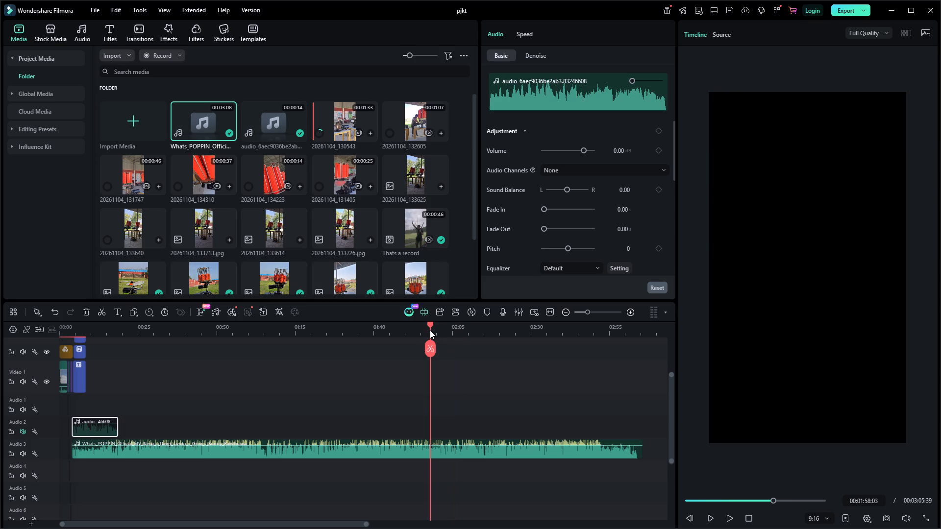
key(space)
key(space)
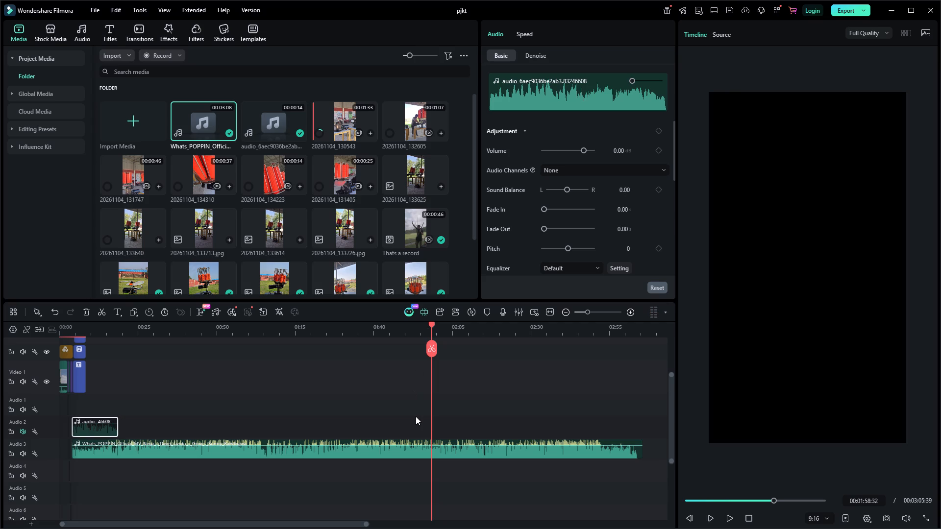
key(space)
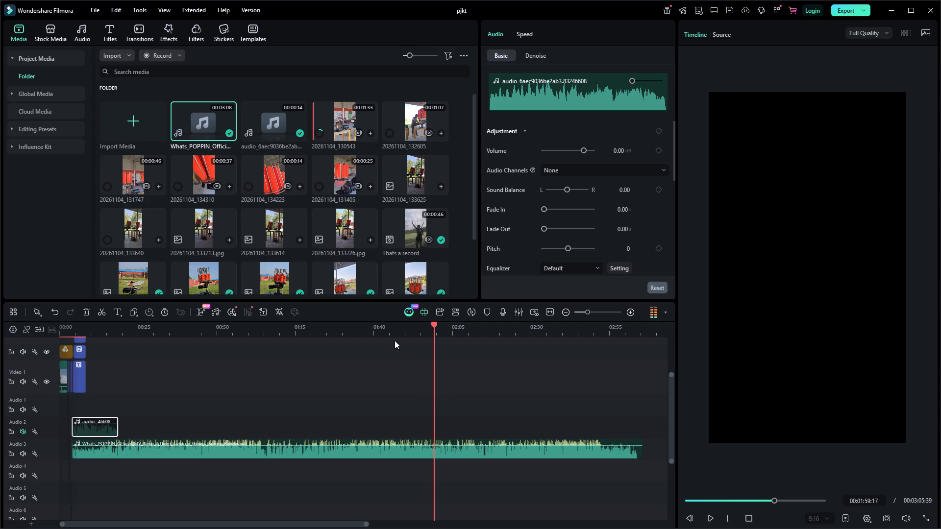
key(space)
click(386, 324)
key(space)
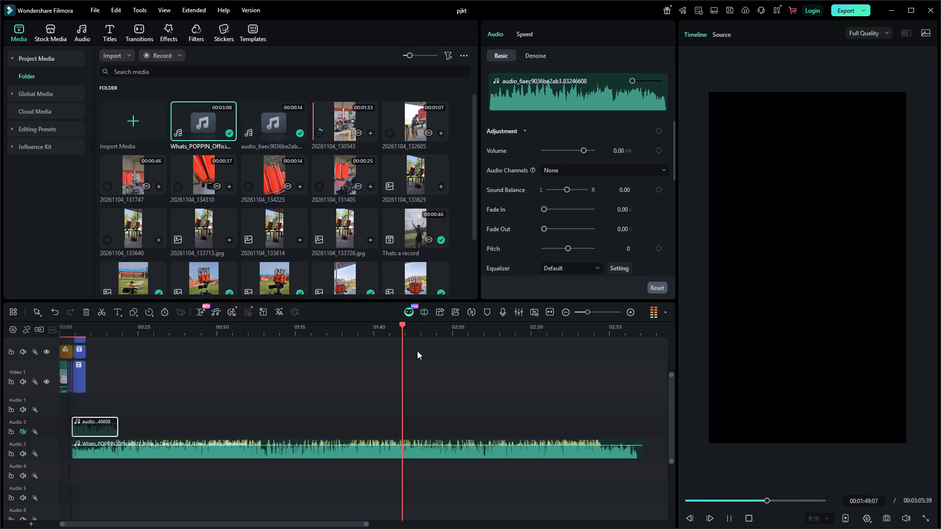
ctrl+scroll(427, 447, up, 2)
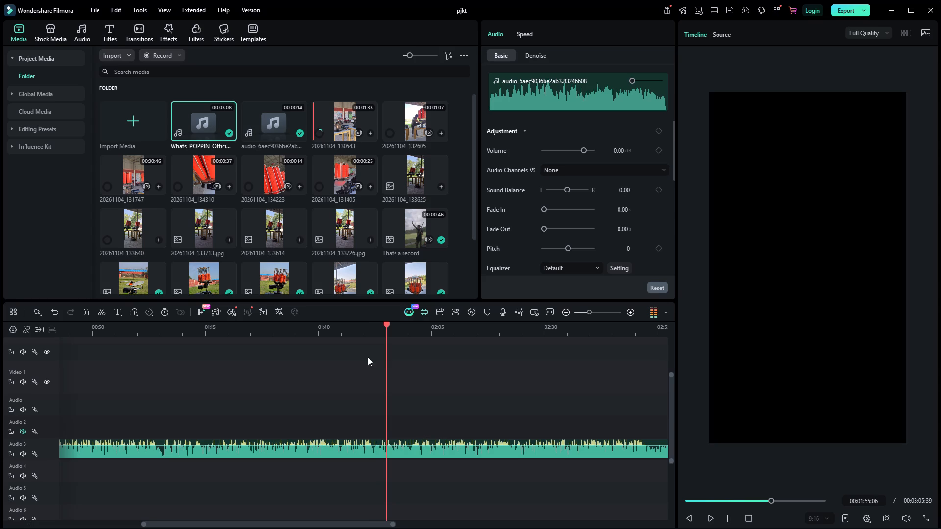
click(420, 333)
click(404, 335)
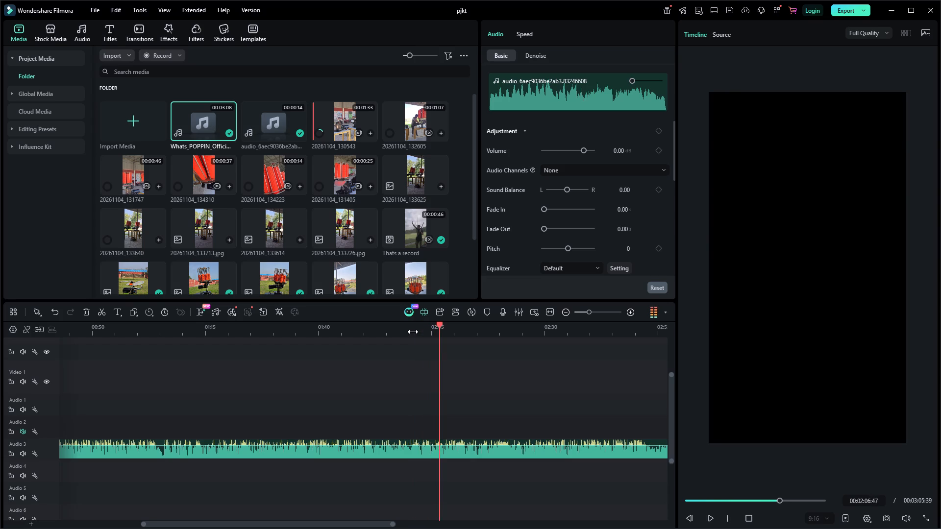
key(space)
click(413, 332)
key(space)
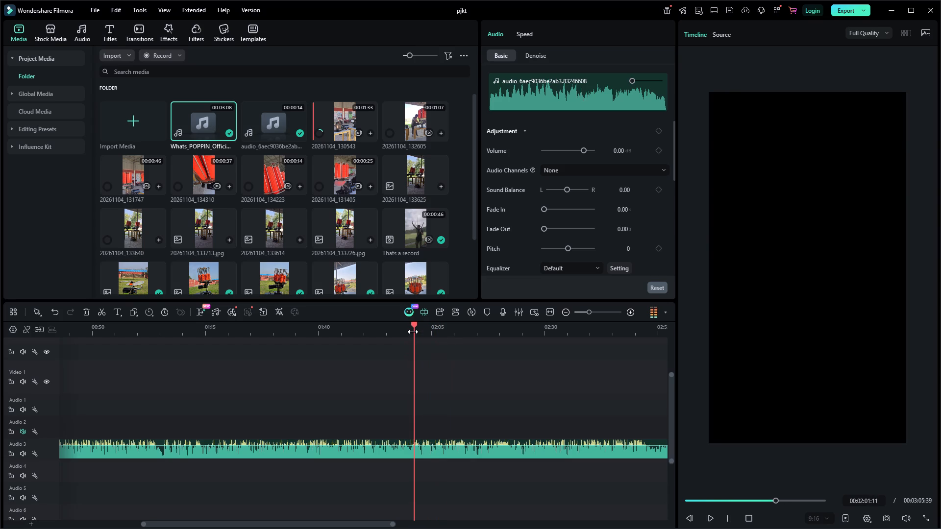
key(space)
click(413, 332)
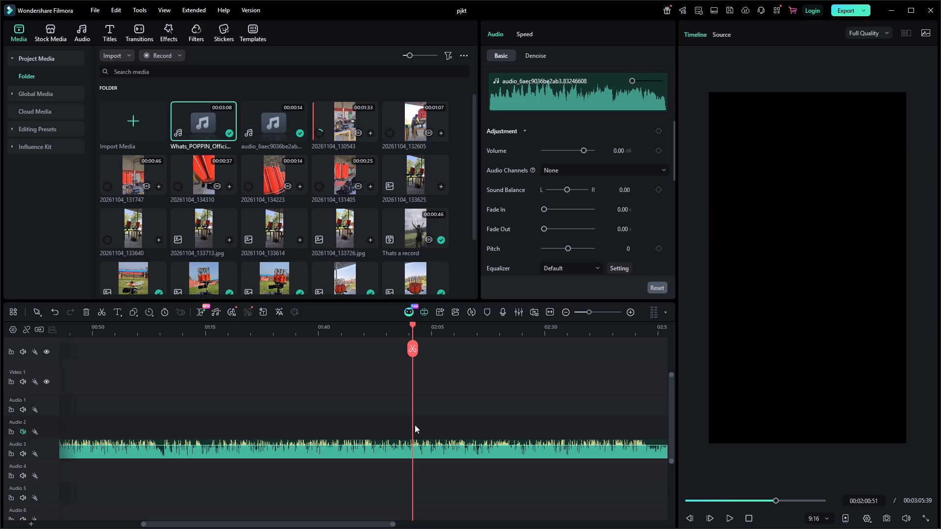
click(409, 455)
click(417, 347)
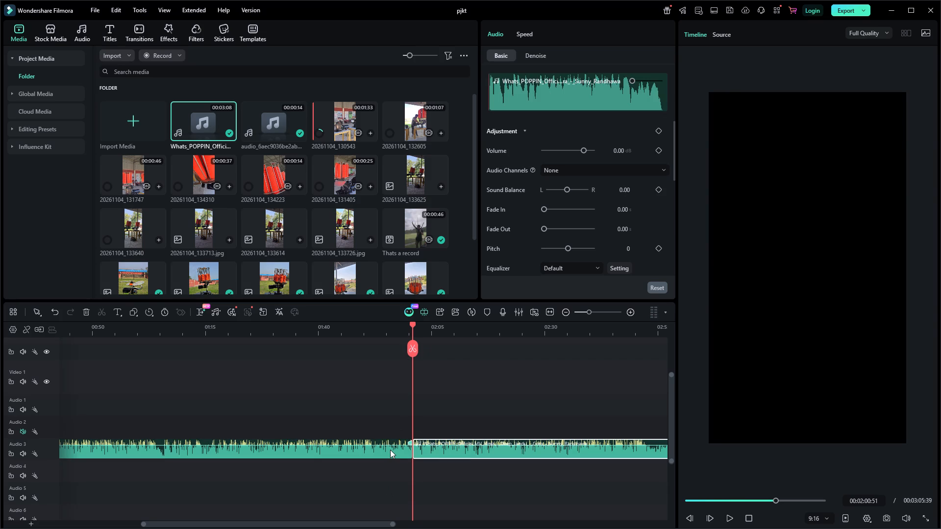
Delete the Whats_POPPIN part before the new split and line the remaining clip up with the start of the Audio 2 music.
click(390, 450)
key(Delete)
click(390, 450)
key(Delete)
ctrl+scroll(119, 439, up, 1)
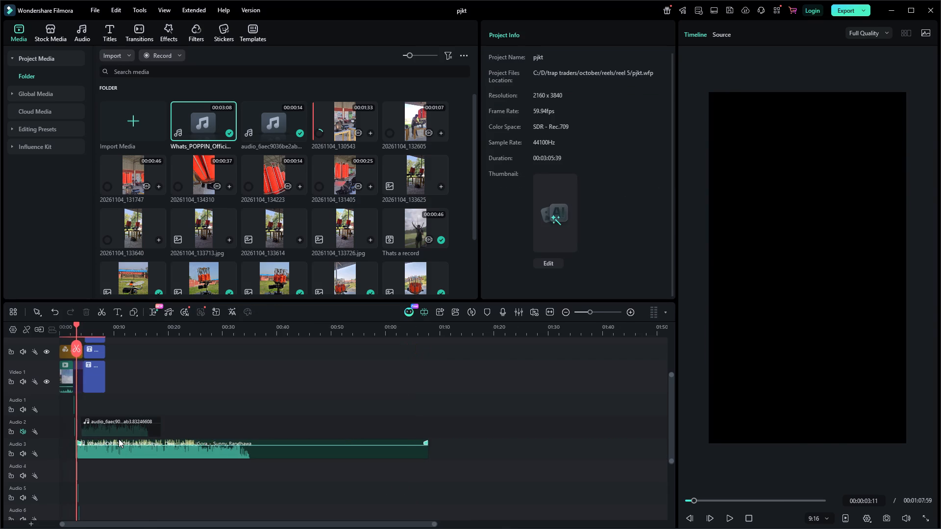
ctrl+scroll(119, 439, up, 6)
drag(149, 456, 163, 449)
Trim the INDIA, MANUFACTURER and TRAP TRADERS titles to end at 00:00:07:13, splitting them there and deleting the remainders.
key(space)
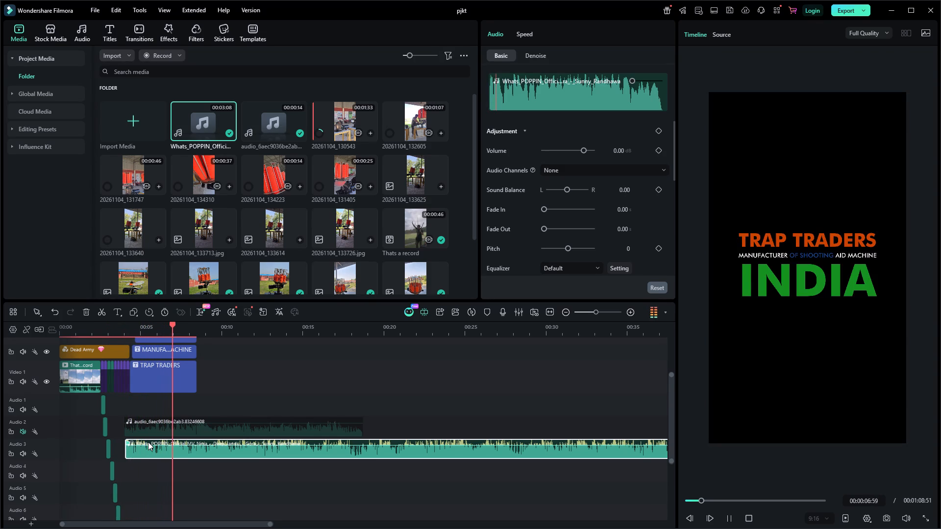
key(space)
drag(184, 349, 168, 357)
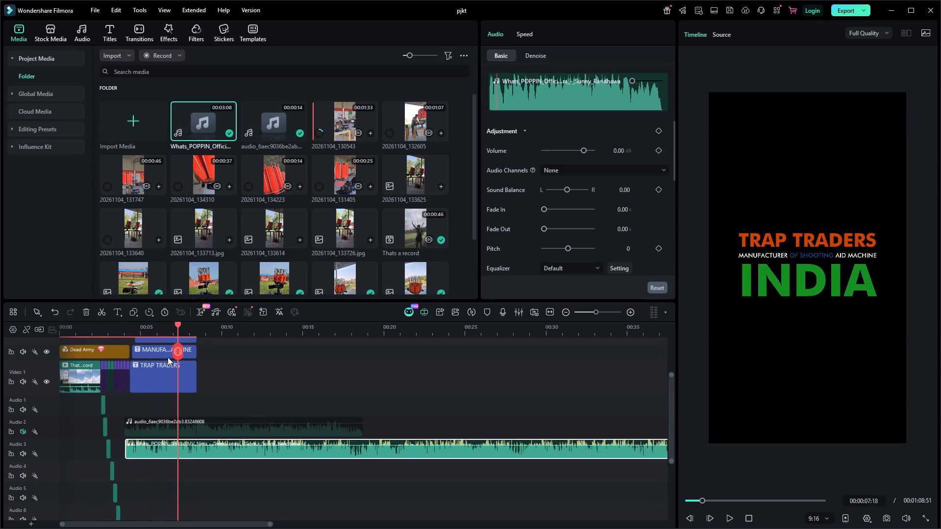
drag(168, 357, 167, 357)
key(space)
key(space)
click(177, 353)
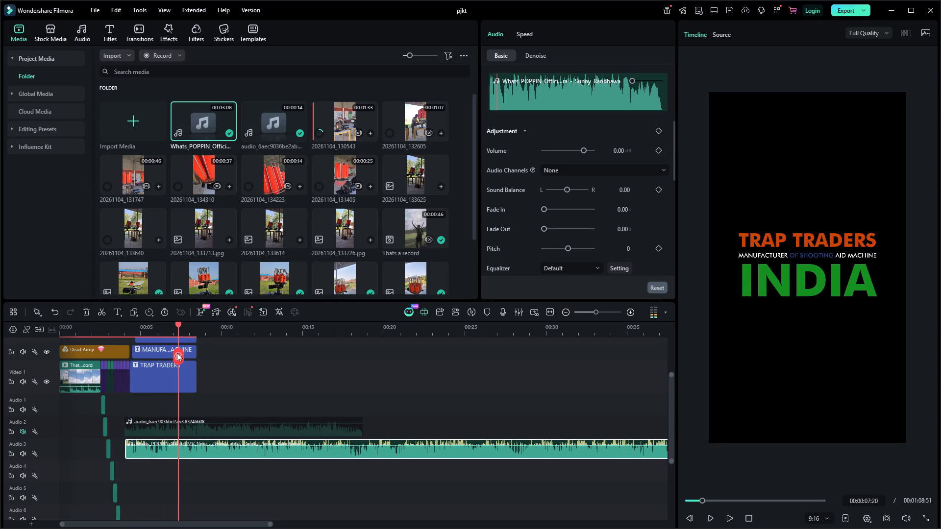
scroll(207, 421, up, 2)
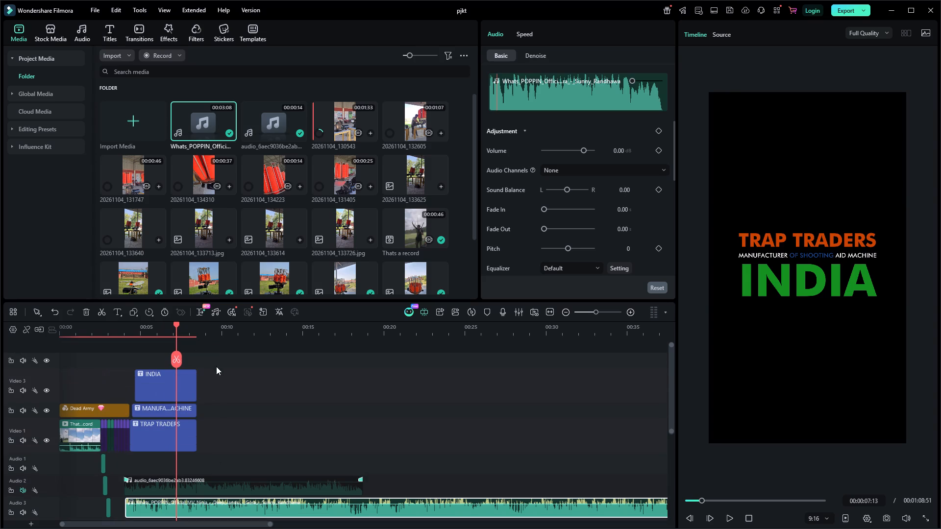
drag(217, 365, 173, 453)
click(178, 358)
key(Delete)
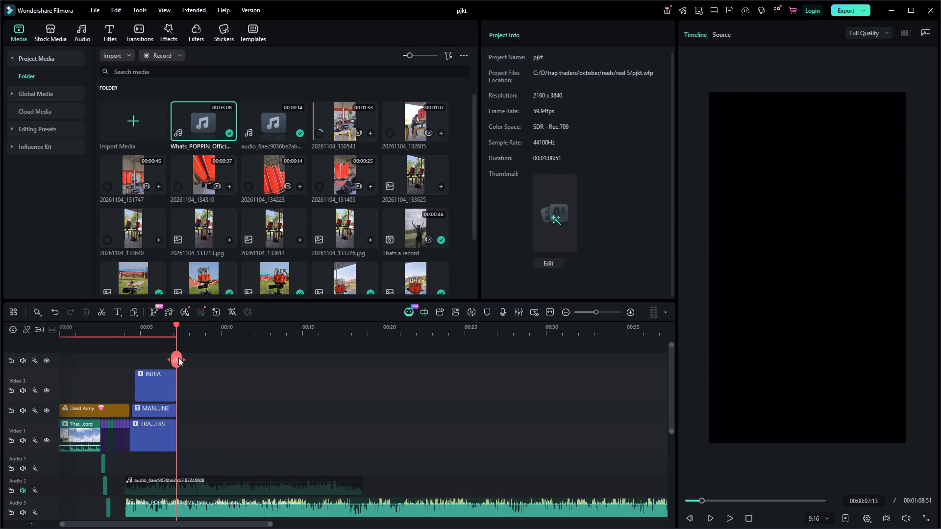
Delete the old audio_6aec music clip from Audio 2 and unmute that track.
drag(178, 358, 164, 362)
click(167, 489)
key(Delete)
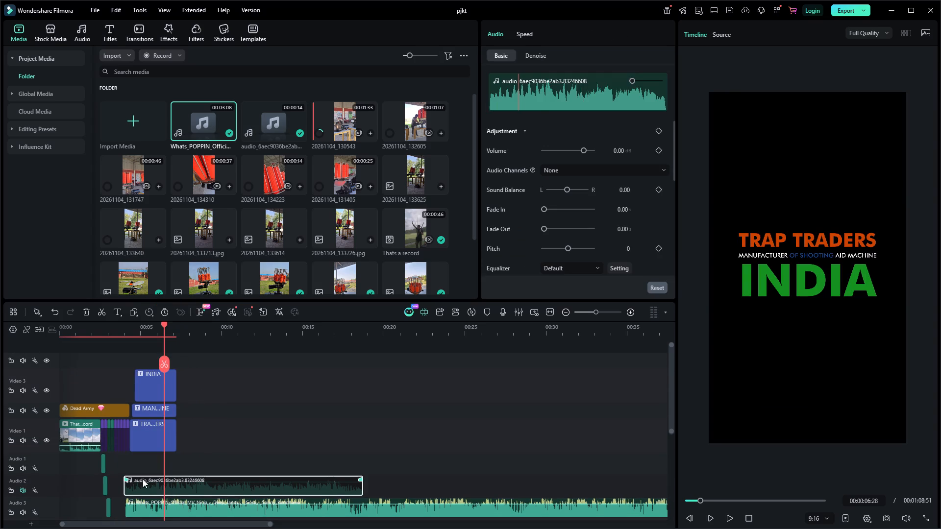
click(24, 489)
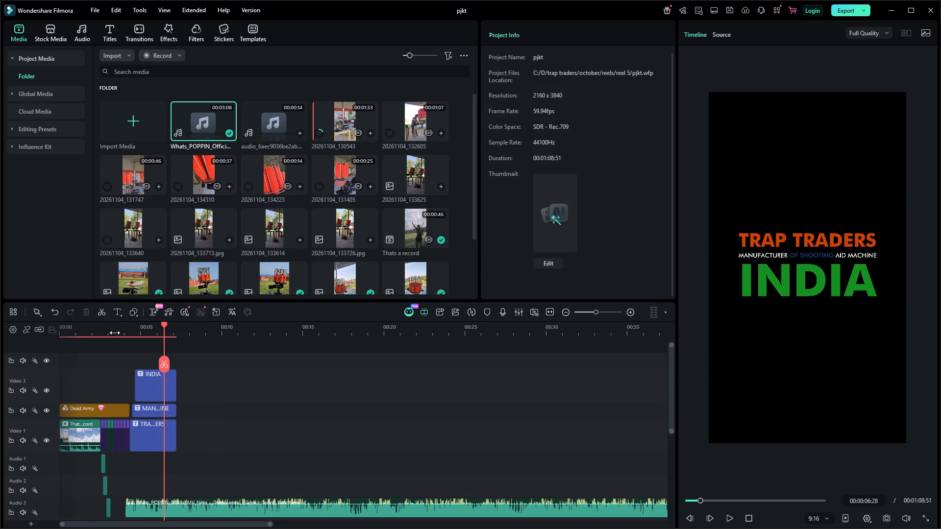
Play back the transition from the photo clips into the closing titles to check how the Whats_POPPIN music fits.
click(115, 333)
key(space)
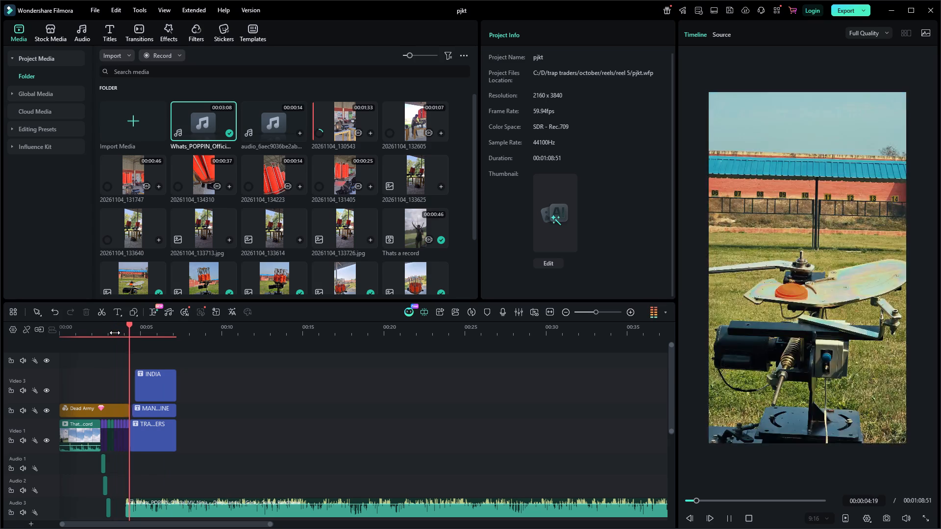
key(space)
ctrl+scroll(216, 396, up, 3)
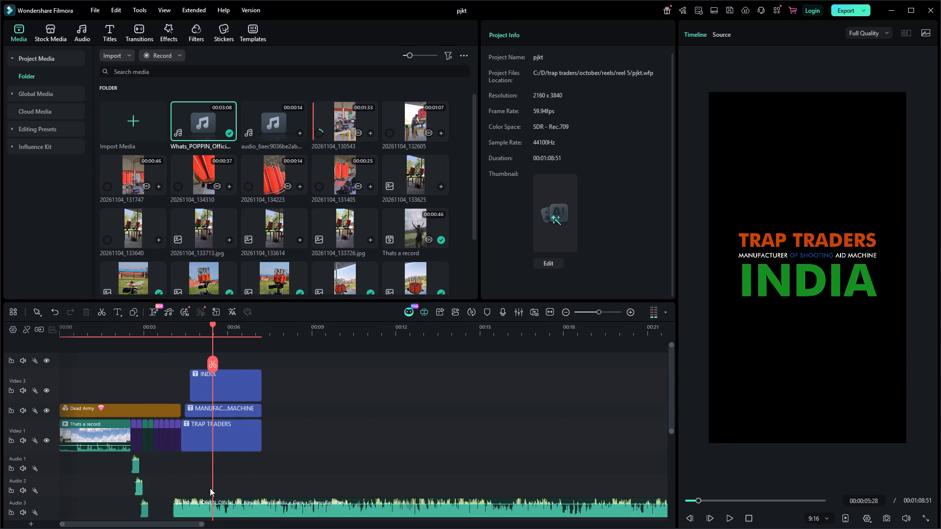
ctrl+scroll(206, 513, up, 2)
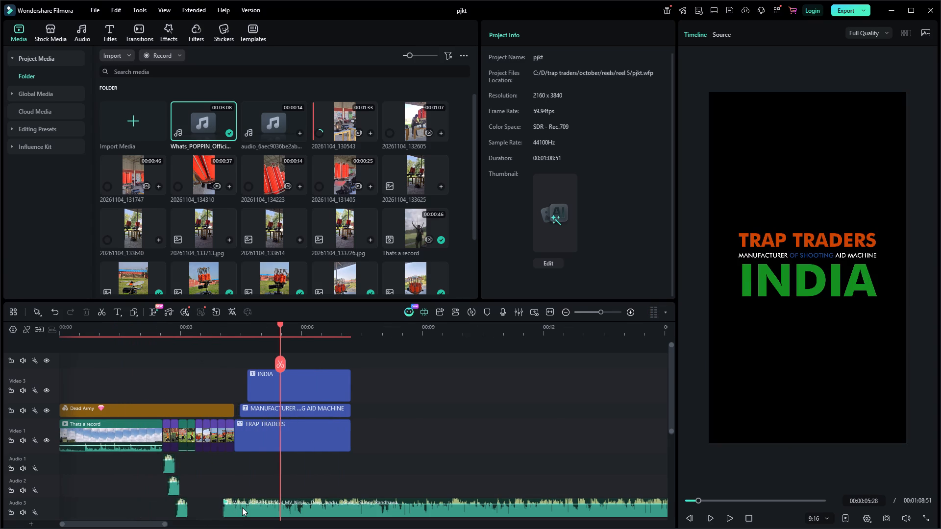
click(212, 336)
key(space)
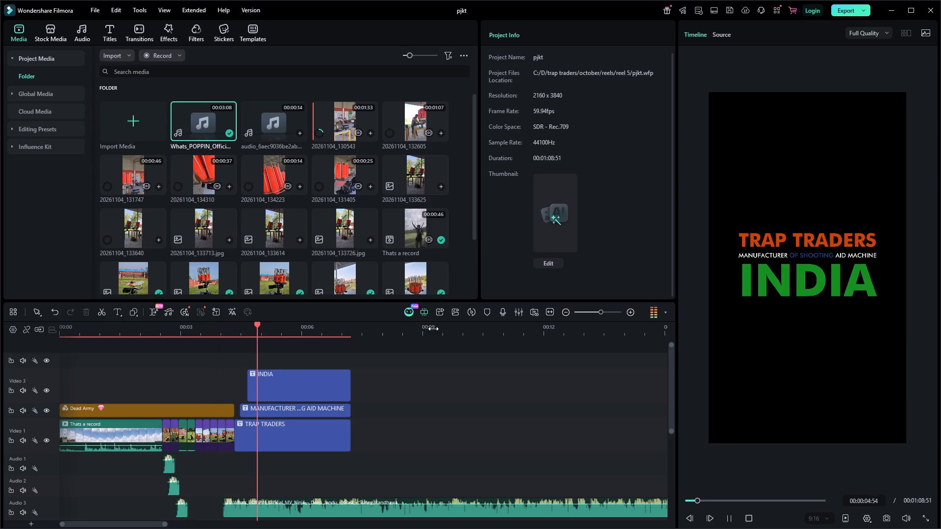
key(space)
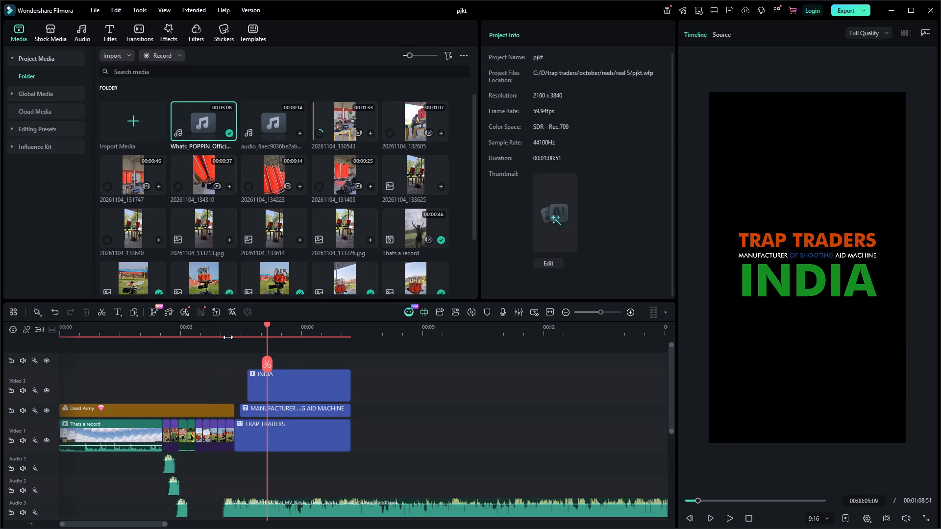
click(228, 336)
key(space)
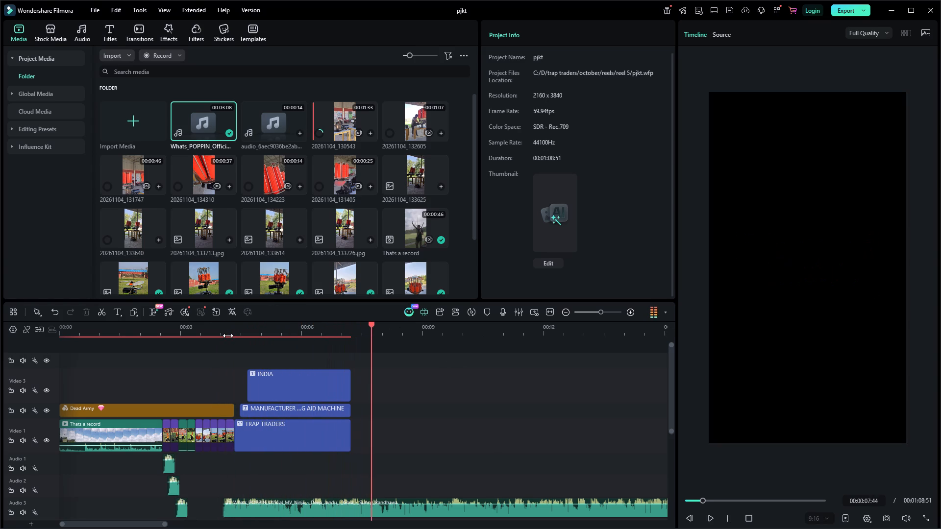
Preview the 20261104_130543 clip and add it to Video 1 right after the TRAP TRADERS title, keeping the project settings of 2160x3840 59.94fps.
key(space)
click(335, 113)
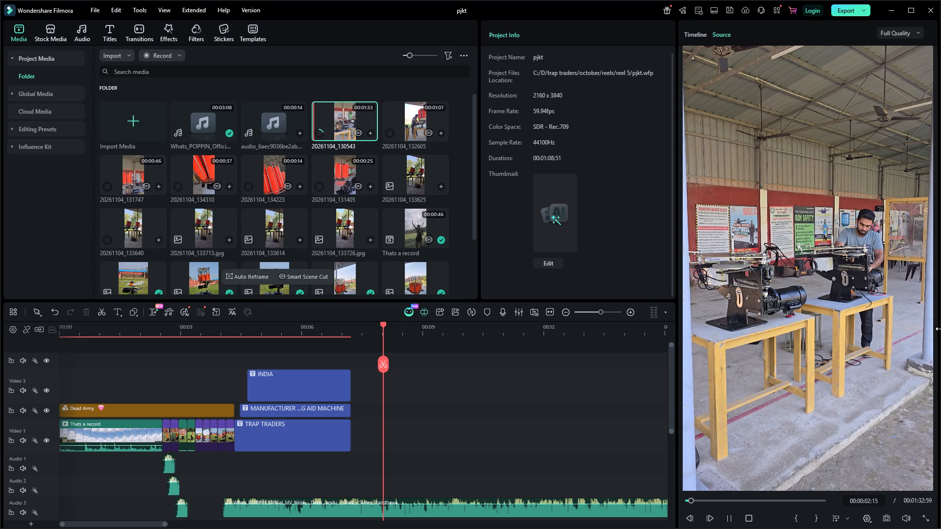
key(space)
click(721, 498)
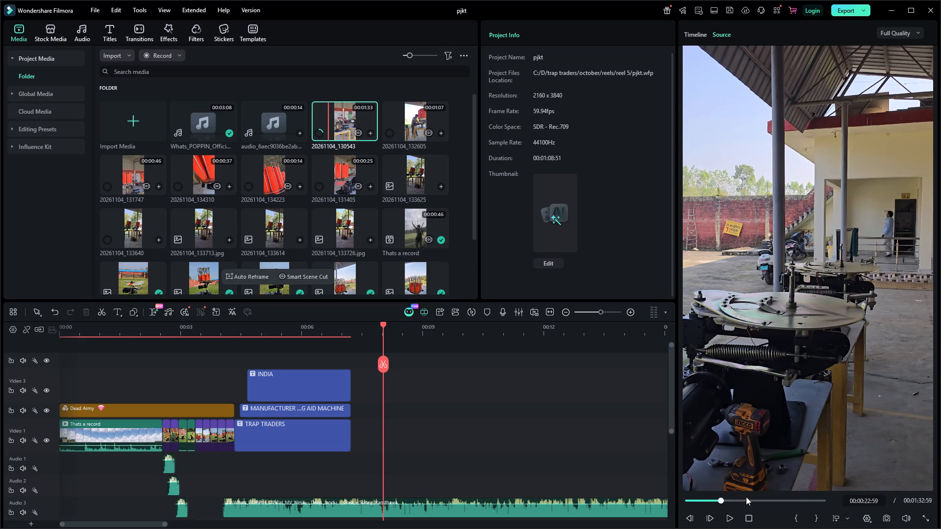
click(746, 497)
click(762, 502)
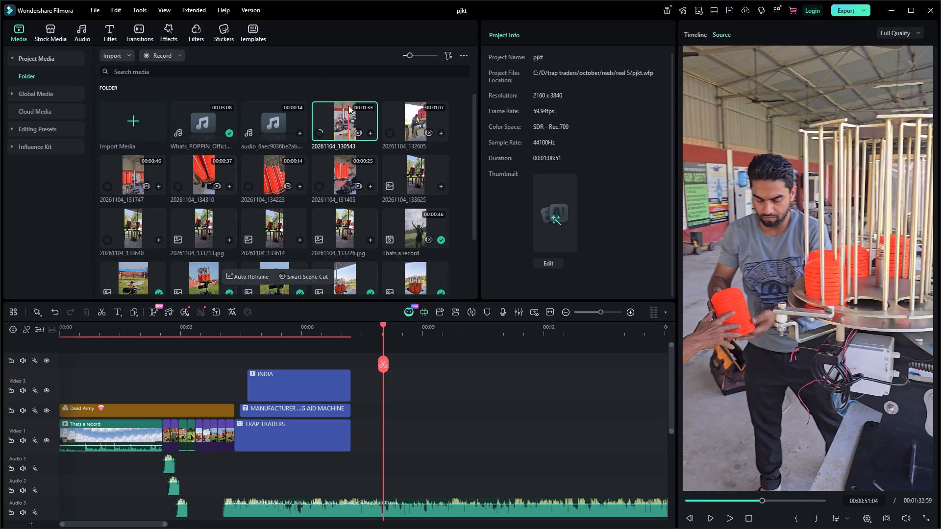
drag(349, 112, 349, 431)
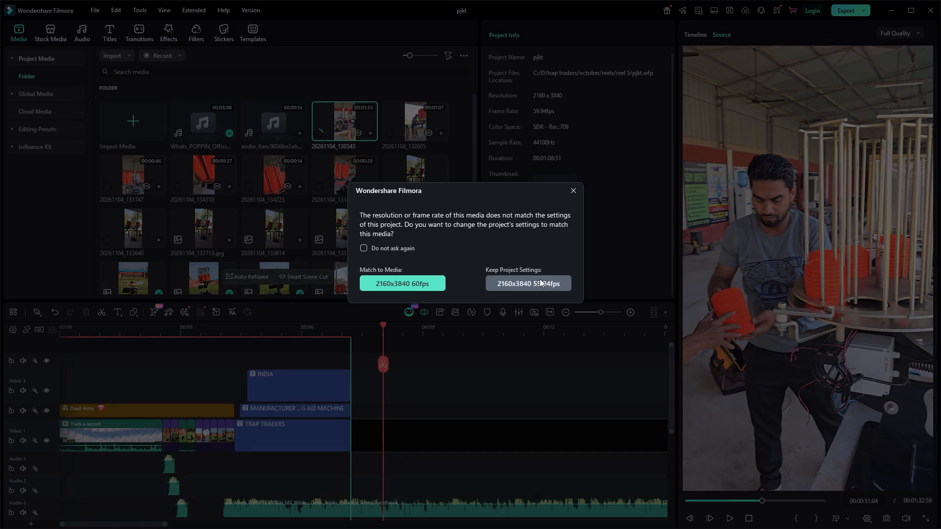
click(553, 283)
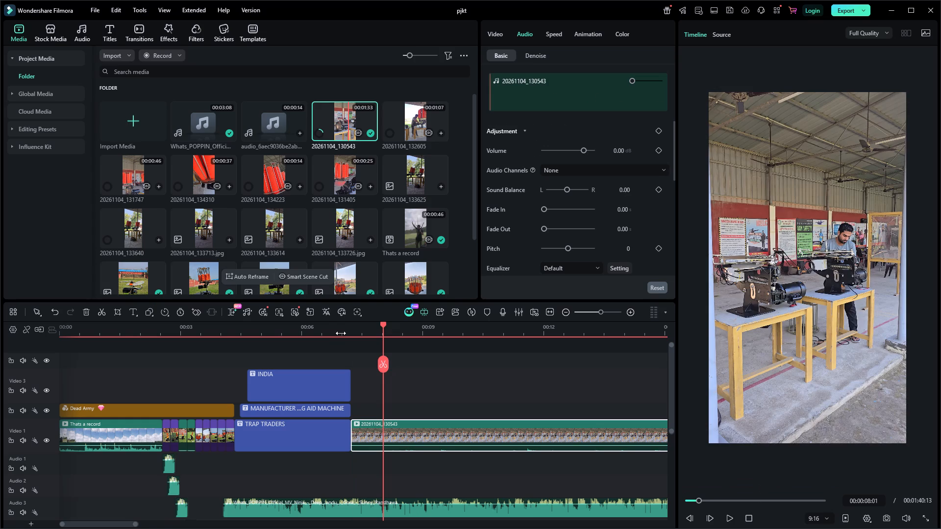
Play back the join from the closing titles into the added 20261104_130543 clip.
click(341, 333)
key(space)
key(space)
click(878, 258)
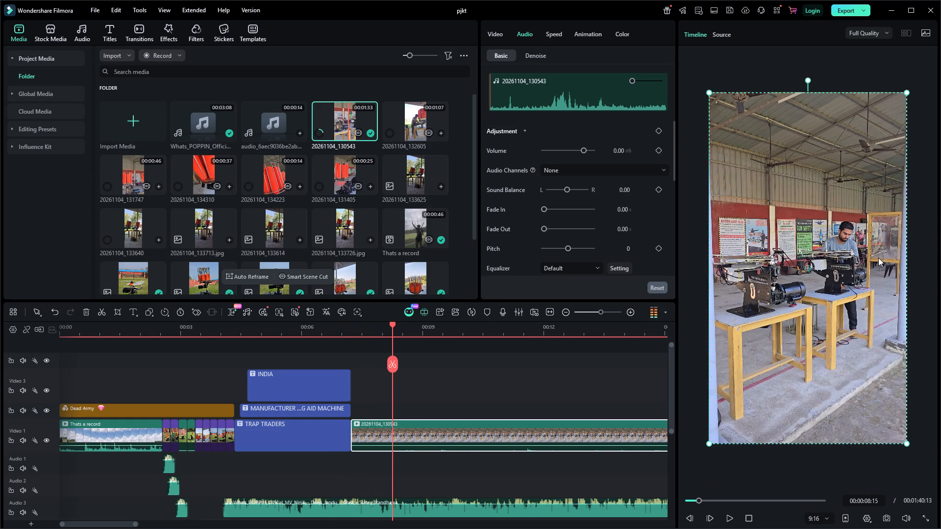
key(space)
key(space)
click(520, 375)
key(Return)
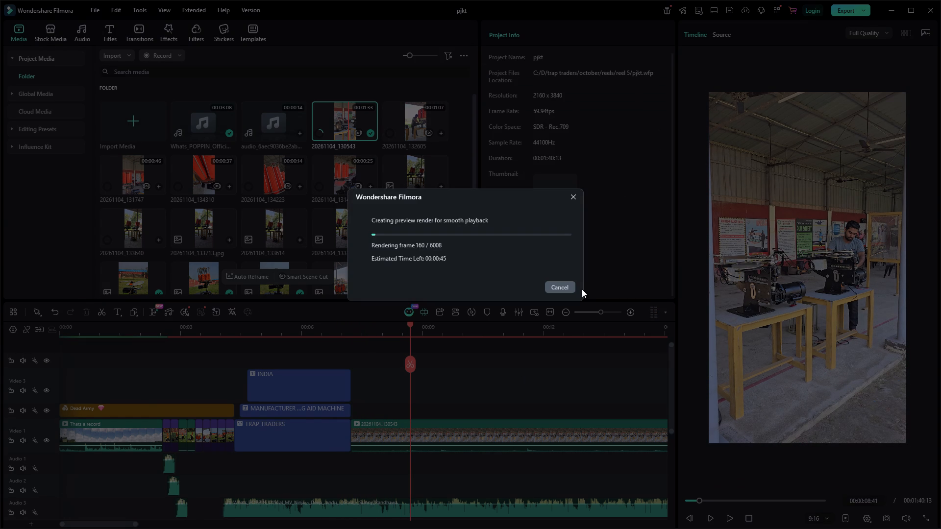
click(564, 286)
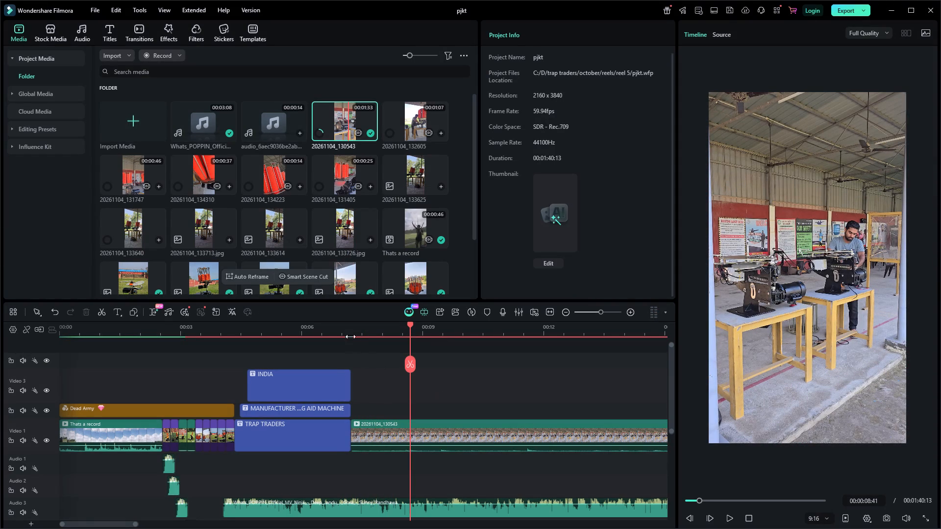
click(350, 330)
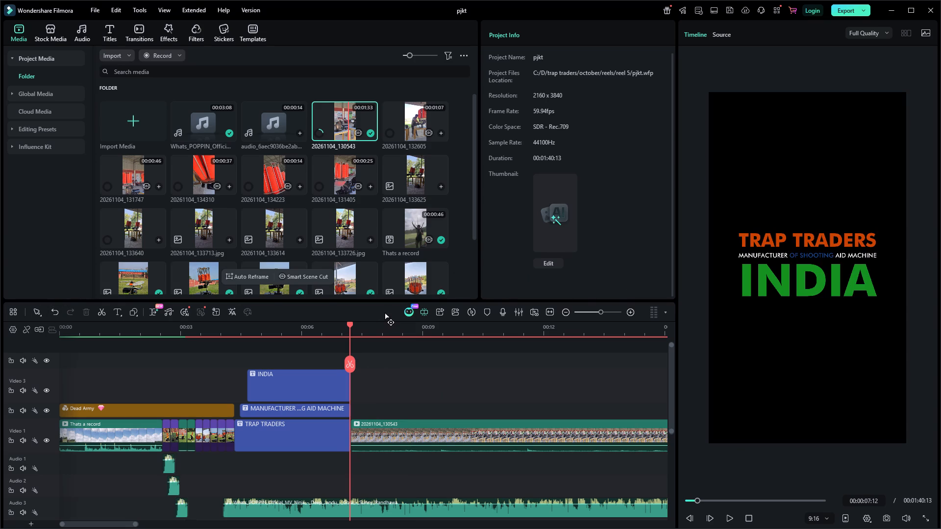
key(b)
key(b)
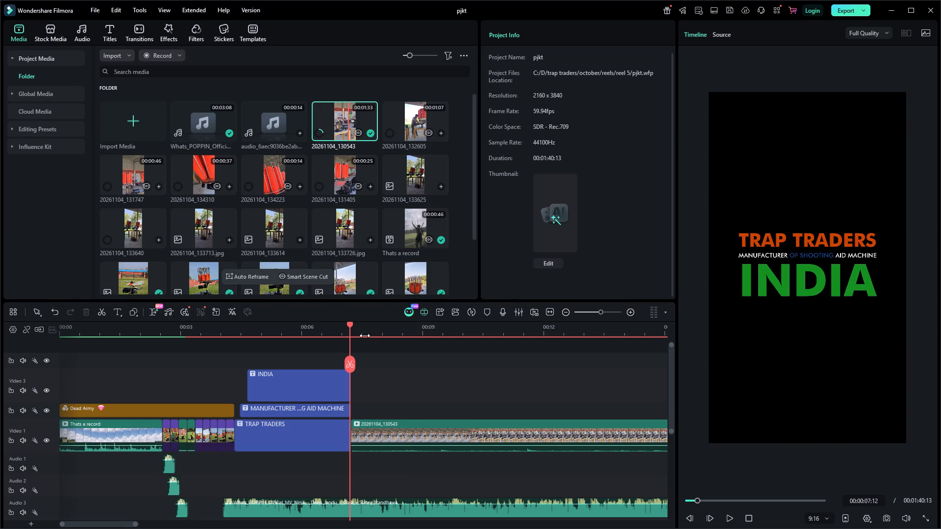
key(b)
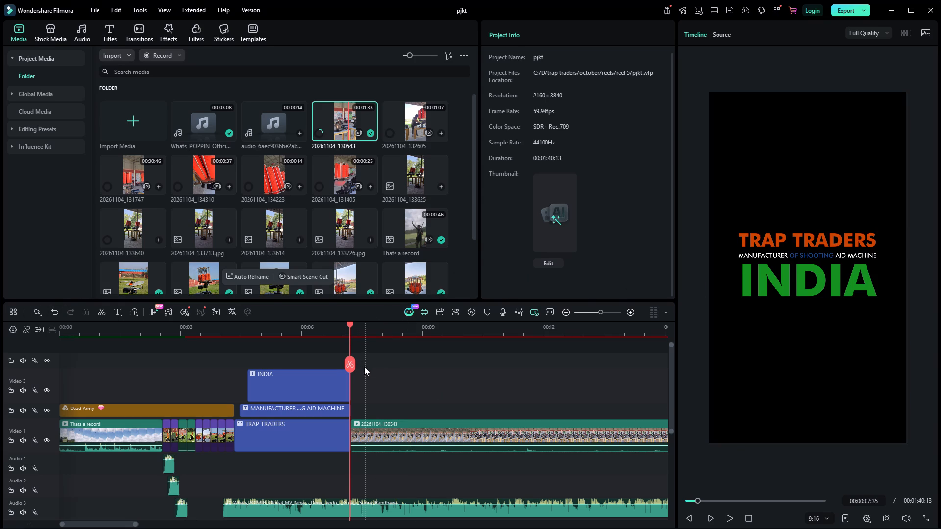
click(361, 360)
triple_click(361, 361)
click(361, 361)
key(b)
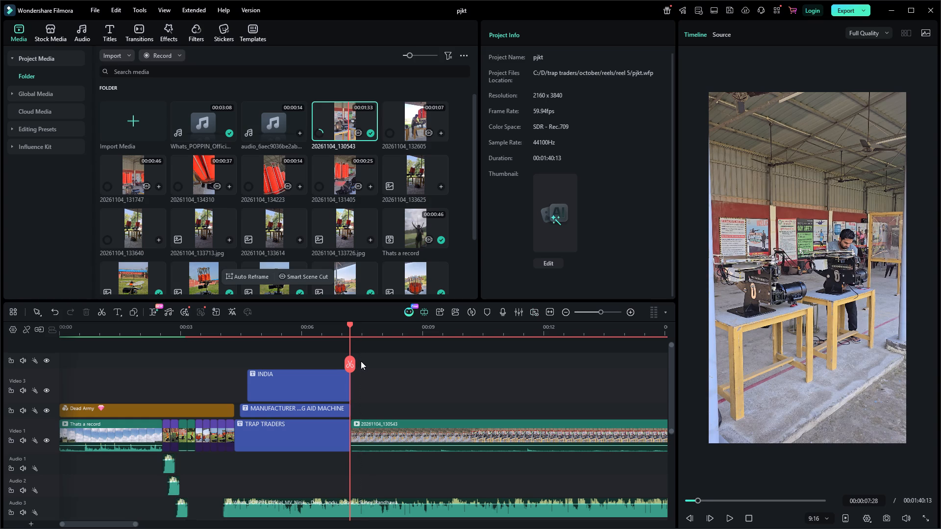
Silence the 20261104_130543 clip's own sound by lowering its volume to -100 dB.
key(space)
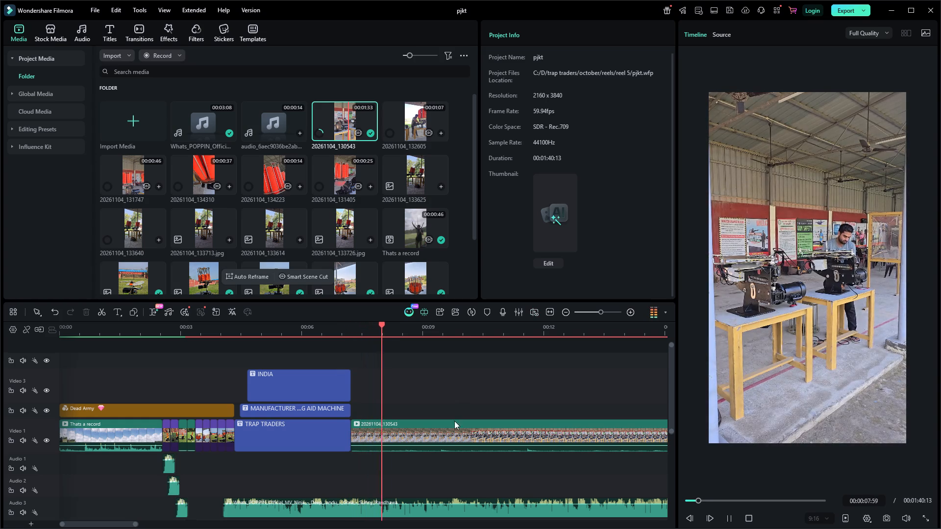
drag(455, 446, 458, 481)
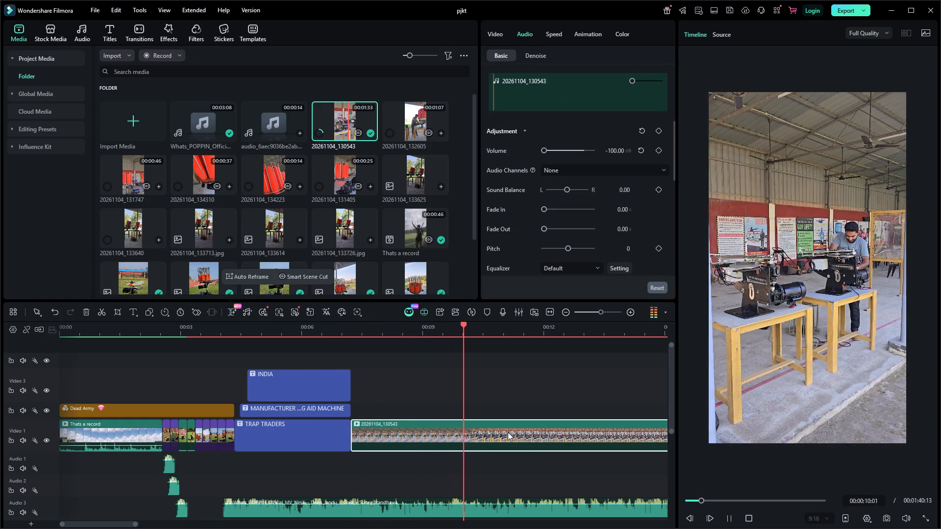
Review the 20261104_130543 footage on the timeline against the music to look for the section to cut out.
ctrl+scroll(518, 422, down, 6)
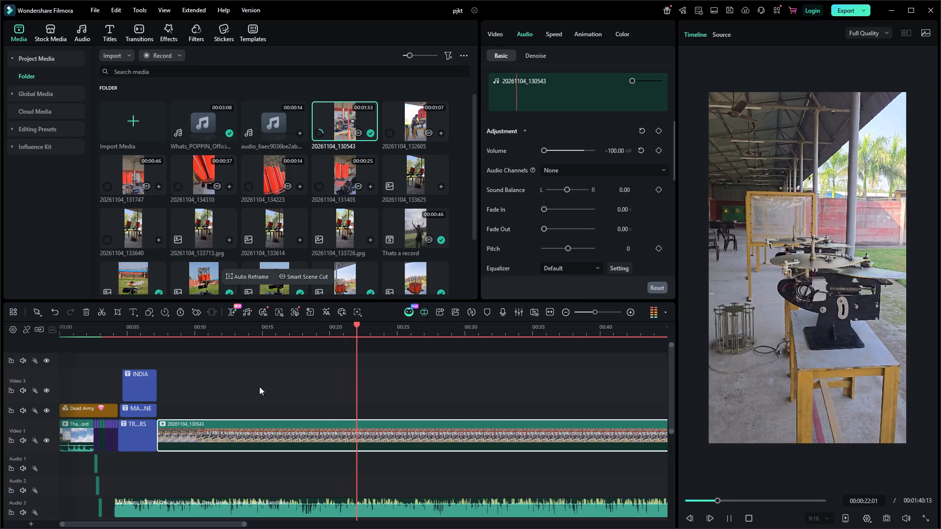
ctrl+scroll(425, 335, down, 3)
click(360, 332)
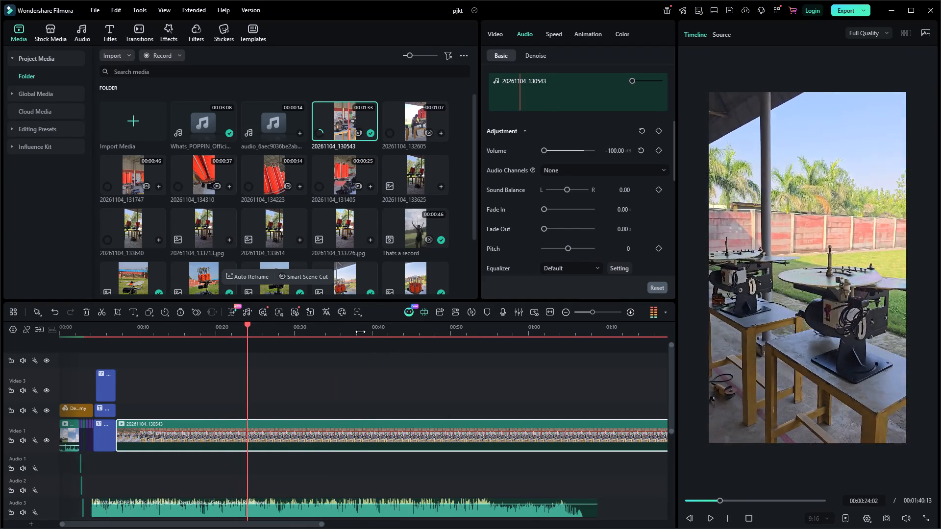
key(space)
click(316, 332)
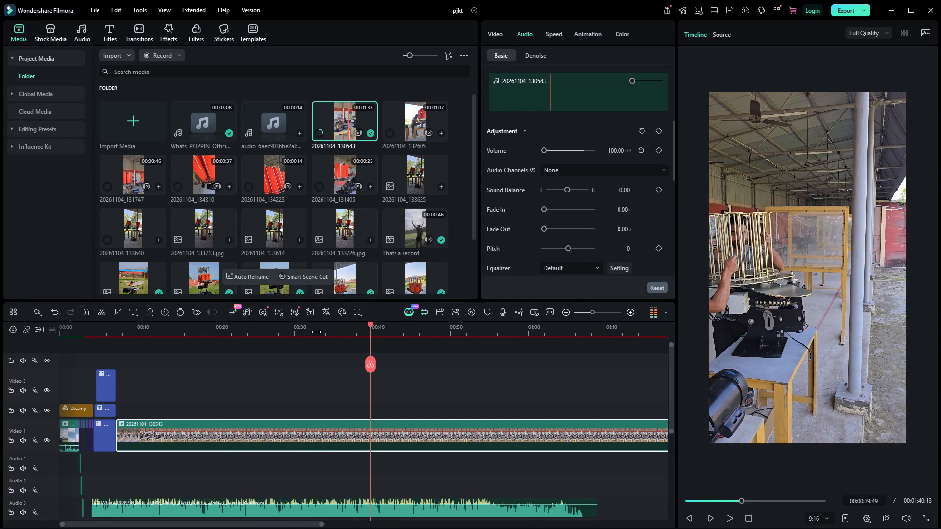
click(283, 329)
key(space)
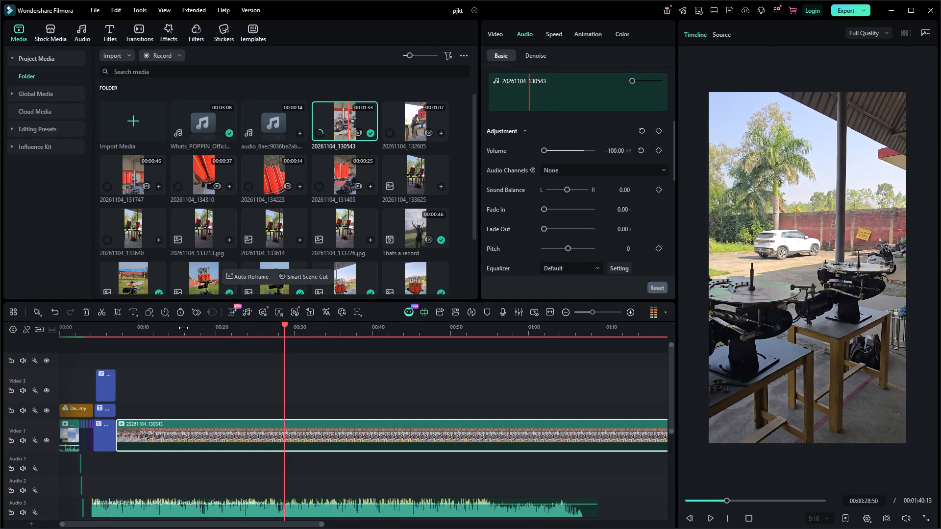
key(space)
click(162, 330)
key(space)
key(space)
click(133, 330)
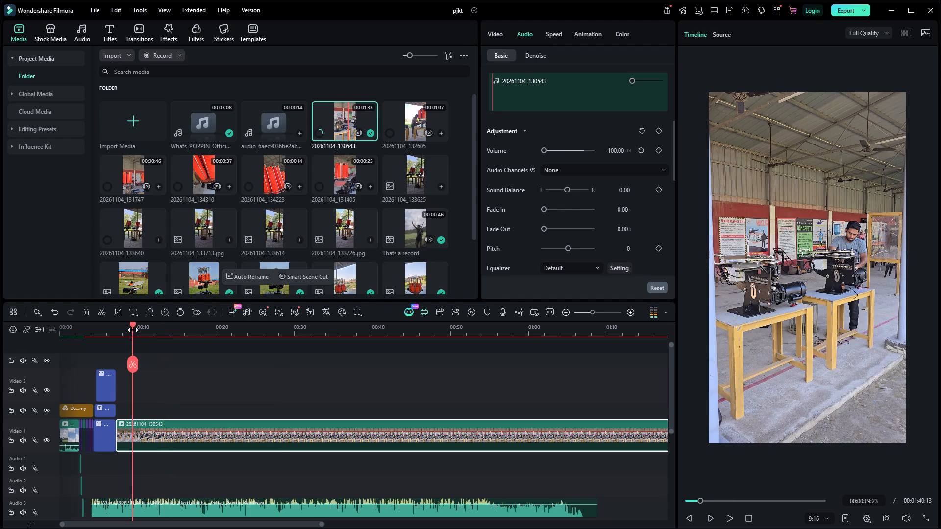
click(116, 336)
key(space)
ctrl+scroll(165, 345, up, 2)
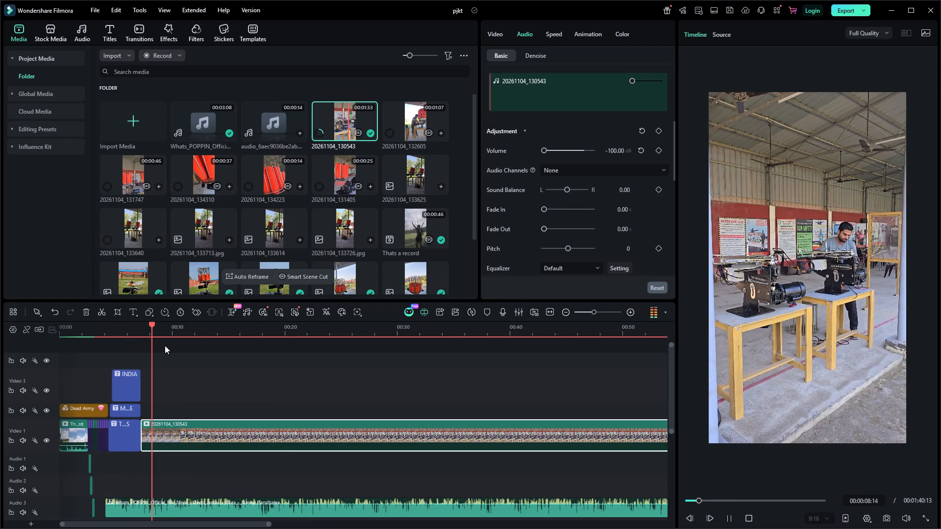
ctrl+scroll(364, 351, up, 1)
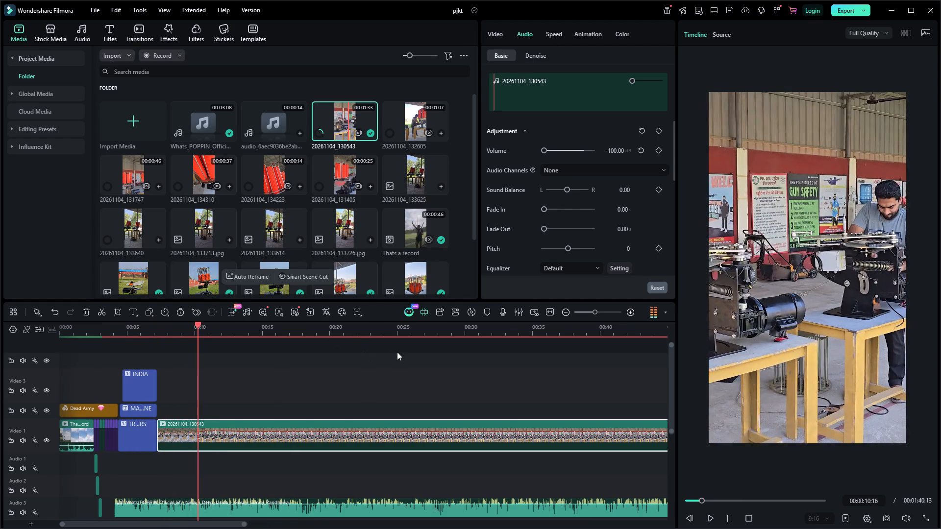
ctrl+scroll(402, 370, down, 1)
key(space)
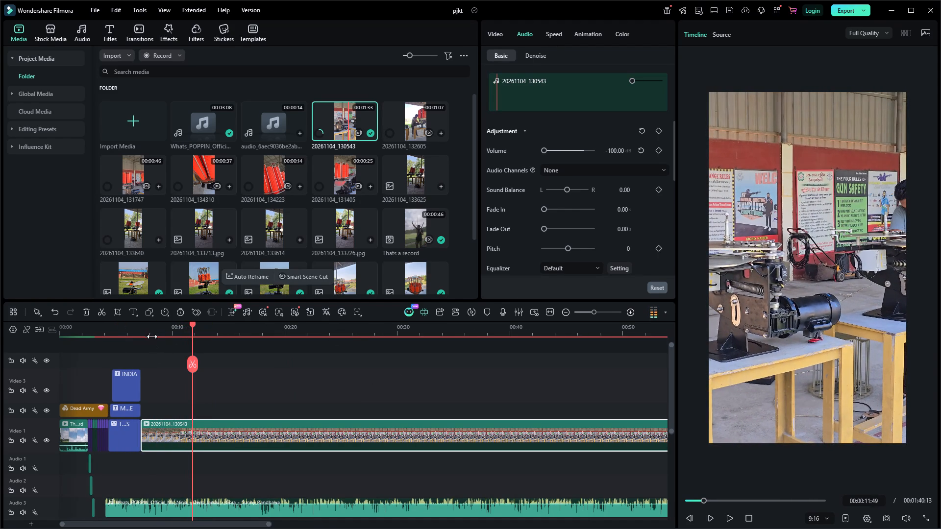
Replay the opening of the 20261104_130543 clip and split it at about 00:00:09:38.
click(143, 329)
click(133, 329)
key(space)
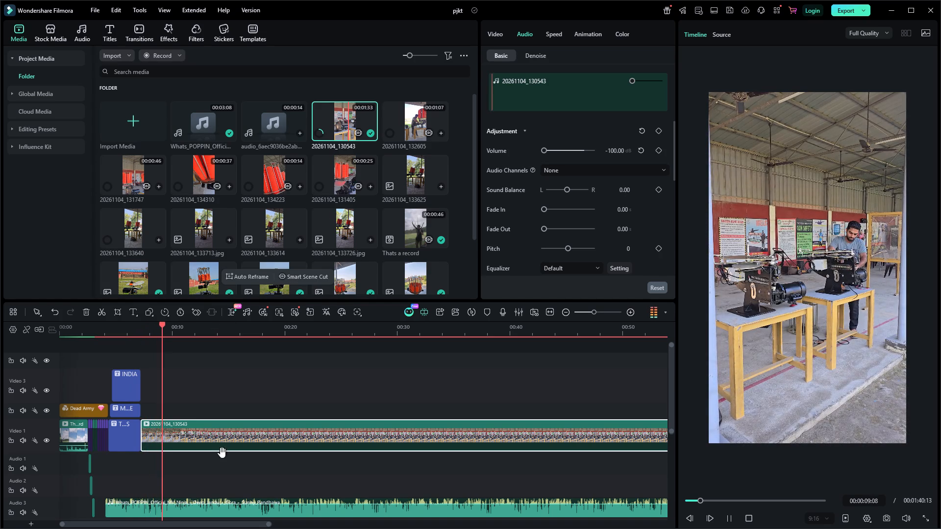
key(space)
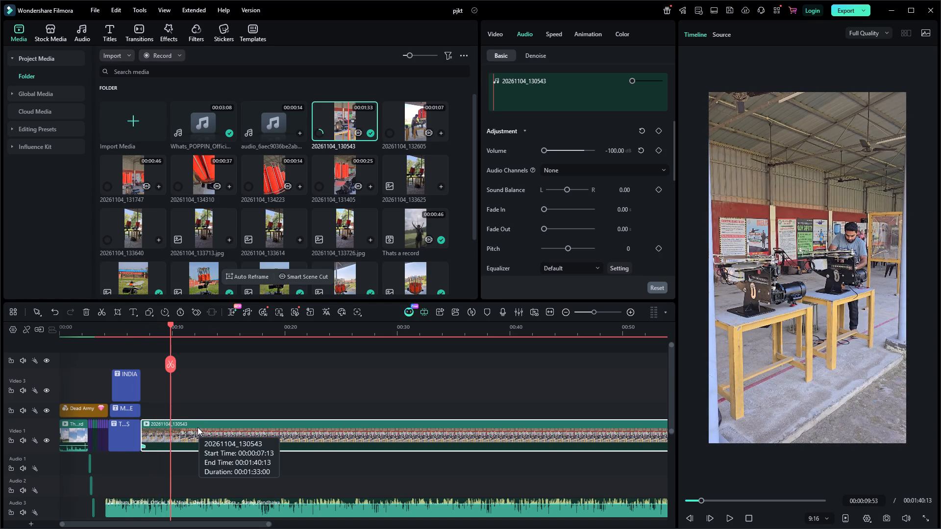
ctrl+scroll(192, 424, up, 2)
key(space)
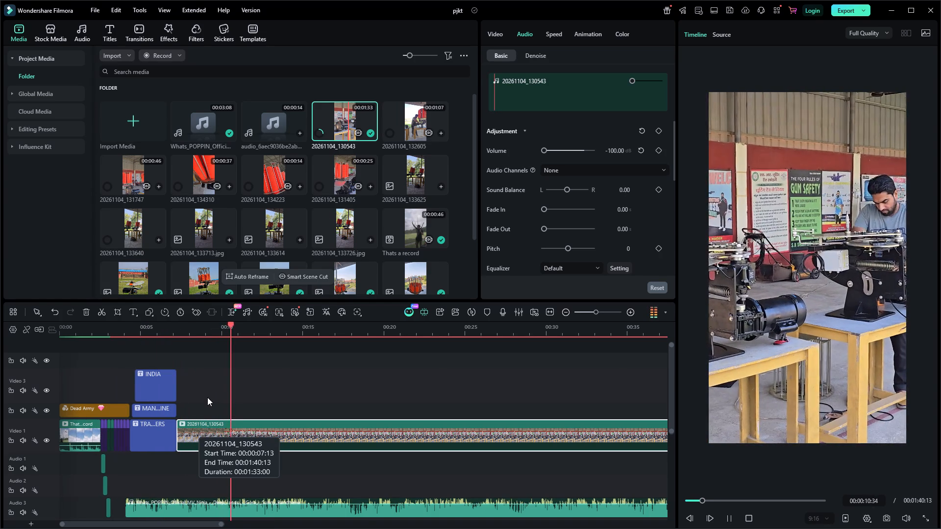
key(space)
click(182, 333)
key(space)
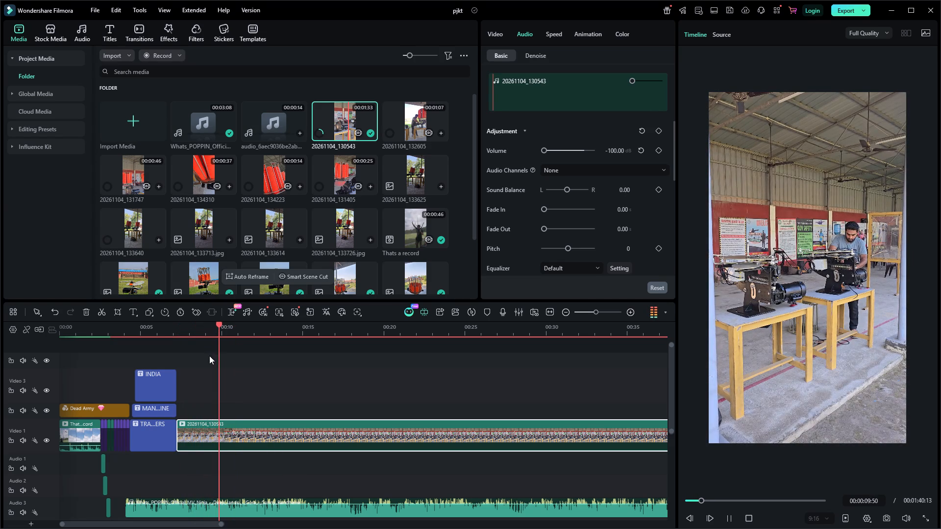
key(space)
drag(218, 361, 216, 367)
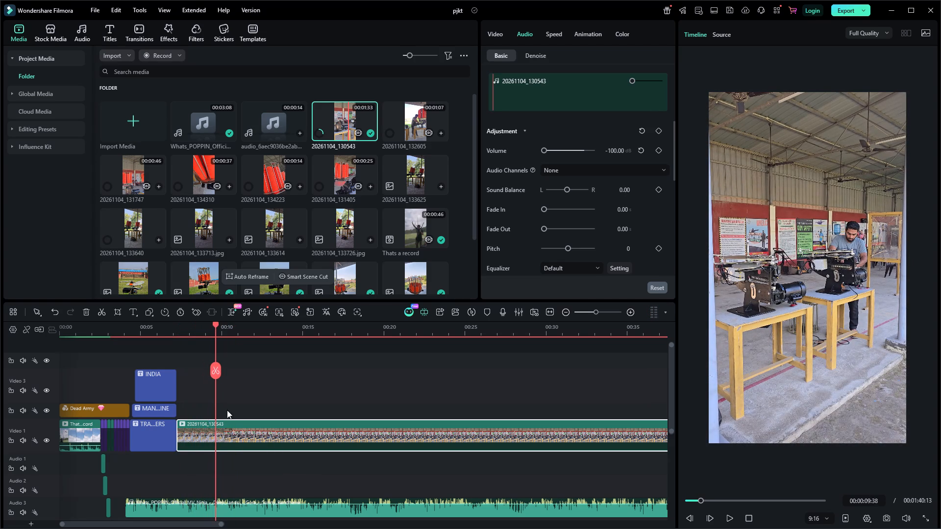
click(220, 362)
Split the remaining 20261104_130543 clip at 00:00:34:49, where the wire target rack is being fitted, and delete the part between the two cuts.
drag(219, 370, 485, 394)
ctrl+scroll(480, 401, down, 1)
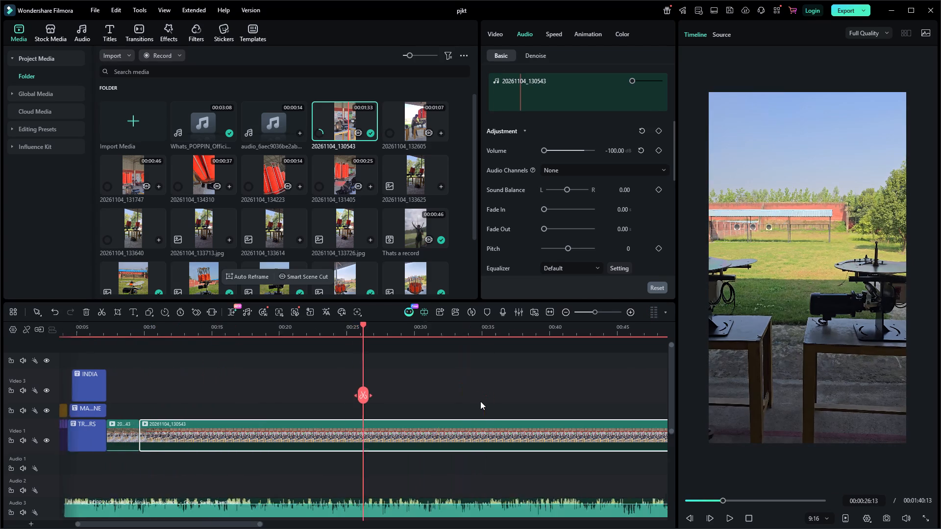
ctrl+scroll(480, 401, down, 1)
drag(351, 394, 262, 387)
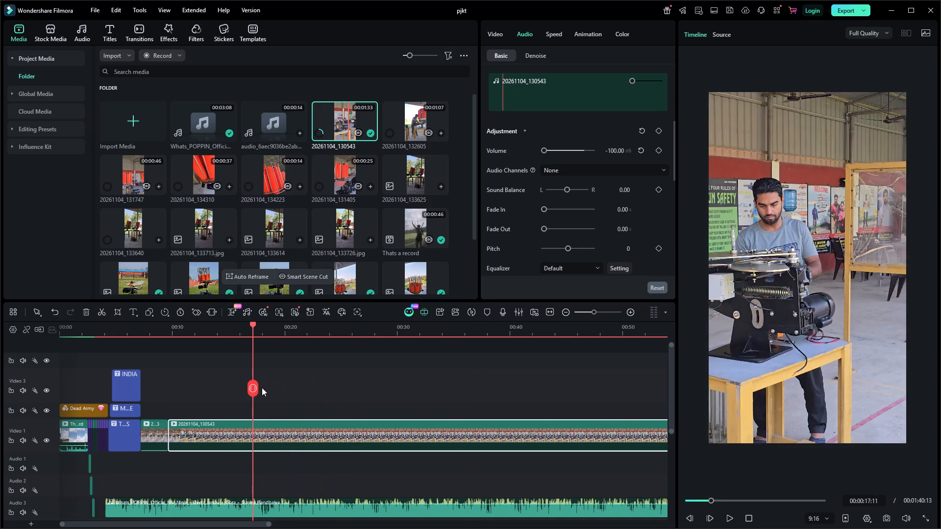
drag(262, 387, 507, 409)
ctrl+scroll(507, 409, down, 3)
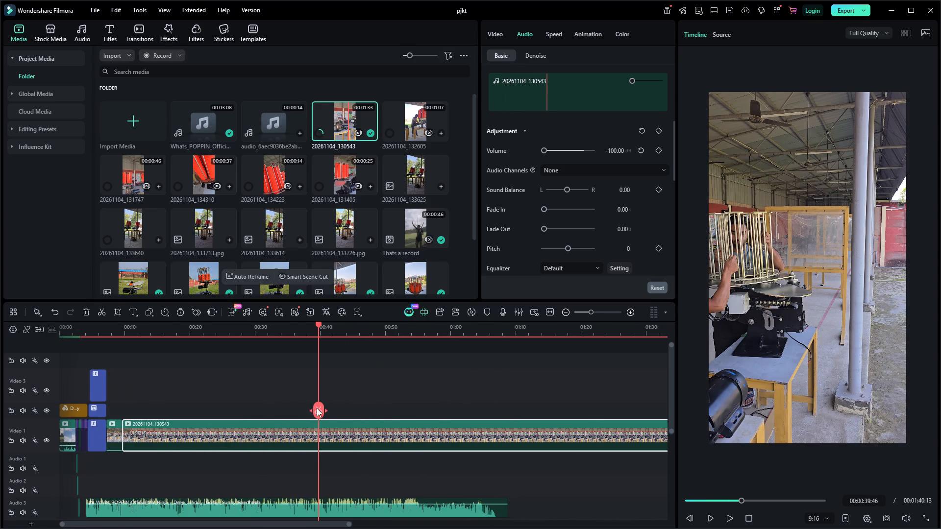
drag(317, 408, 298, 409)
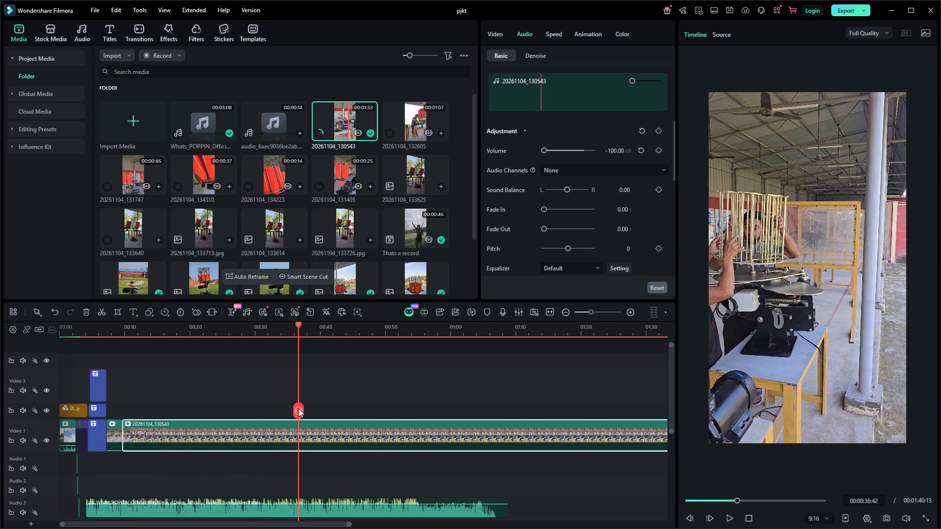
drag(298, 409, 279, 401)
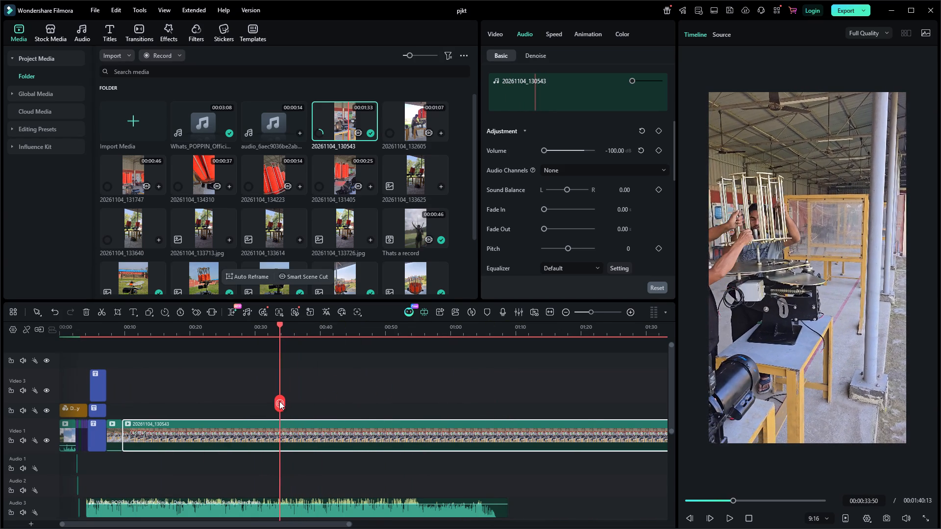
drag(279, 401, 286, 395)
click(286, 395)
click(264, 441)
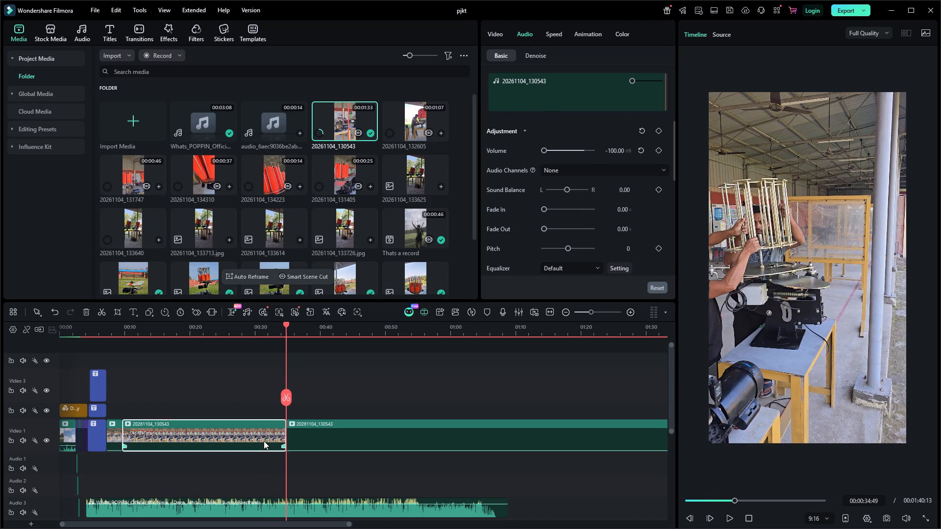
key(Delete)
click(264, 441)
key(Delete)
Play back the start of the remaining 20261104_130543 part to check the new cut.
key(space)
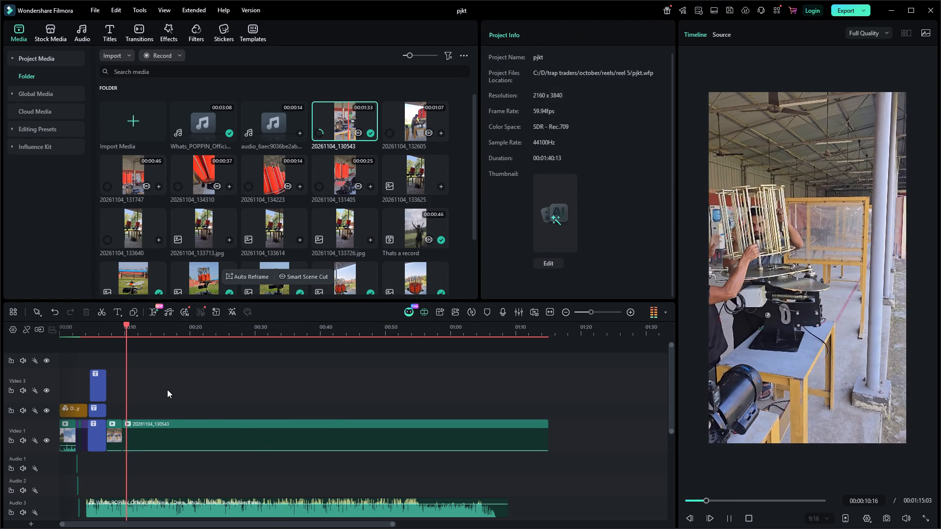
key(space)
click(796, 297)
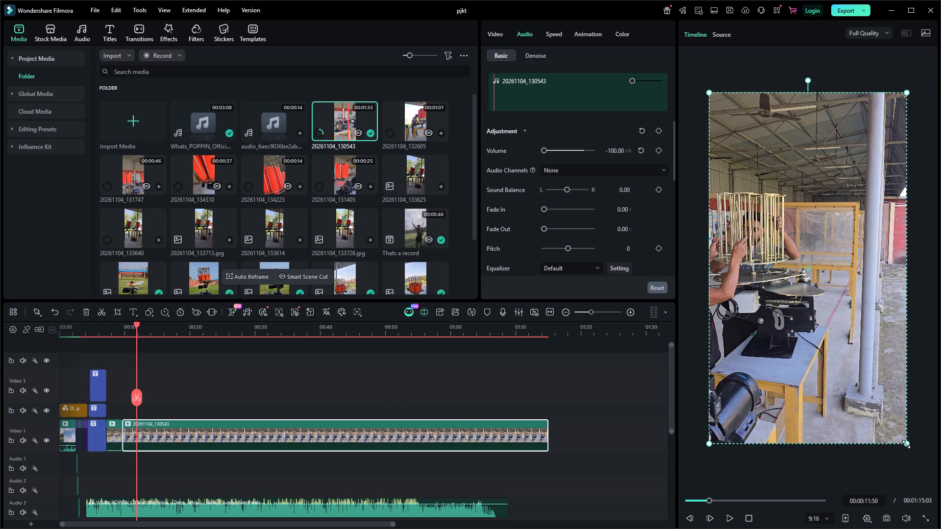
Play the long 20261104_130543 part against the music and split it at 00:00:14:34.
key(space)
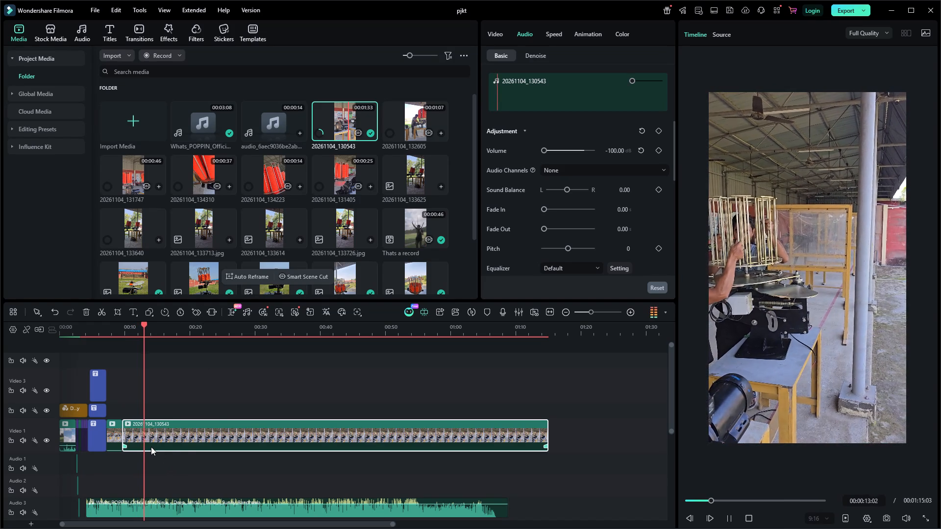
ctrl+scroll(169, 451, up, 2)
ctrl+scroll(216, 424, up, 1)
key(space)
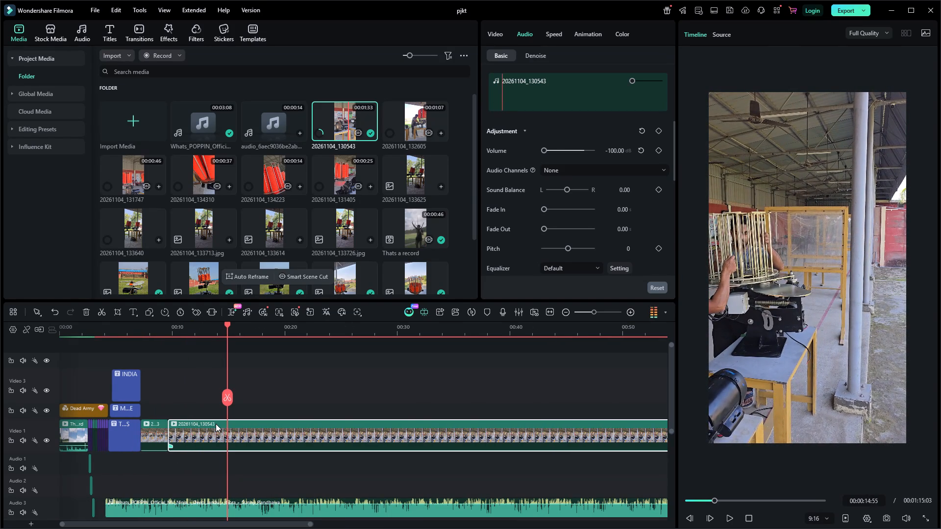
drag(227, 397, 217, 392)
key(space)
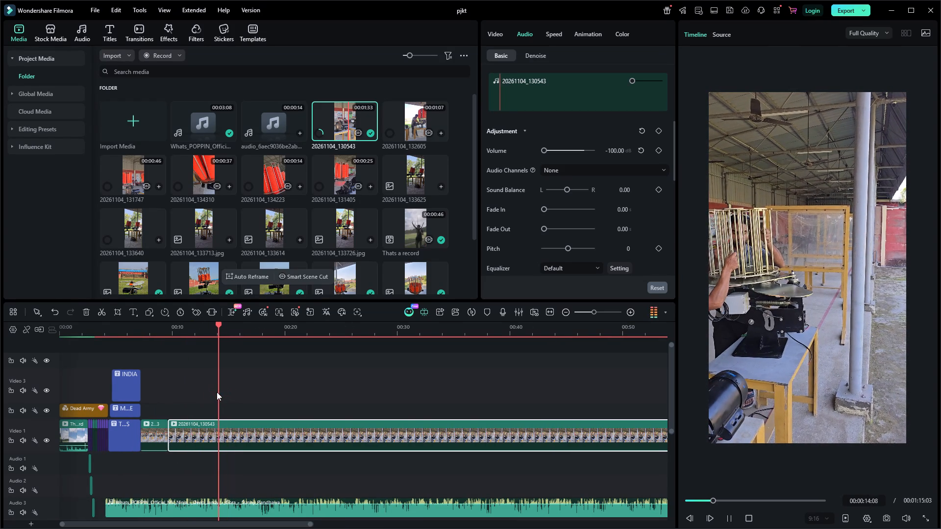
key(space)
click(223, 393)
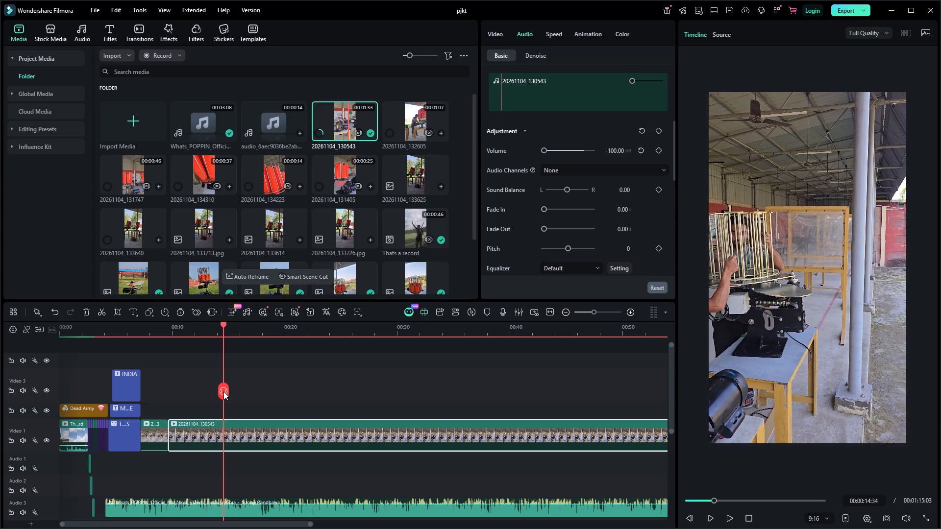
click(223, 391)
Split the remaining 20261104_130543 footage at 00:00:34:02, where a clay target stack is loaded into the rack, and delete the part between the two cuts.
drag(223, 393, 401, 397)
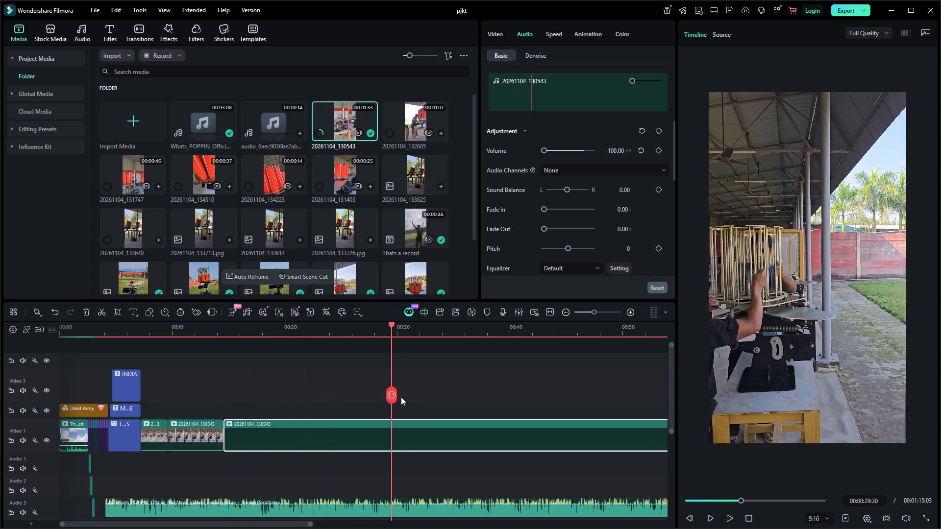
drag(401, 397, 391, 406)
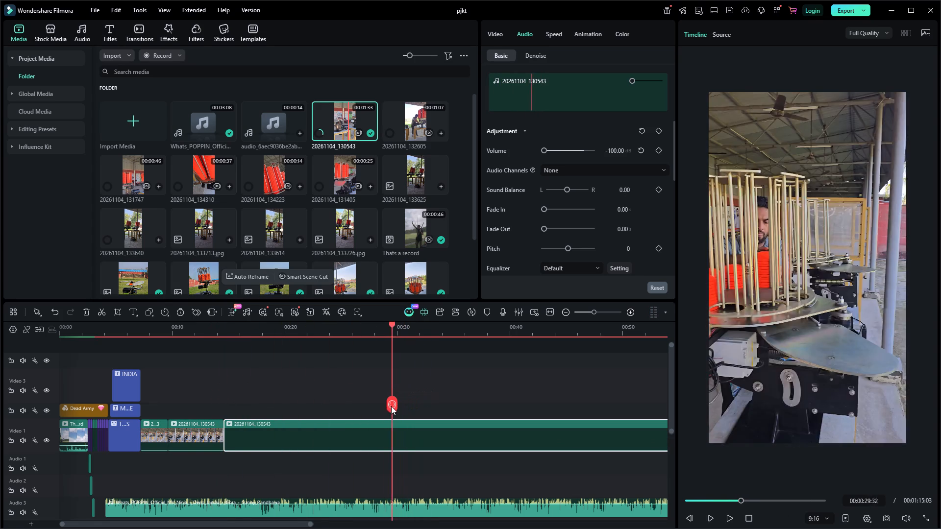
drag(391, 406, 334, 401)
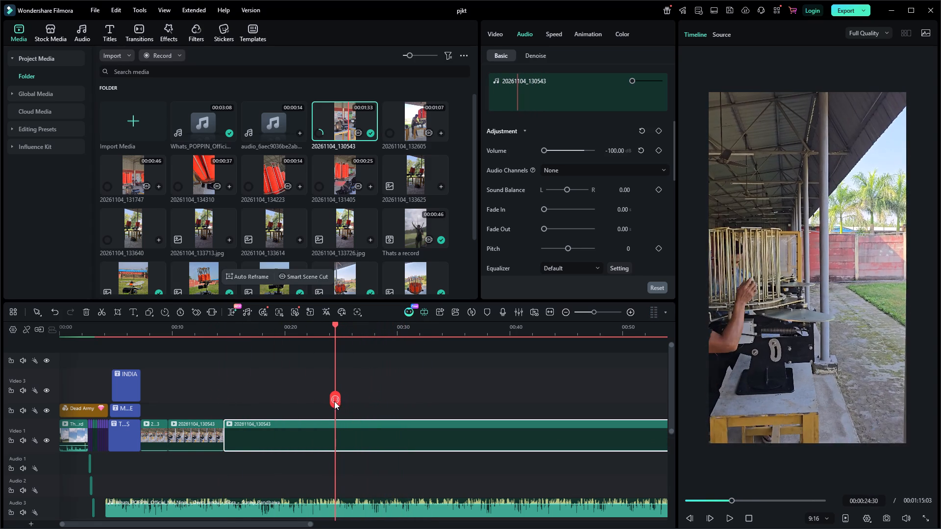
drag(334, 401, 380, 393)
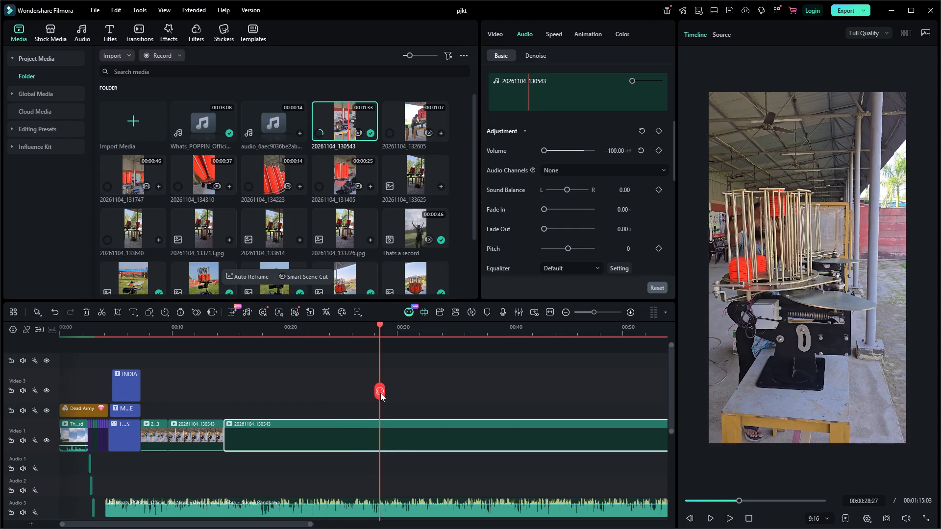
drag(380, 393, 416, 388)
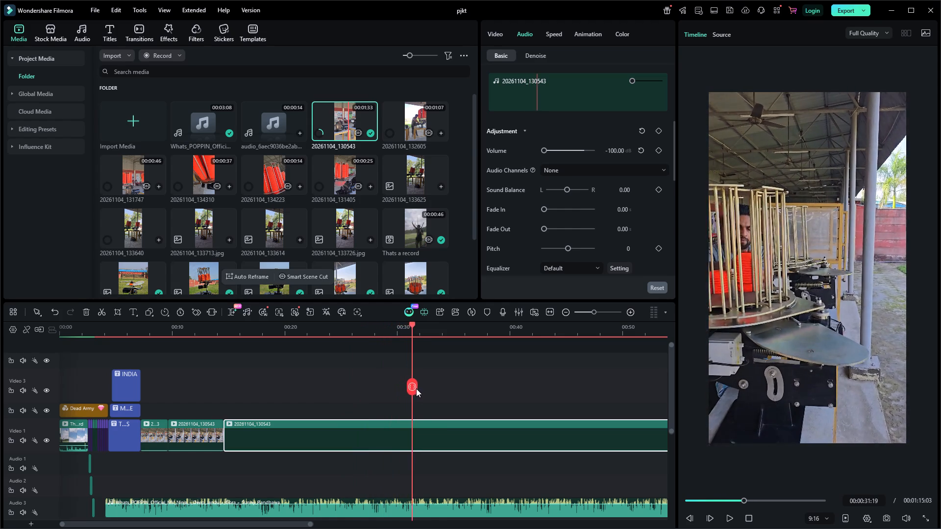
drag(416, 388, 449, 385)
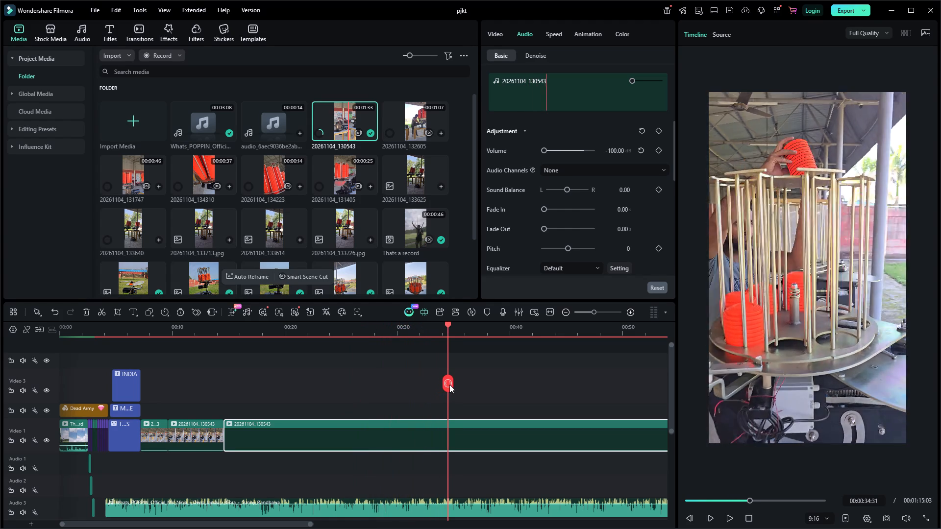
drag(449, 385, 443, 387)
click(443, 387)
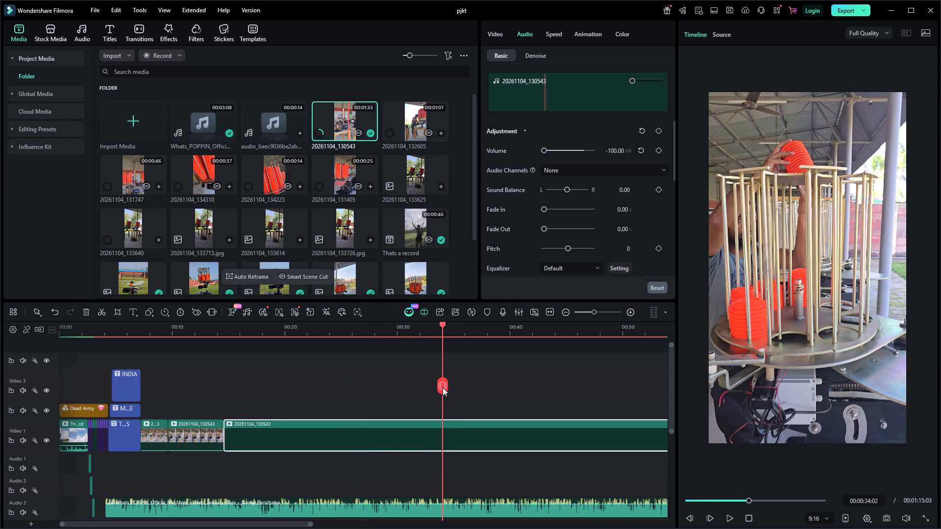
click(417, 446)
key(Delete)
click(416, 446)
key(Delete)
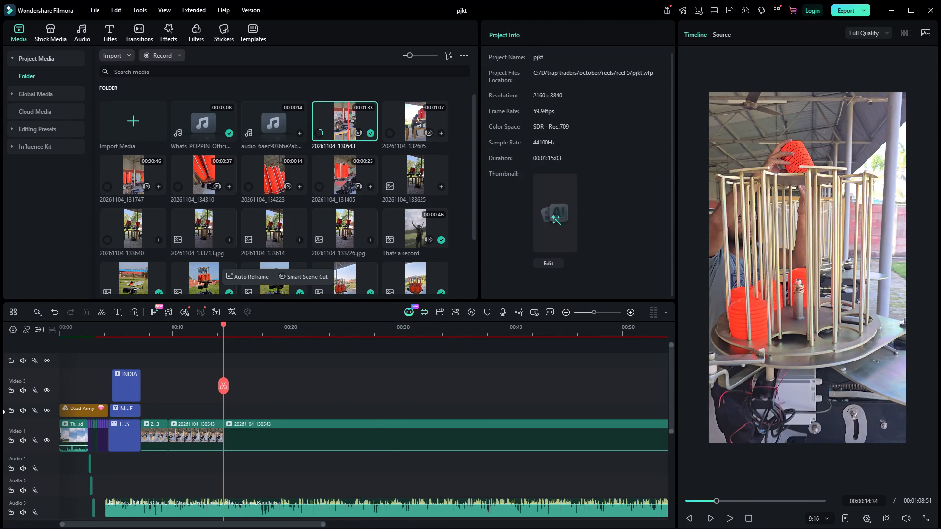
Play back across the new join and split the last 20261104_130543 part at 00:00:19:43.
click(168, 338)
click(173, 331)
key(space)
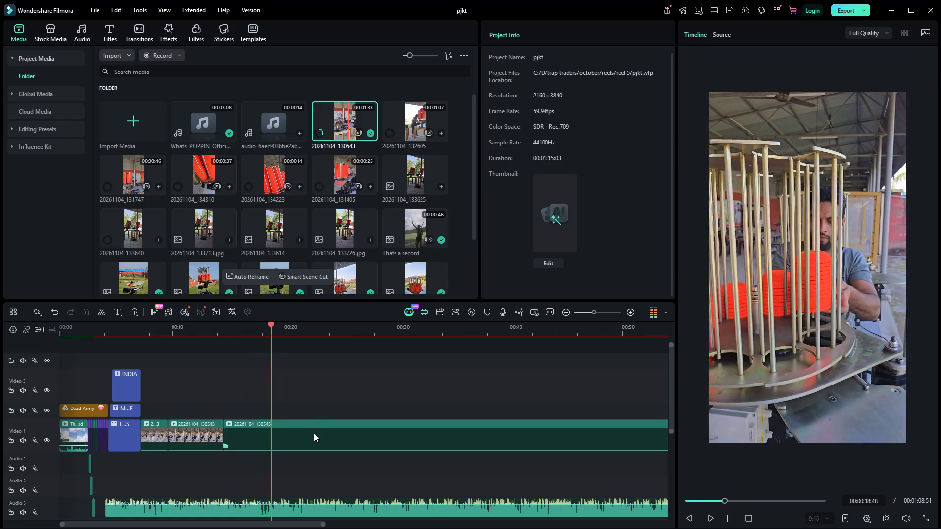
key(space)
click(314, 439)
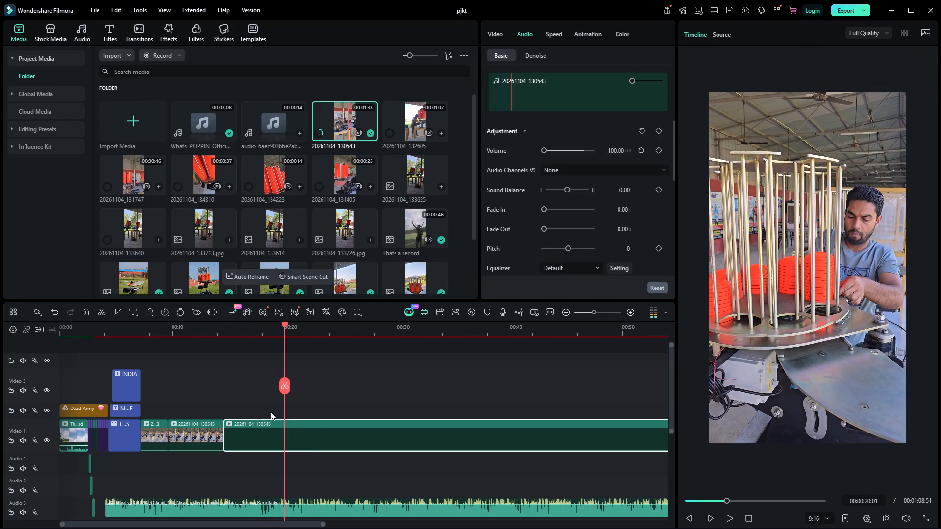
drag(288, 379, 281, 381)
click(281, 381)
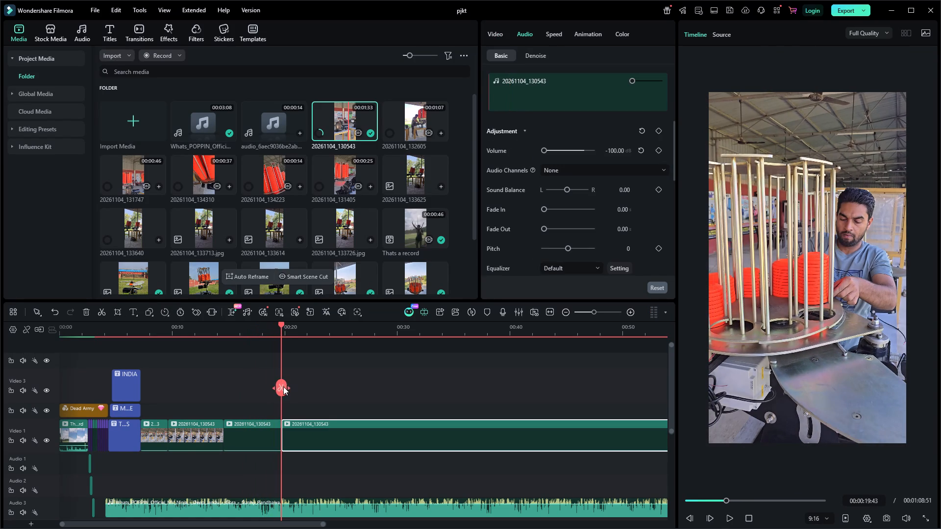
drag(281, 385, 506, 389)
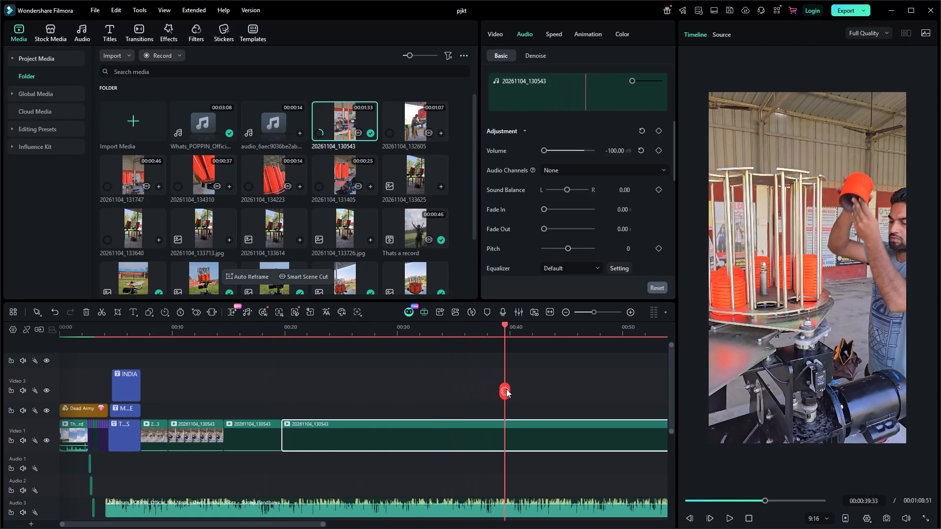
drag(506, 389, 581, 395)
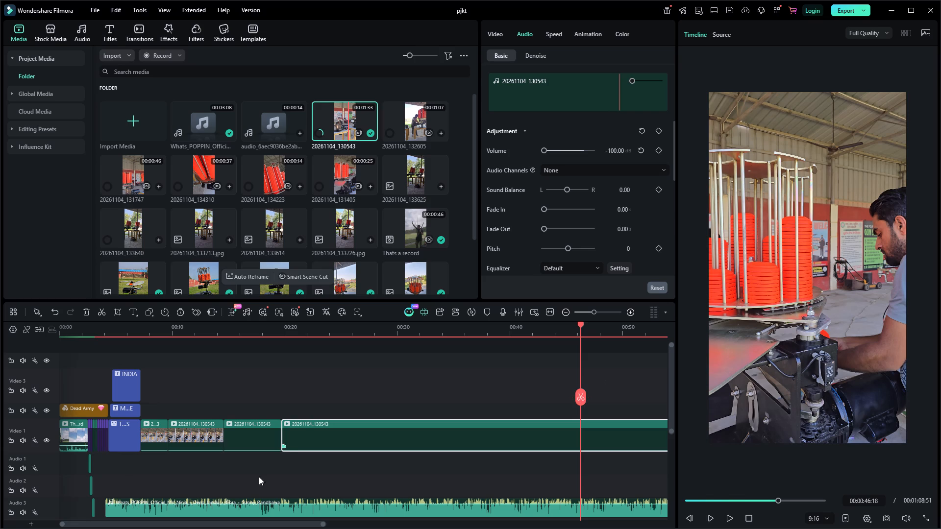
Enlarge the second 20261104_130543 part in the preview frame and shift it right to about Position X 812 px, Position Y 0 px.
click(145, 327)
key(space)
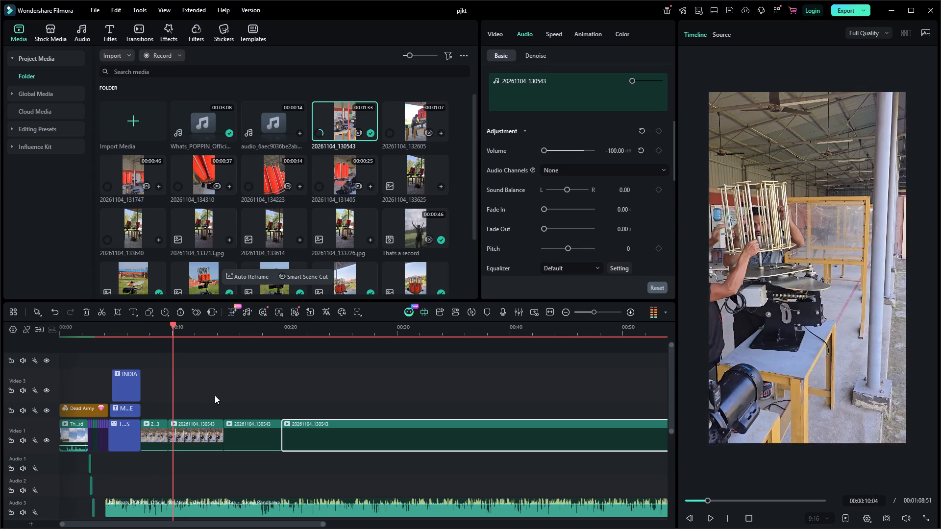
key(space)
click(214, 429)
click(809, 377)
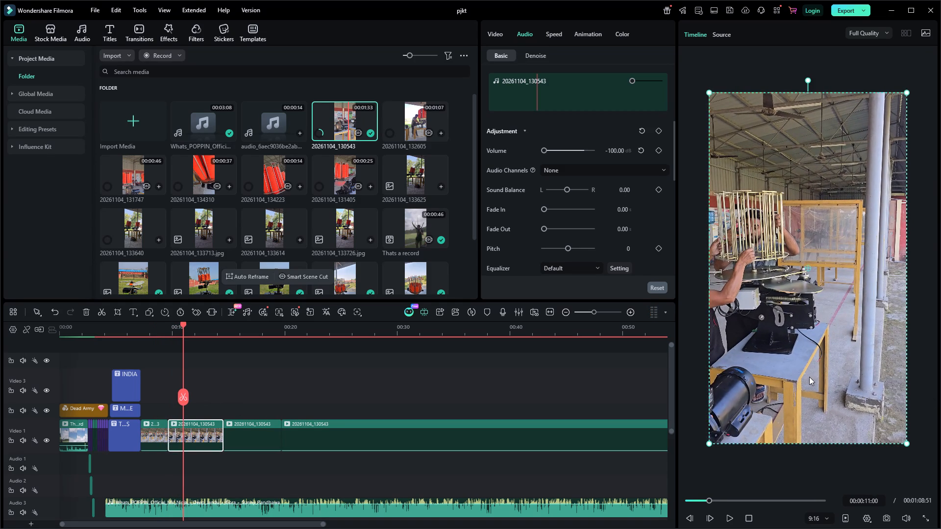
ctrl+scroll(809, 377, down, 4)
drag(860, 362, 905, 392)
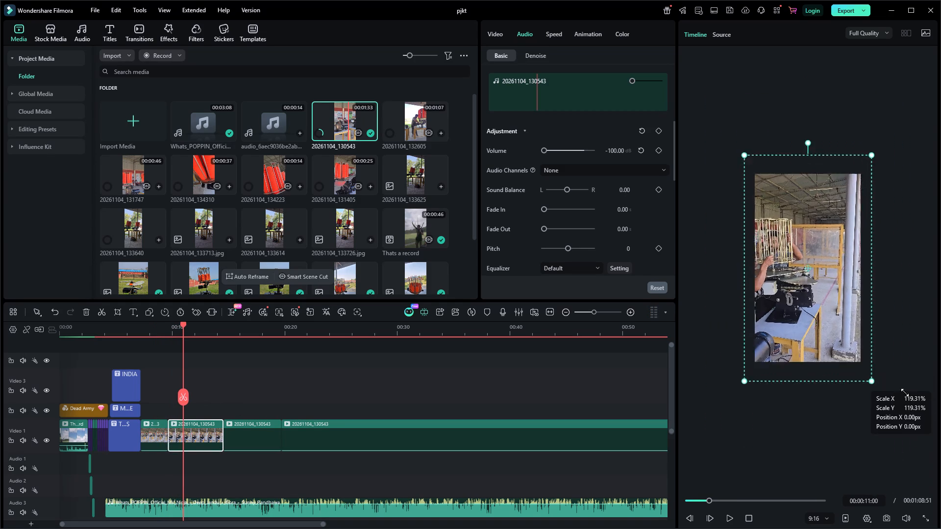
drag(905, 392, 937, 433)
drag(826, 347, 865, 351)
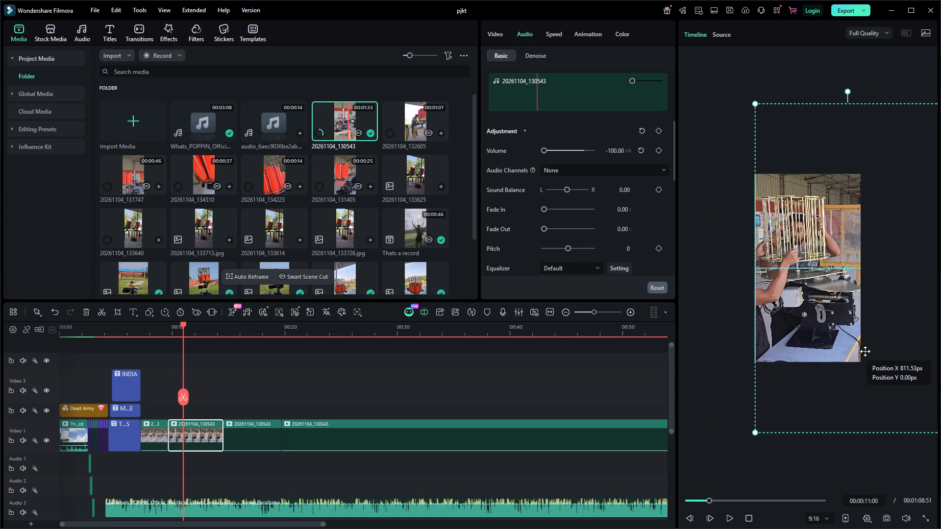
drag(865, 351, 864, 351)
Play through the resized part, split the last 20261104_130543 part at 00:00:28:45, and delete the section between 00:00:19:43 and that cut.
key(space)
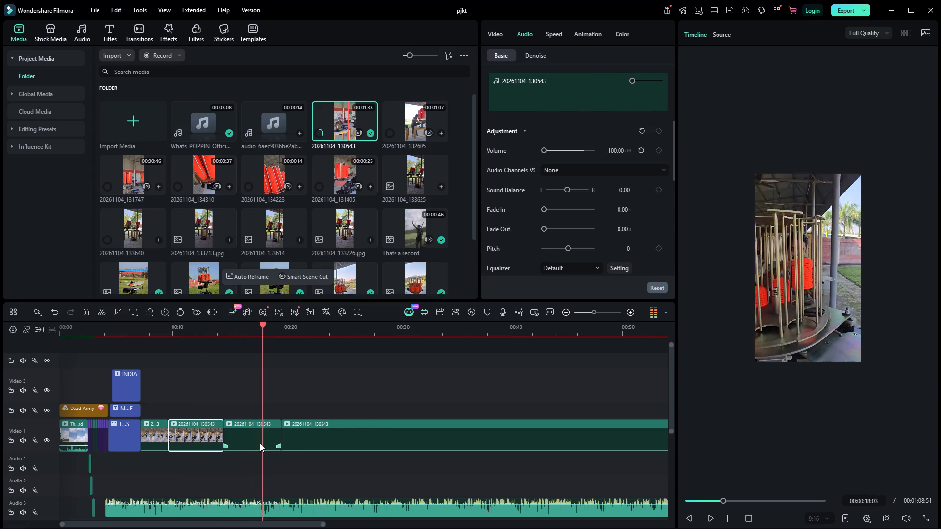
key(space)
click(295, 430)
drag(291, 396, 398, 394)
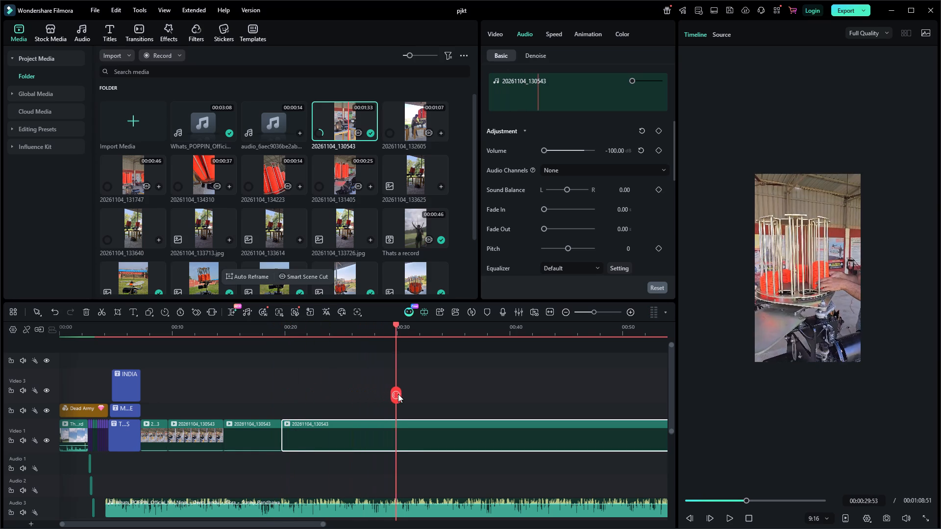
drag(398, 394, 426, 394)
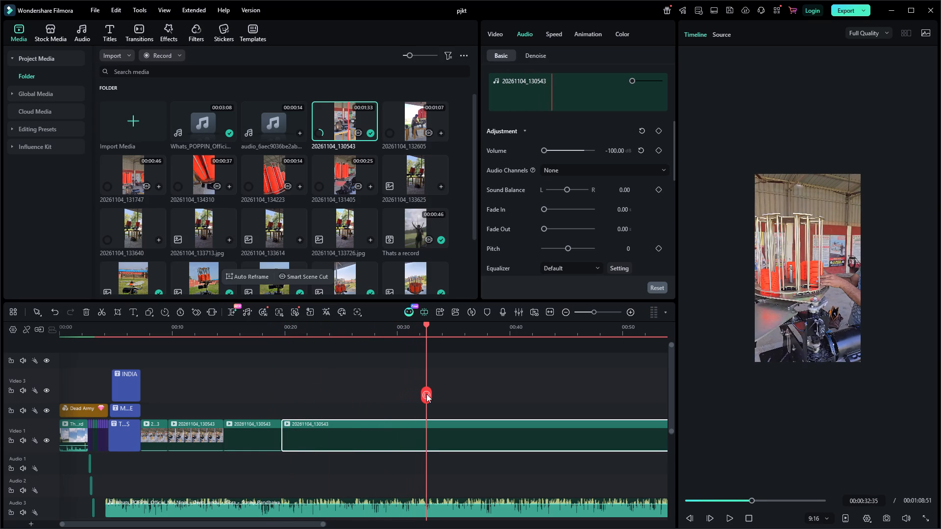
drag(426, 394, 395, 398)
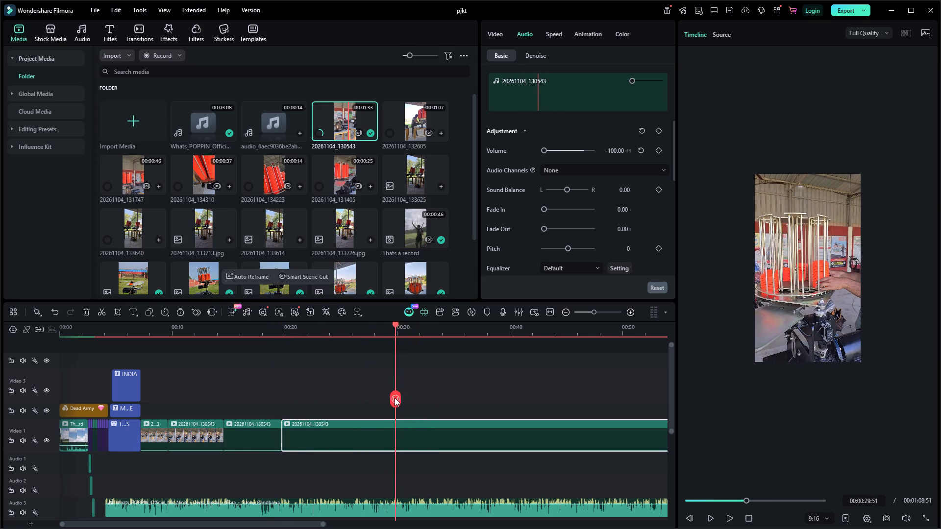
drag(395, 398, 383, 391)
click(383, 391)
click(367, 430)
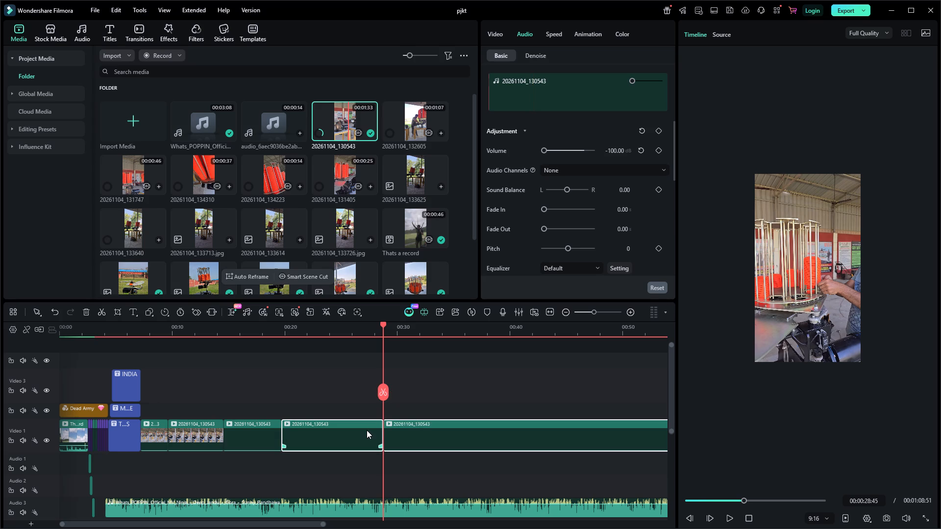
key(Delete)
click(367, 430)
key(Delete)
Play through the start of the last 20261104_130543 part and split it at 00:00:22:11.
key(space)
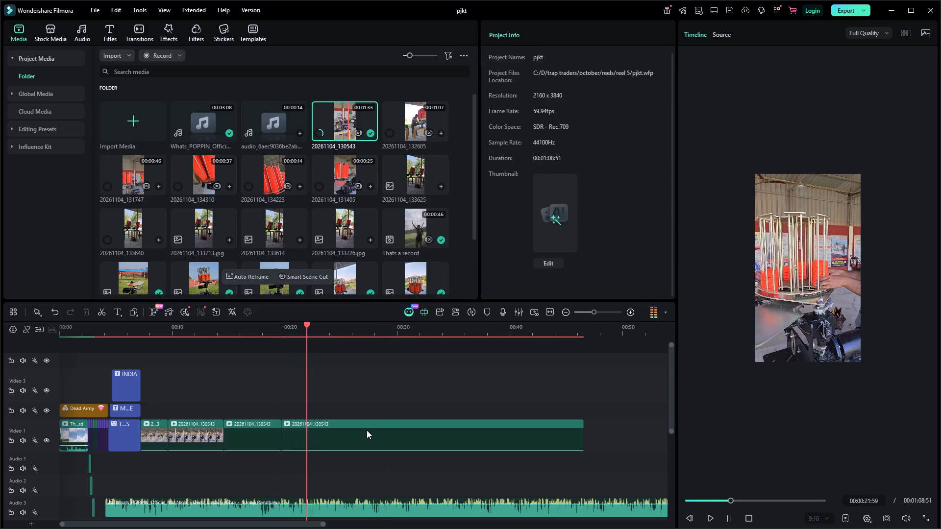
ctrl+scroll(367, 435, up, 3)
ctrl+scroll(367, 435, down, 6)
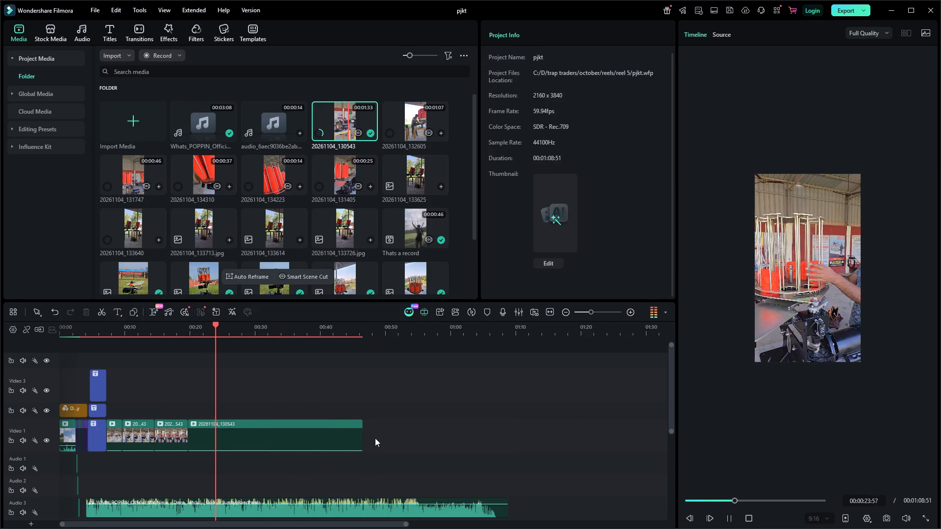
ctrl+scroll(375, 440, up, 4)
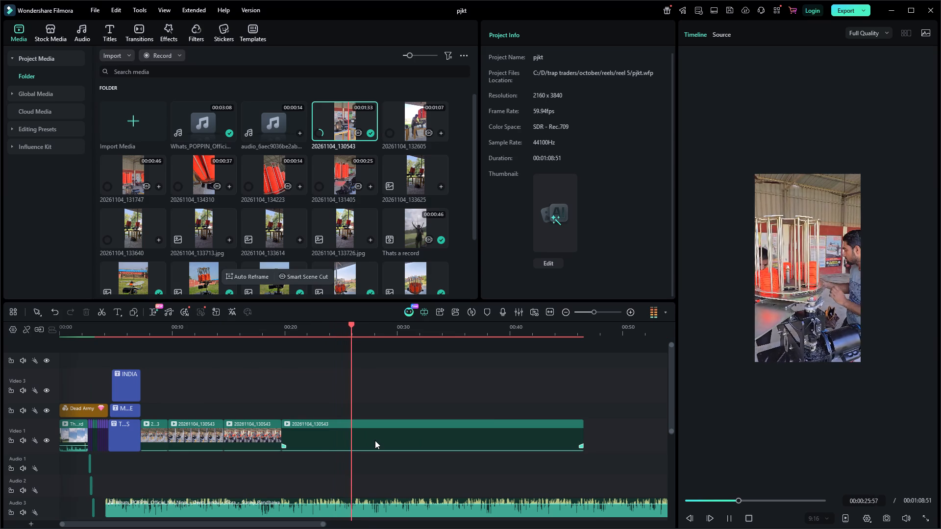
key(space)
click(282, 327)
key(space)
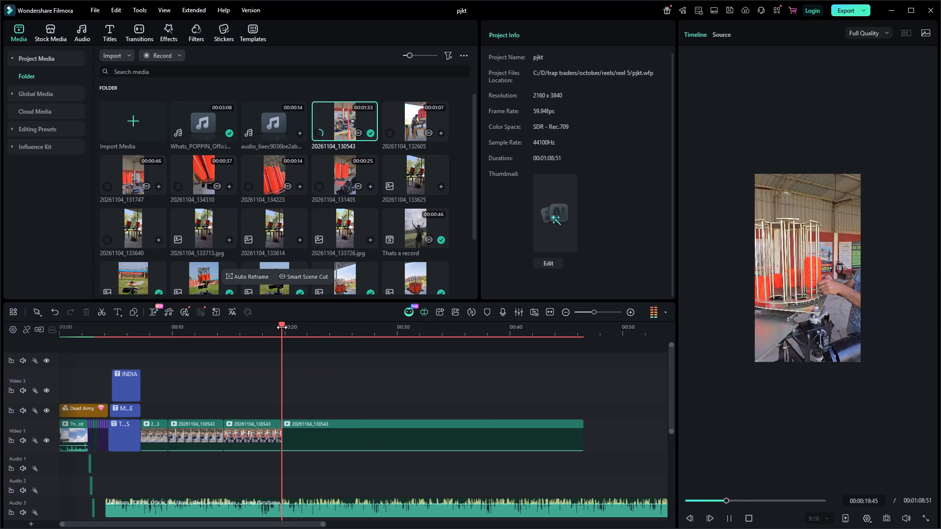
ctrl+scroll(323, 442, up, 2)
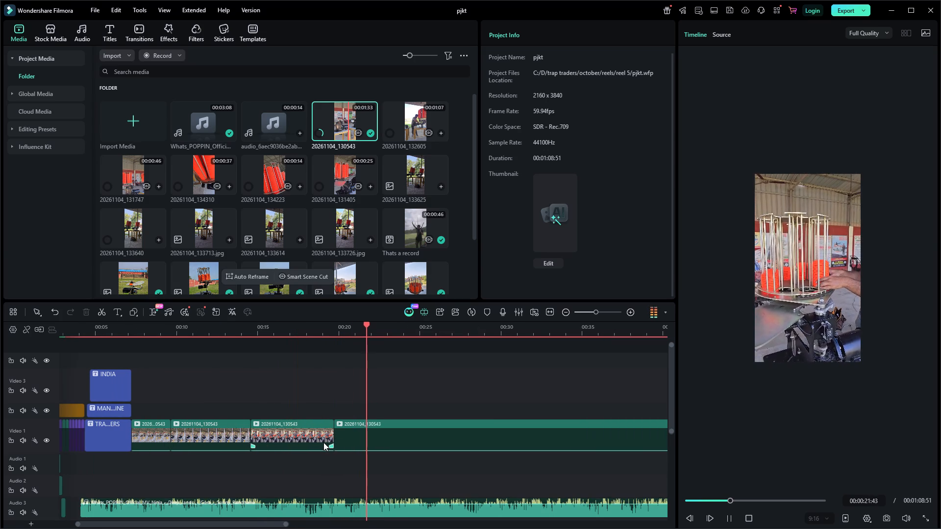
key(space)
click(390, 440)
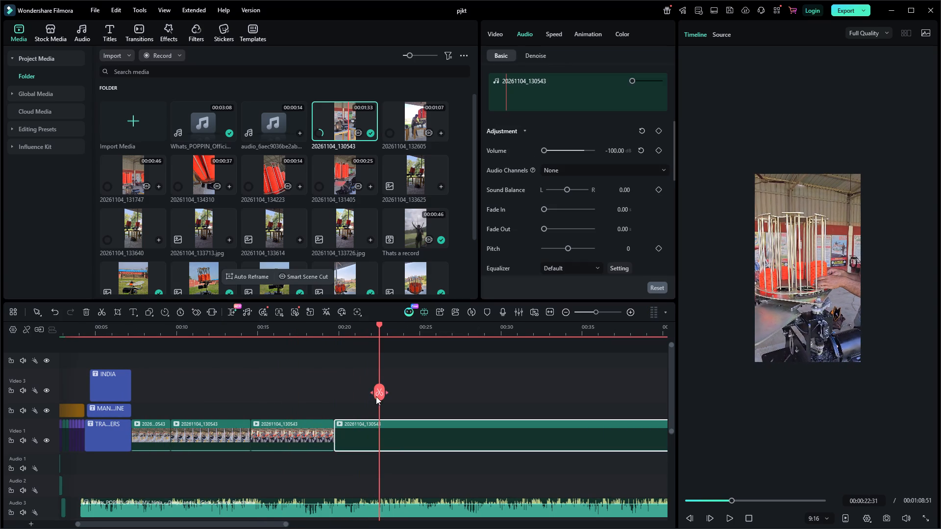
drag(382, 393, 360, 387)
key(space)
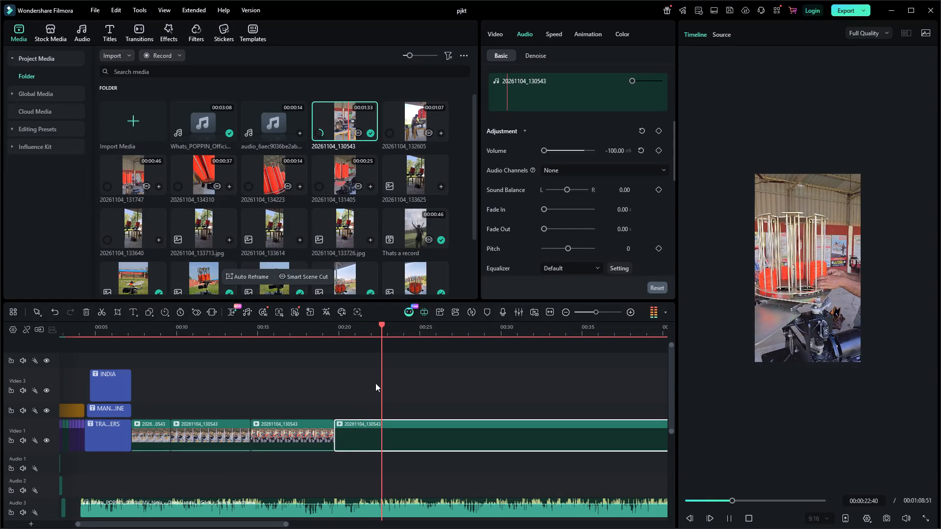
key(space)
drag(384, 389, 379, 386)
key(space)
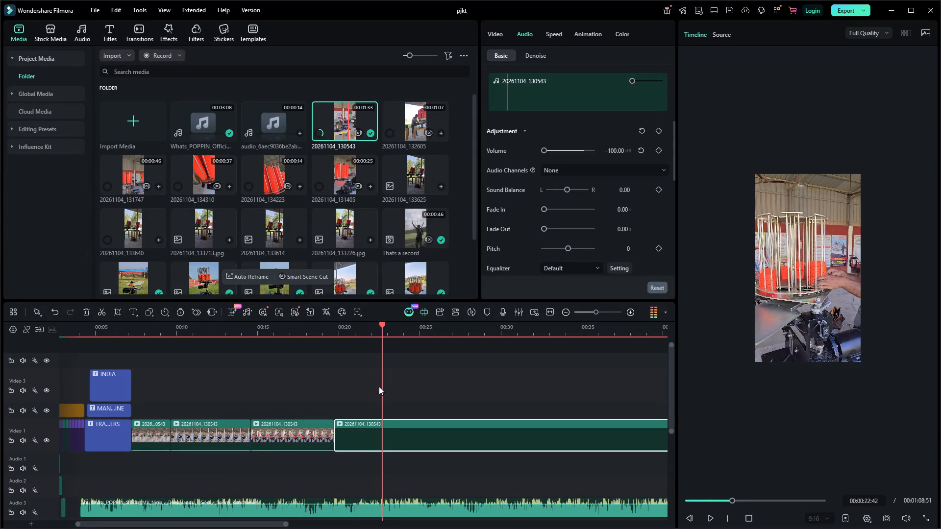
key(space)
click(363, 332)
key(space)
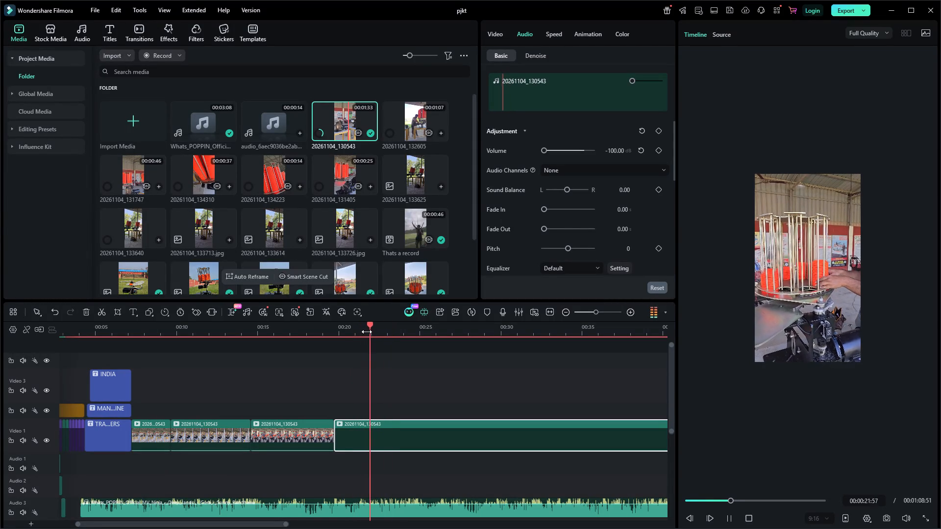
key(space)
click(380, 334)
drag(376, 386, 373, 385)
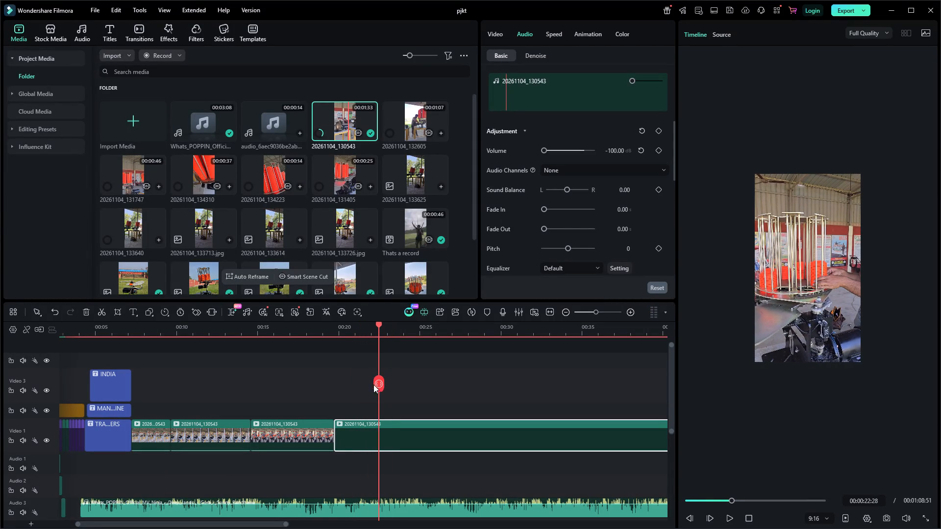
drag(373, 385, 374, 381)
click(374, 381)
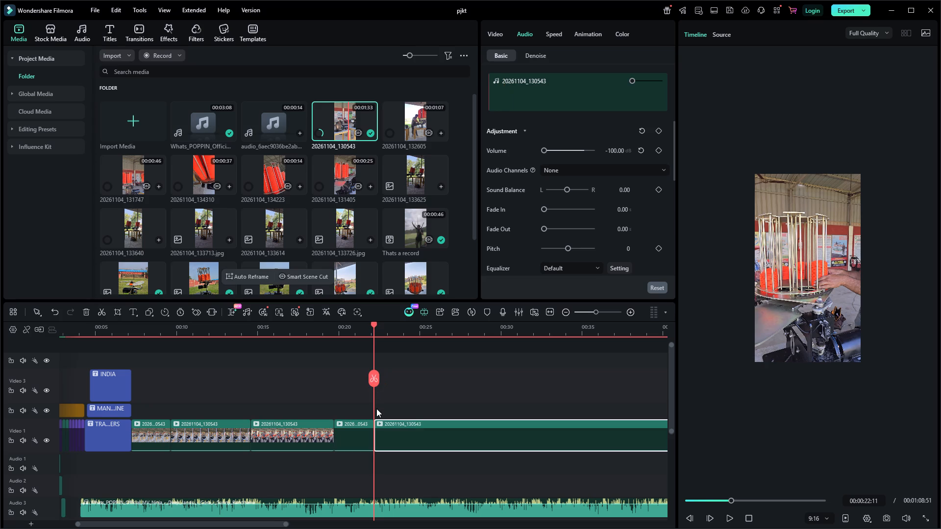
Skim the remaining 20261104_130543 footage to its end and delete everything after the 00:00:22:11 cut.
ctrl+scroll(409, 426, down, 5)
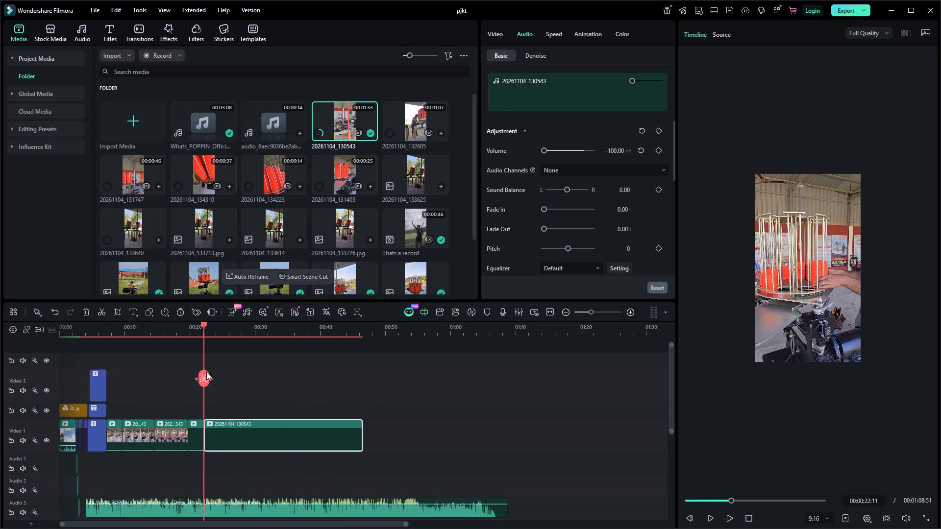
drag(207, 372, 329, 382)
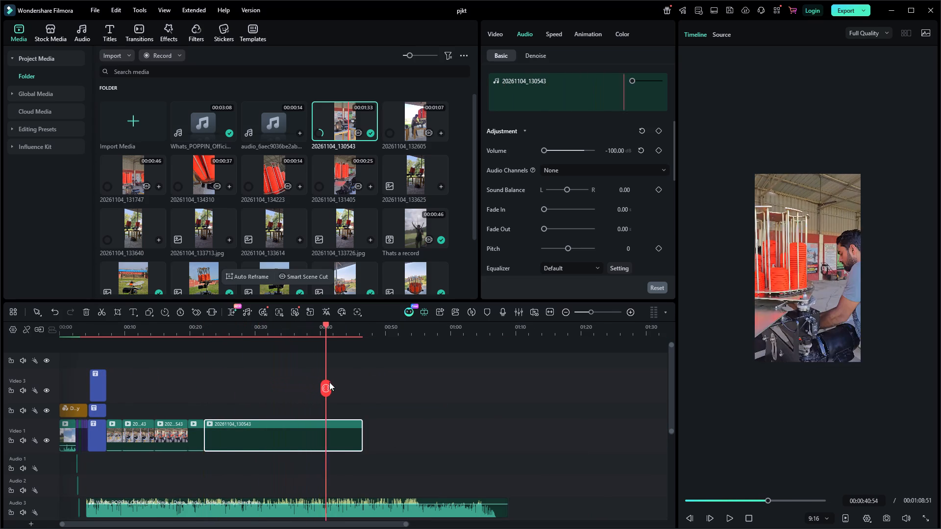
drag(329, 382, 365, 389)
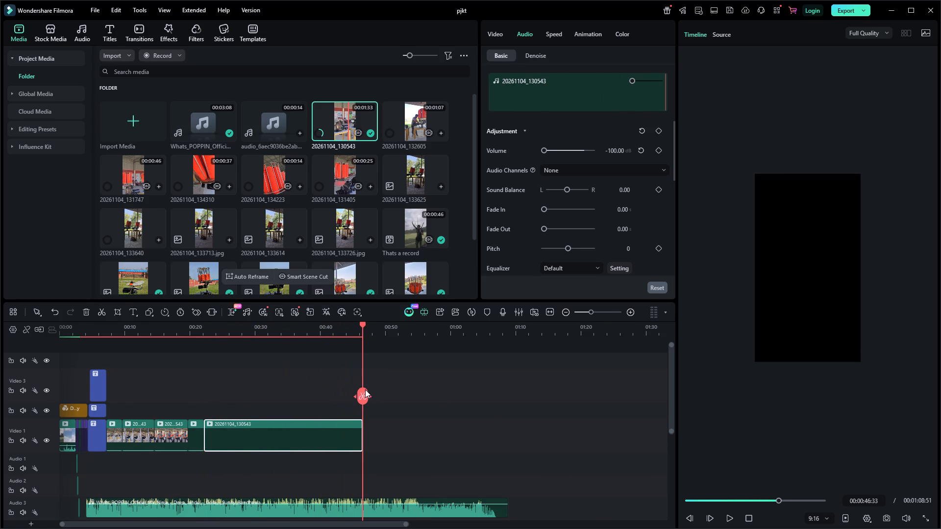
click(335, 439)
key(Delete)
Preview the source clips 20261104_132605, 20261104_134310, 20261104_134223 and 20261104_131747 to find the next footage.
click(414, 118)
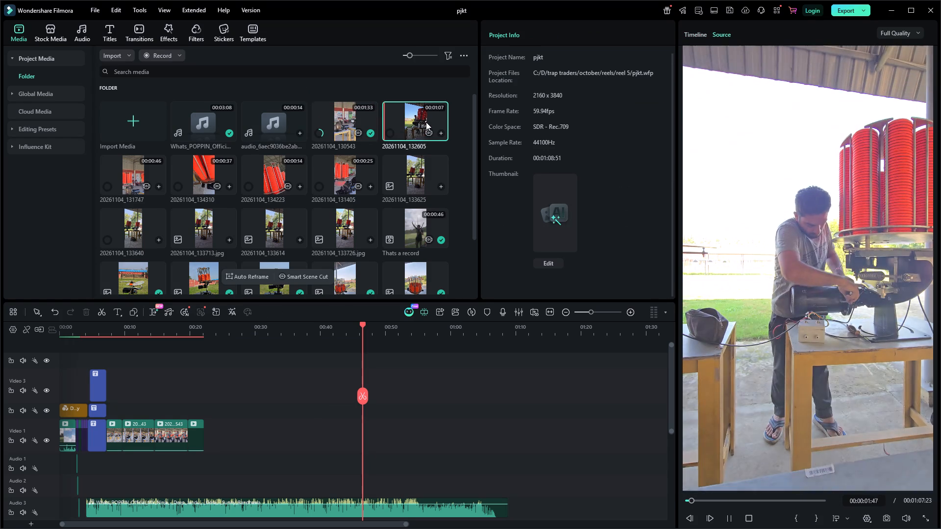
key(space)
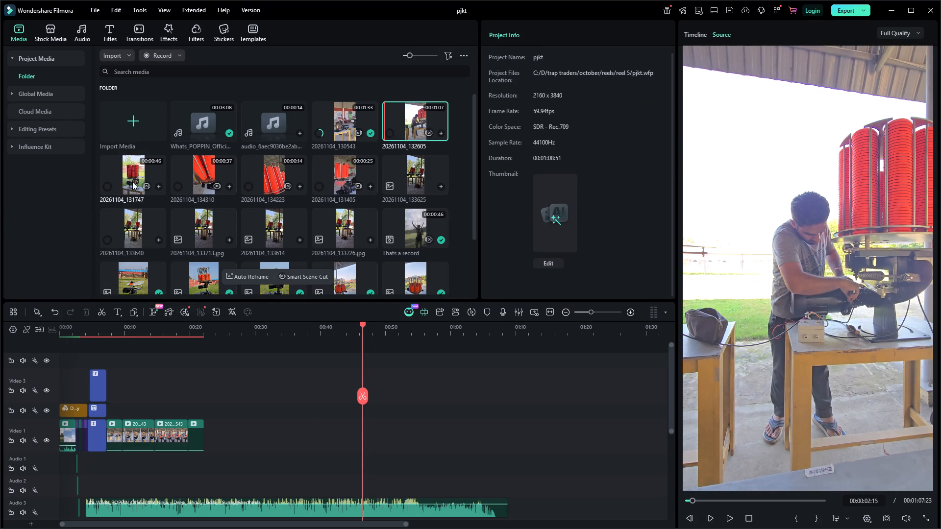
click(198, 170)
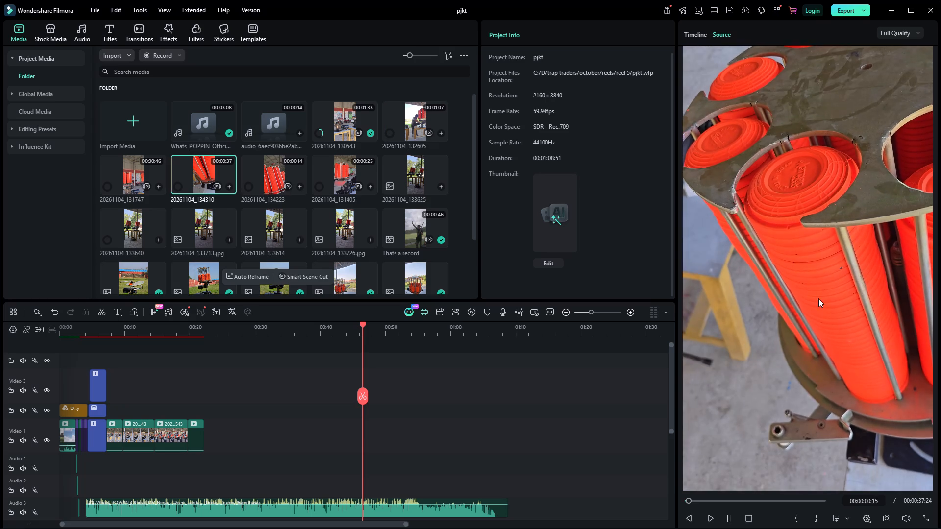
click(740, 500)
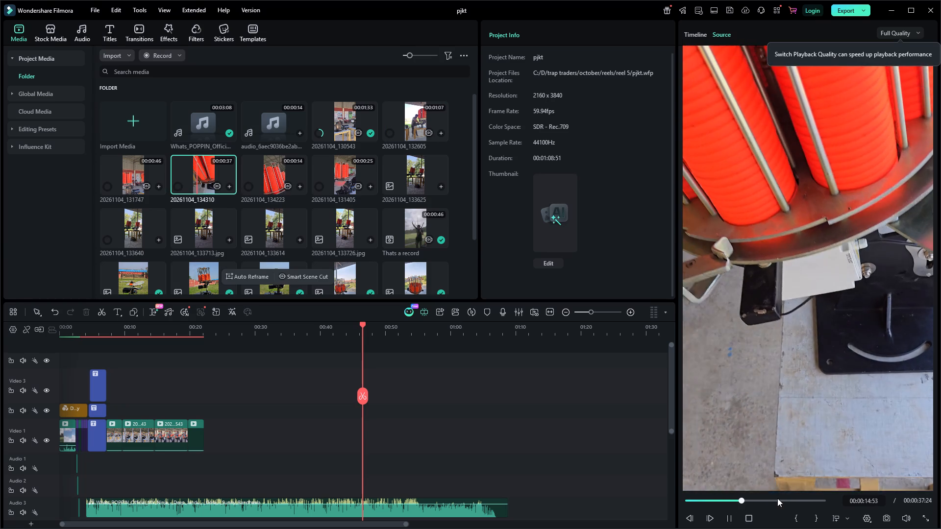
click(777, 498)
click(802, 499)
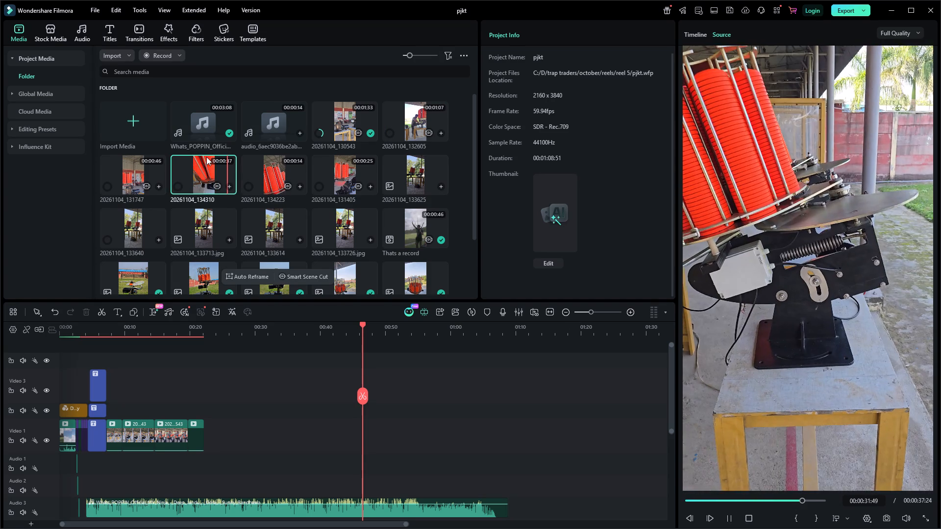
click(280, 165)
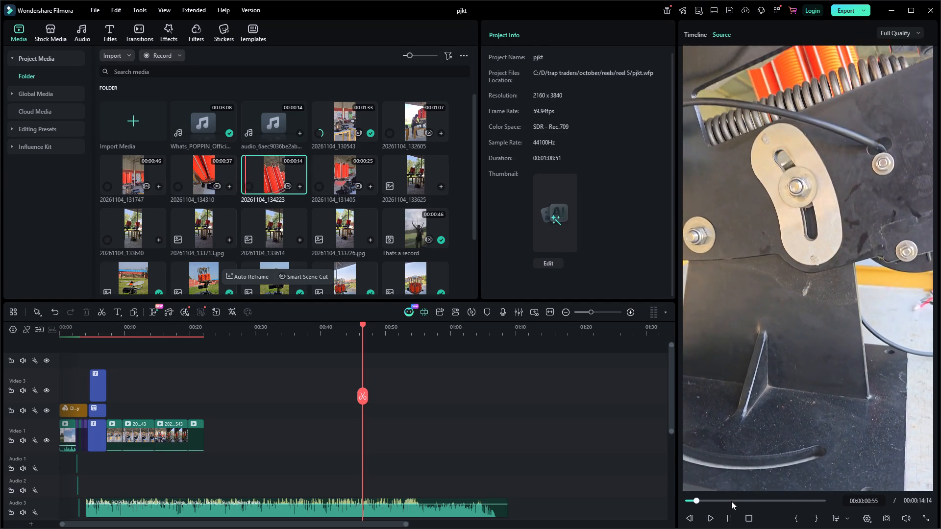
click(119, 177)
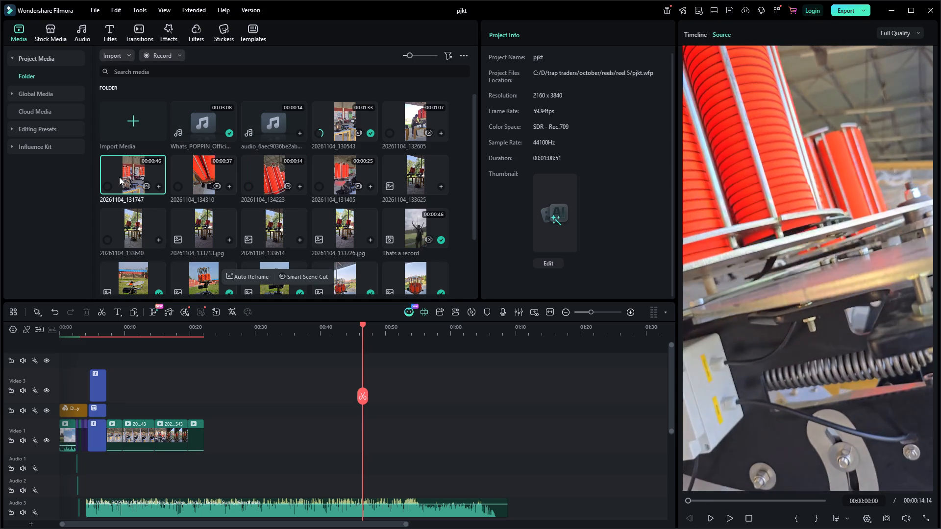
key(space)
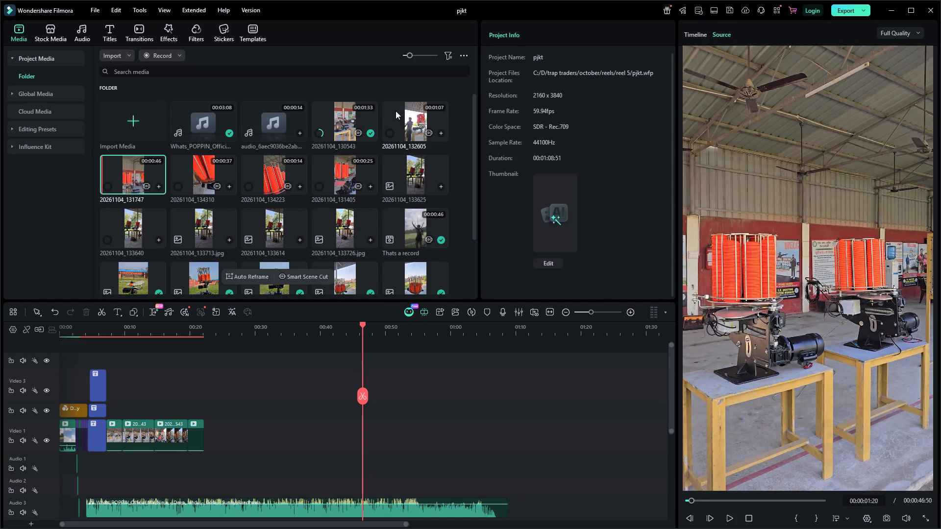
Add 20261104_132605 directly after the last clip on Video 1, keeping the project settings at 2160x3840 59.94fps.
drag(415, 118, 205, 440)
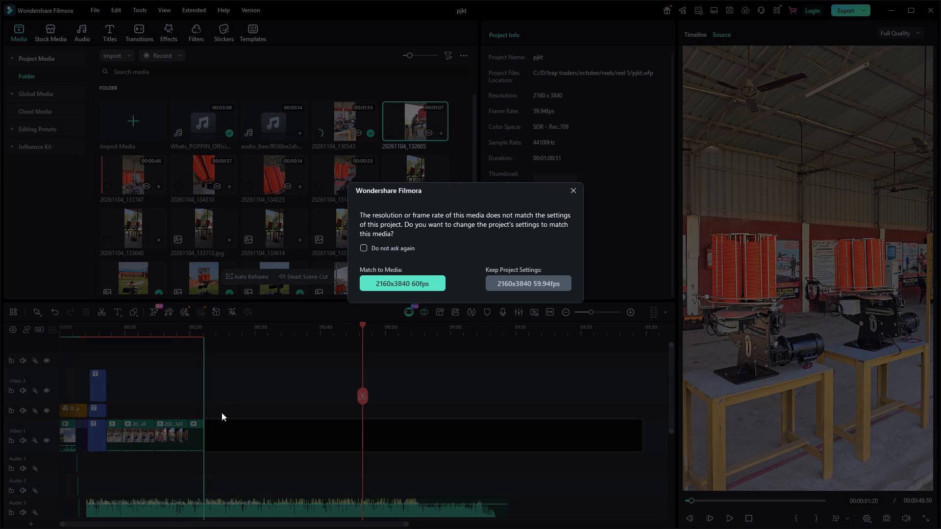
click(544, 279)
Play the 20261104_132605 clip from its start and lower its volume to -100 dB.
ctrl+scroll(171, 450, up, 3)
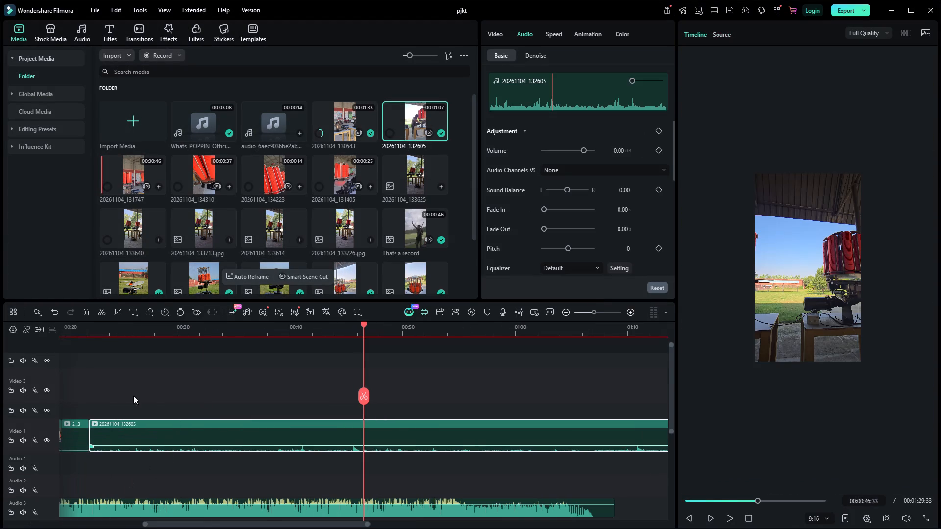
click(87, 329)
key(space)
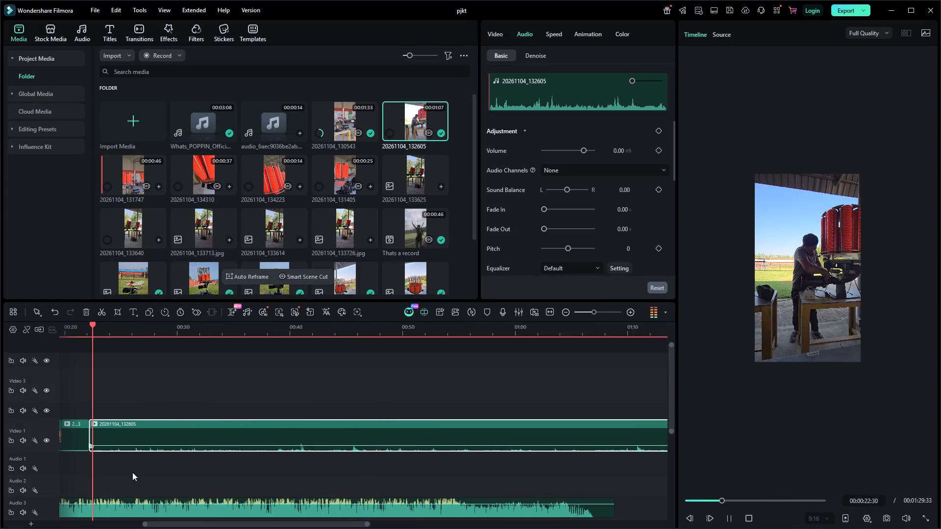
drag(147, 446, 149, 486)
key(space)
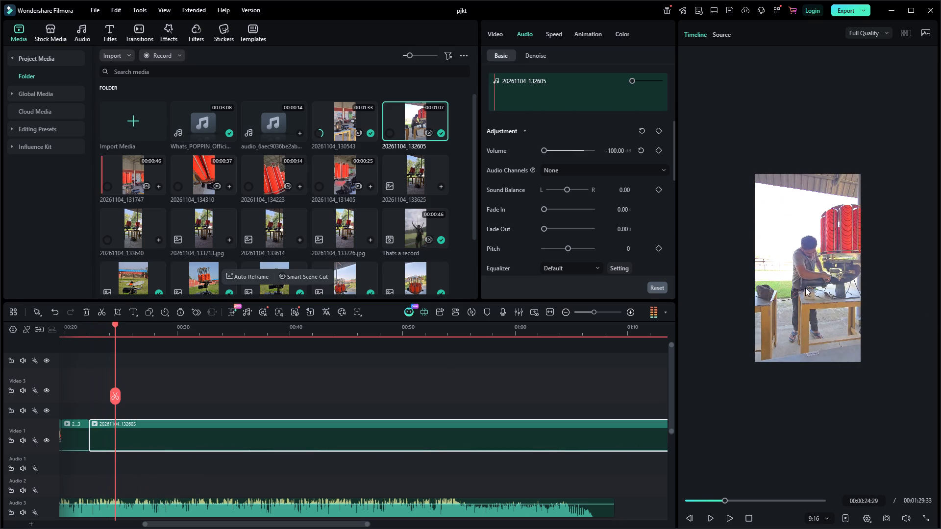
Play through the start of the 20261104_132605 clip and split it at 00:00:24:32.
click(805, 288)
key(space)
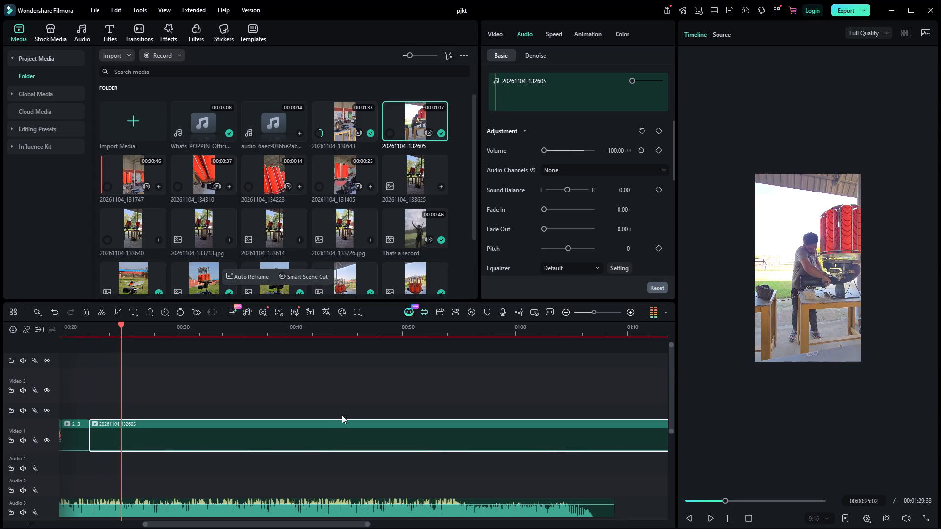
ctrl+scroll(210, 423, down, 3)
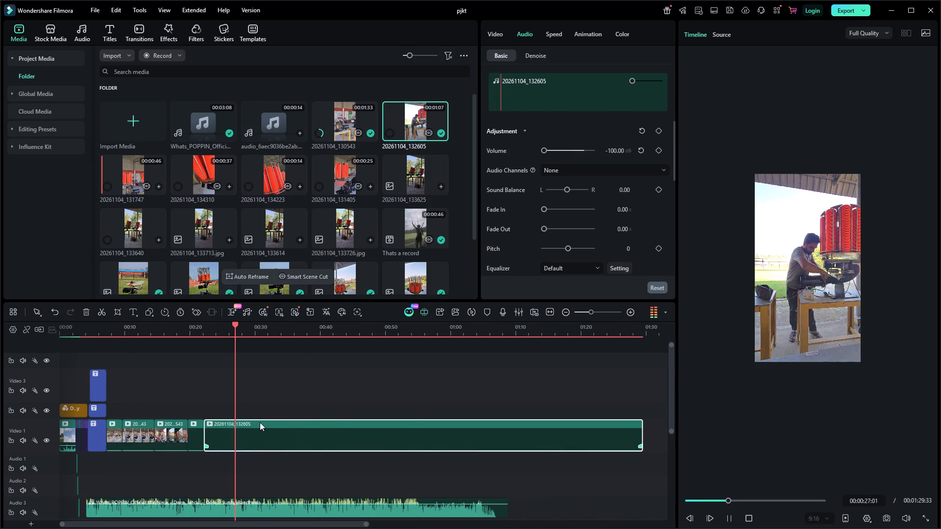
ctrl+scroll(260, 422, up, 3)
key(space)
click(290, 331)
key(space)
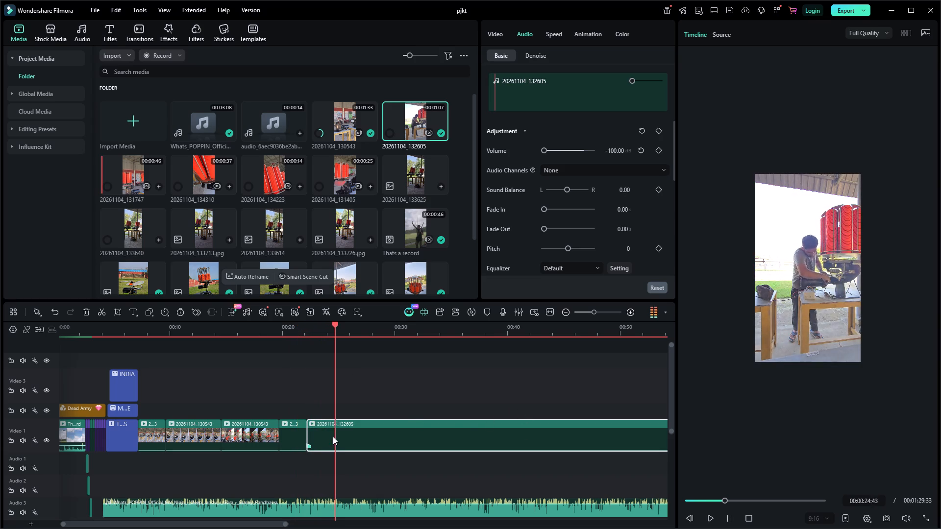
key(space)
drag(339, 395, 333, 392)
key(space)
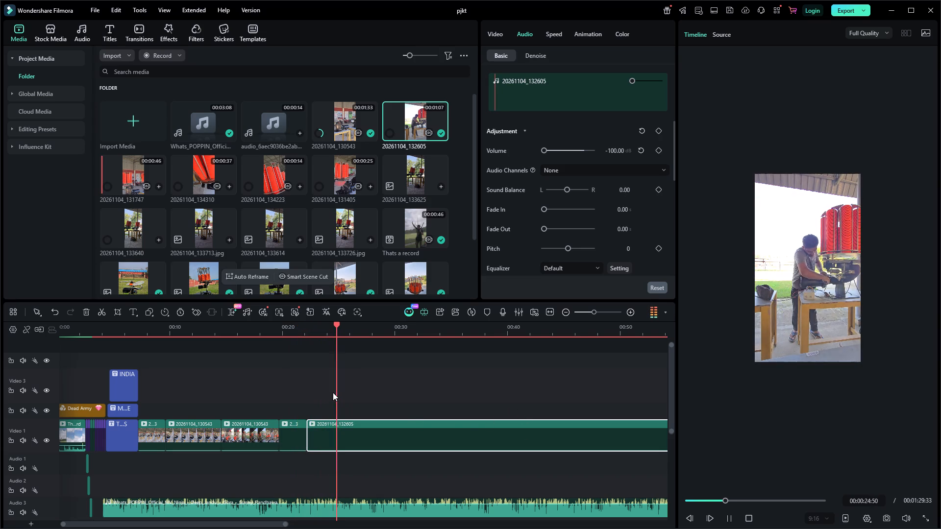
key(space)
click(333, 330)
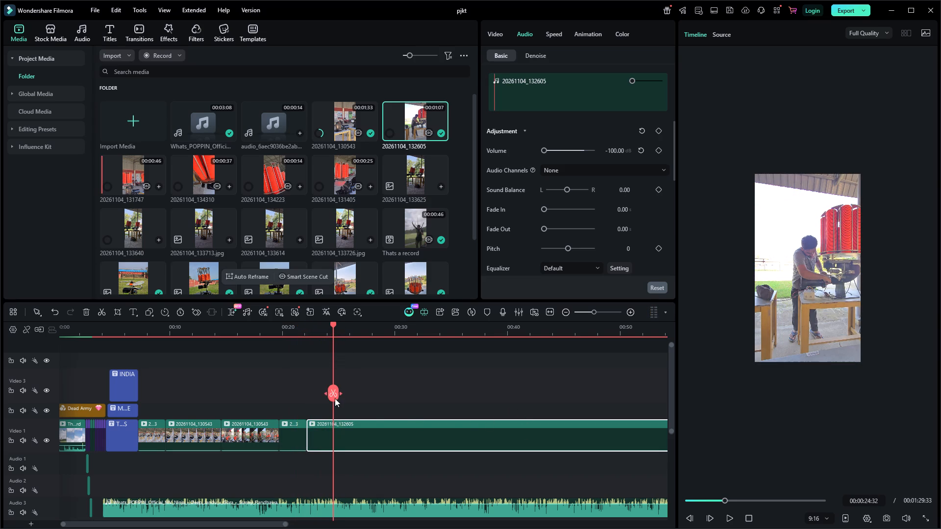
click(332, 395)
Enlarge the short first 20261104_132605 part to about 132% and shift it left until its right edge meets the frame's right edge.
drag(332, 395, 322, 389)
click(328, 433)
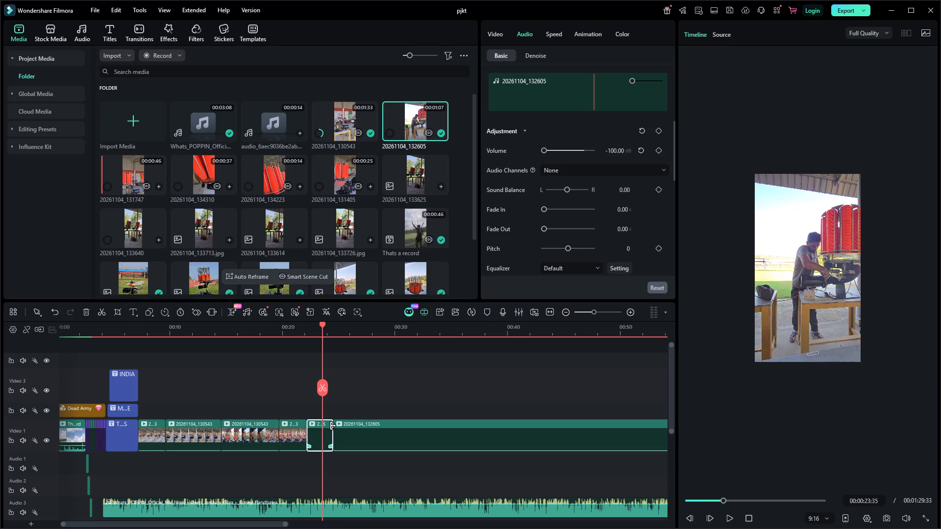
click(778, 266)
click(756, 359)
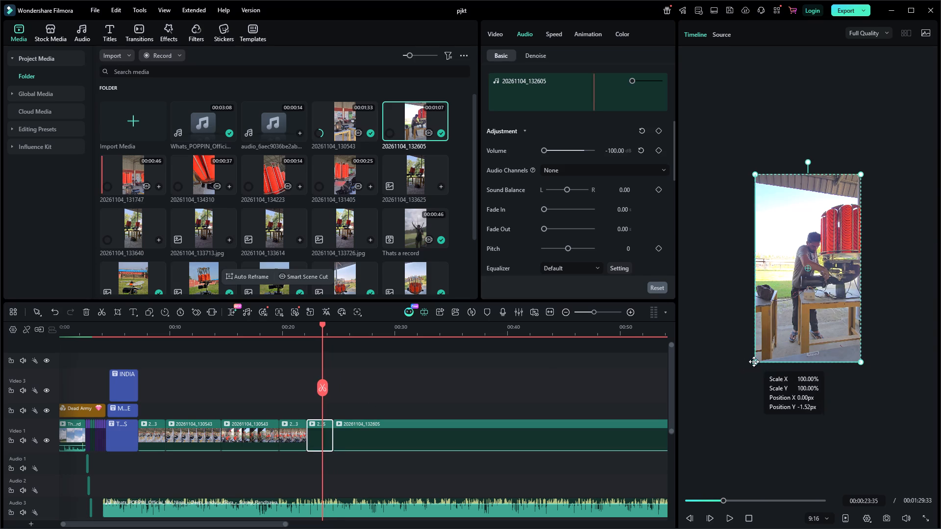
drag(755, 362, 714, 393)
drag(800, 311, 797, 312)
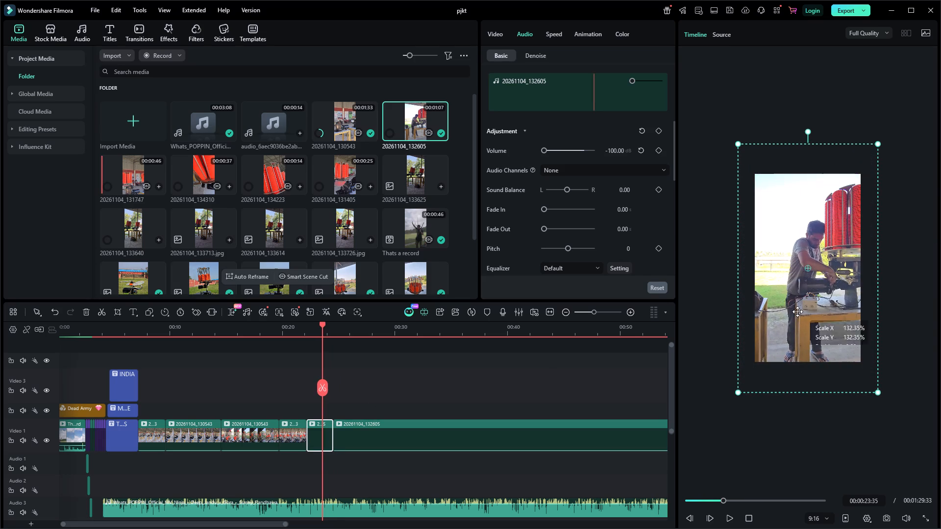
drag(797, 312, 782, 315)
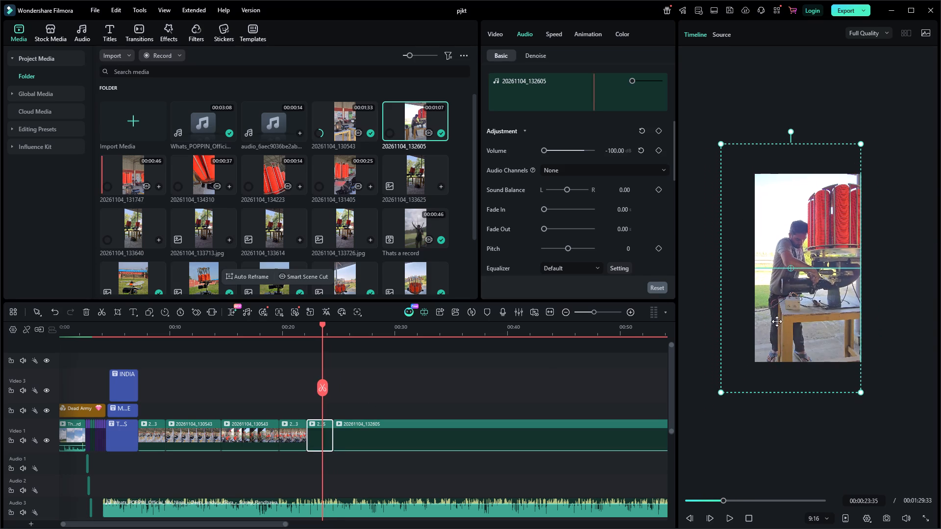
Enlarge the short first 20261104_132605 part further, reposition it at about X -642 px and Y -340 px, and play it back.
drag(722, 392, 679, 418)
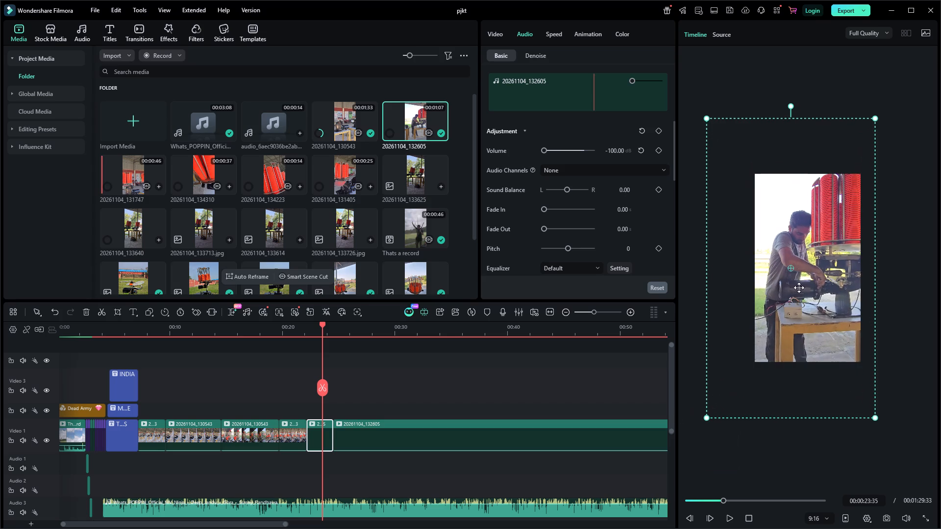
drag(805, 275, 791, 290)
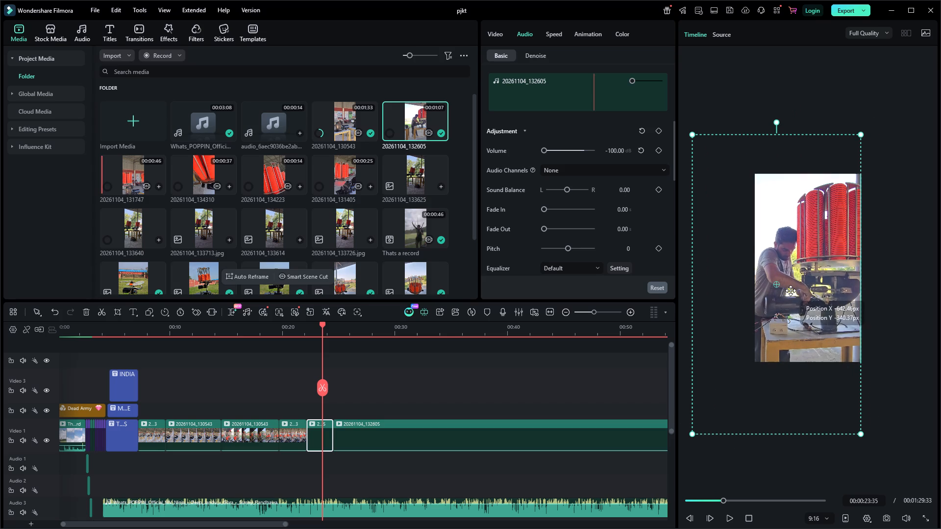
drag(791, 290, 791, 291)
key(space)
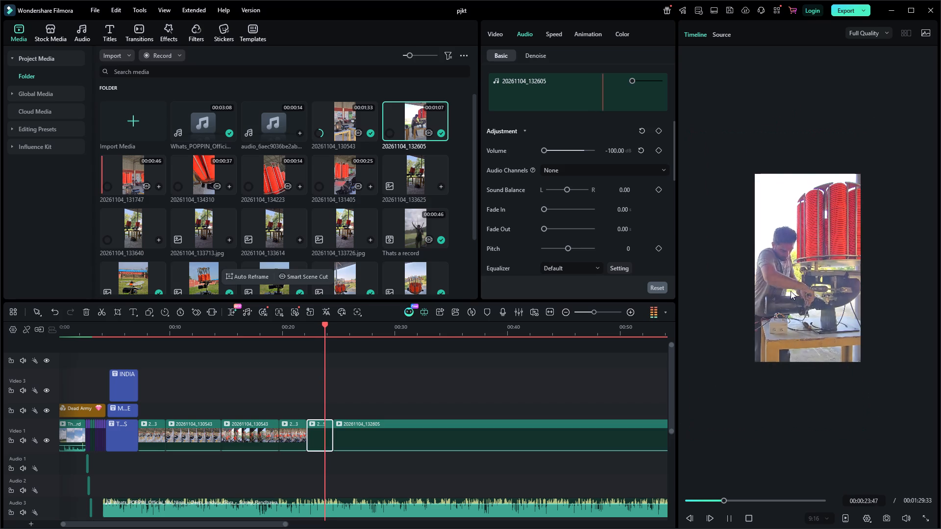
key(space)
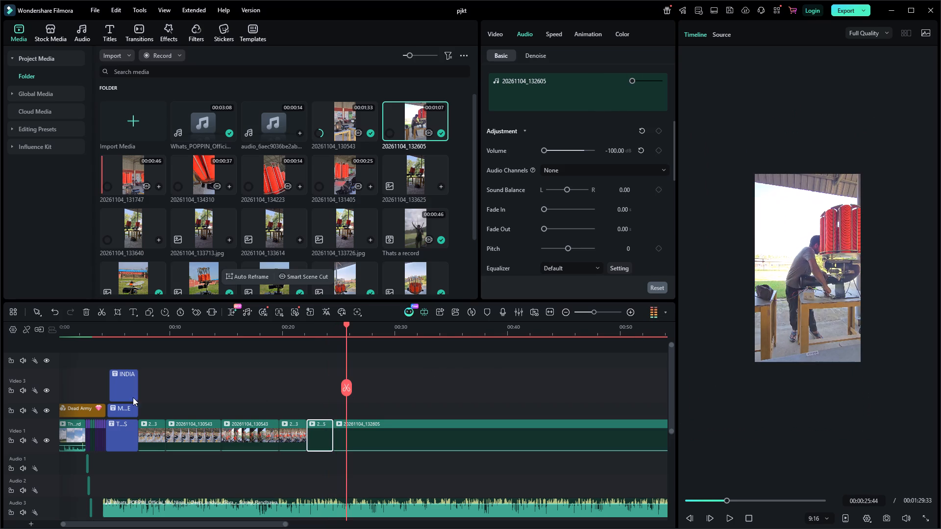
click(302, 331)
key(space)
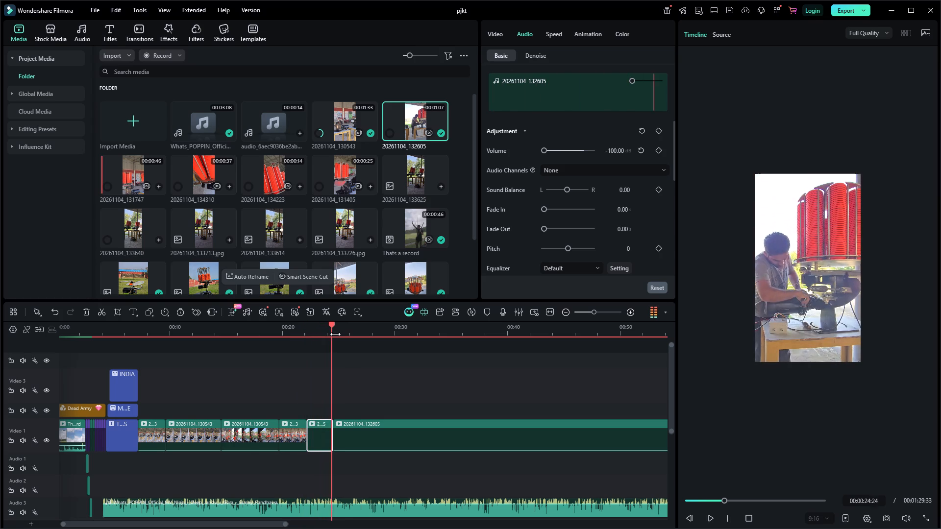
ctrl+scroll(393, 404, down, 6)
key(space)
Split the remaining long 20261104_132605 clip at 00:00:44:49 and delete the part before the split.
click(315, 432)
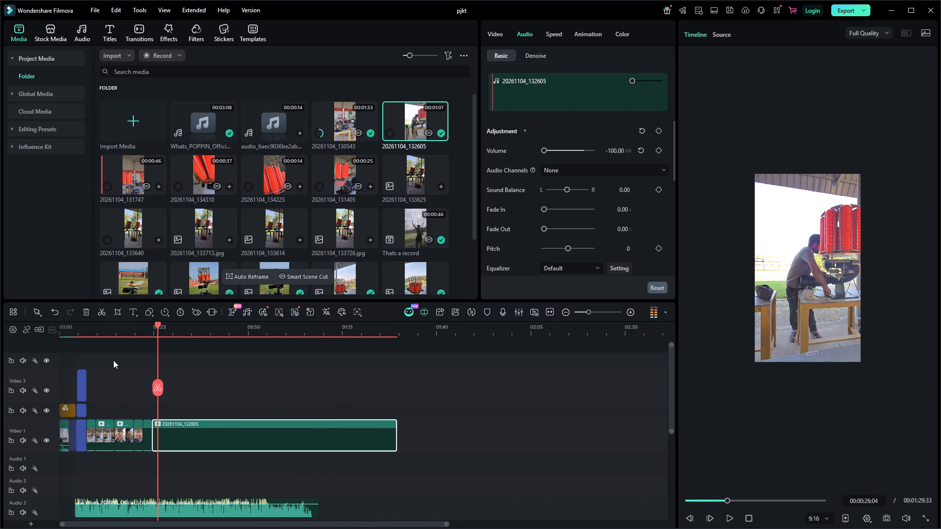
drag(155, 387, 199, 383)
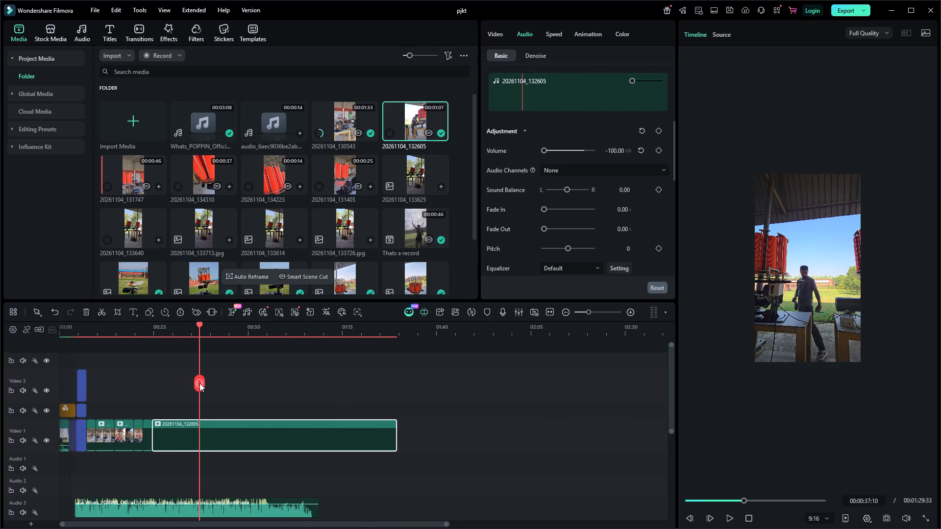
drag(199, 383, 224, 383)
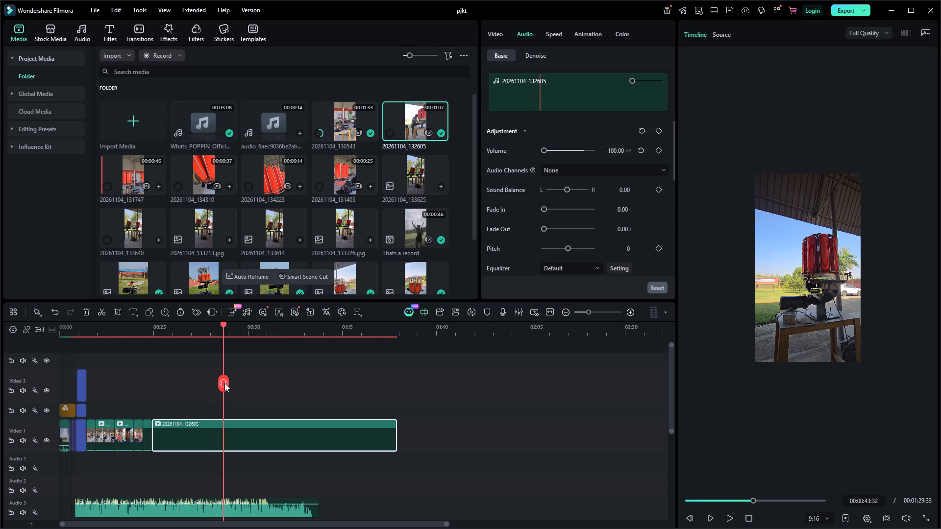
drag(224, 383, 219, 386)
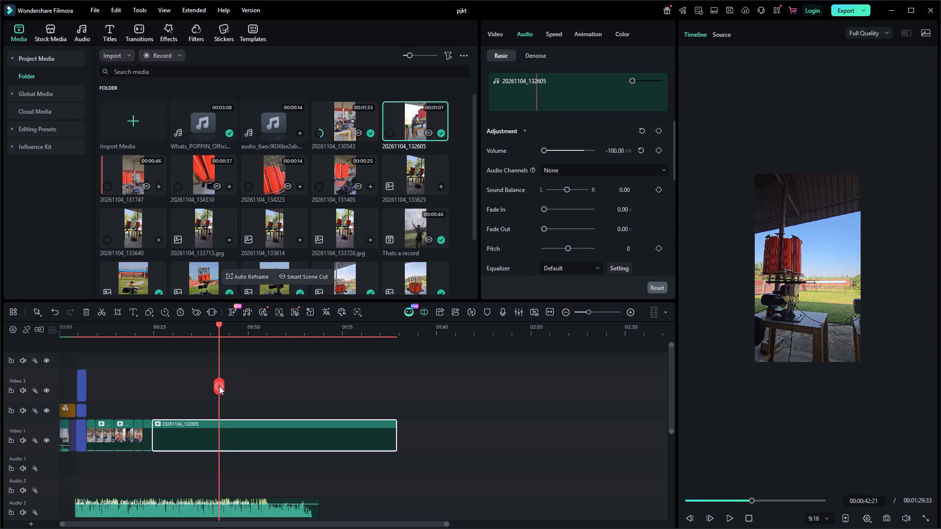
drag(219, 386, 228, 383)
click(228, 383)
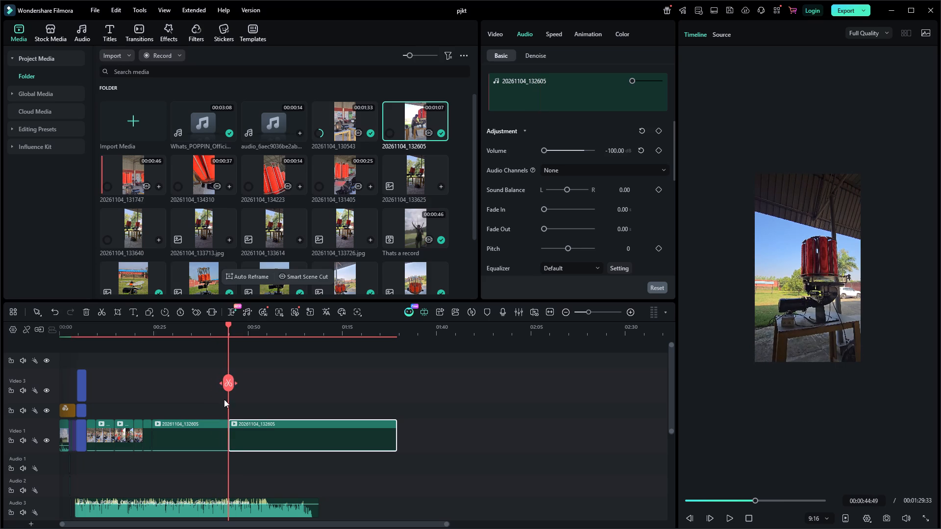
click(212, 427)
key(Delete)
click(212, 427)
key(Delete)
Play the start of the remaining 20261104_132605 clip, split it at 00:00:25:25 and delete the short part before the split.
key(space)
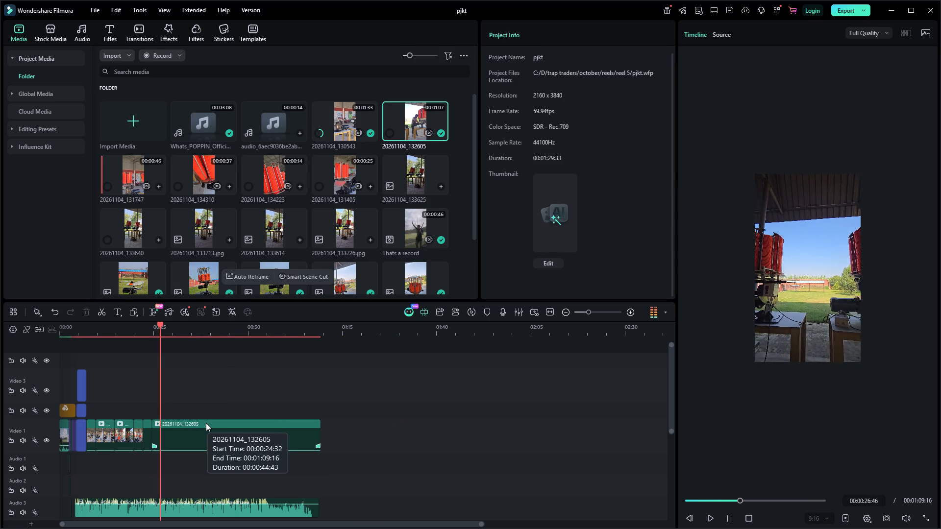
key(space)
click(214, 431)
ctrl+scroll(155, 437, up, 3)
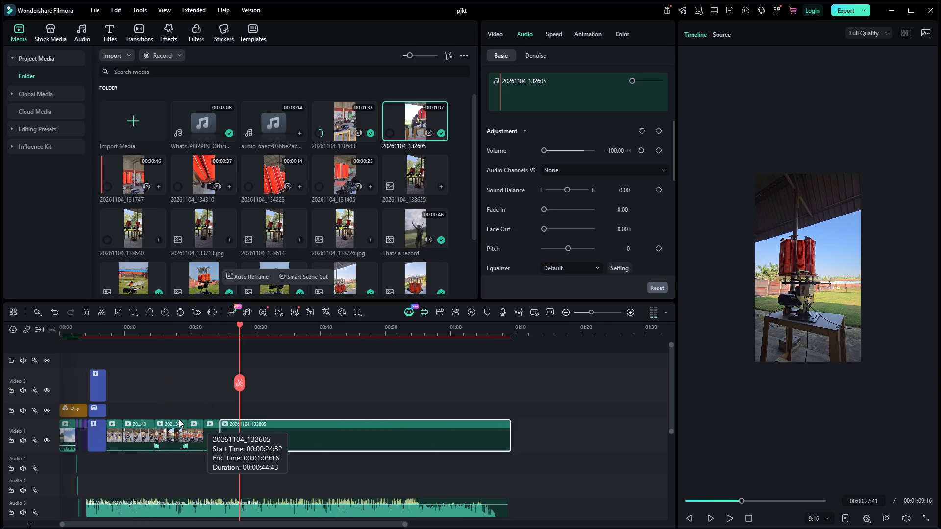
drag(238, 385, 228, 389)
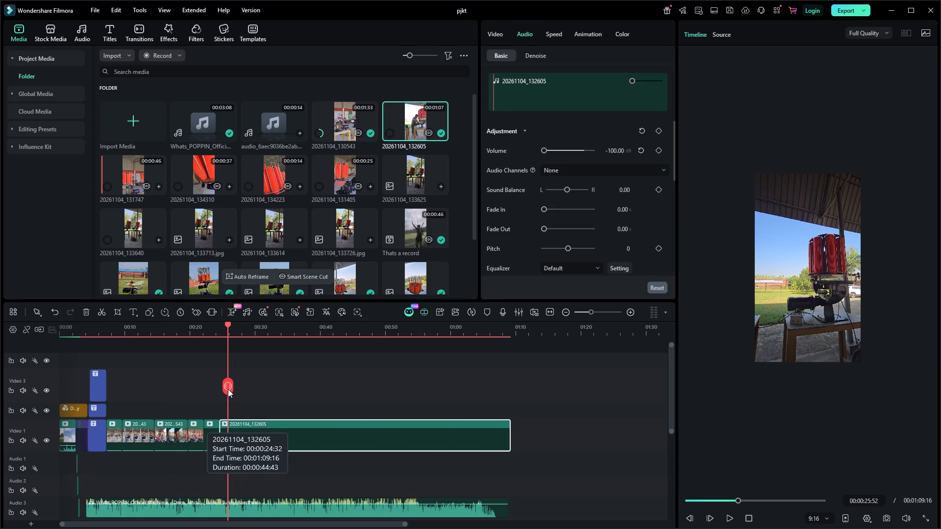
drag(228, 389, 225, 388)
click(225, 388)
click(223, 430)
key(Delete)
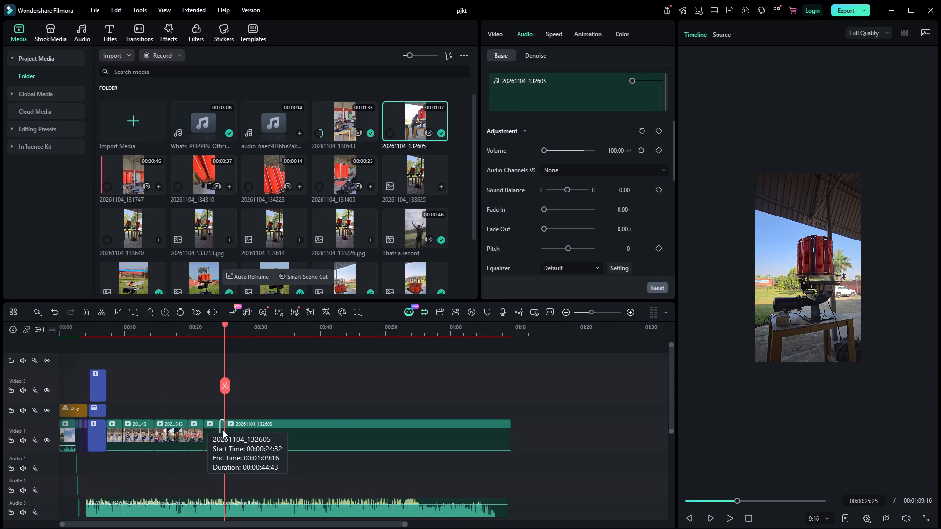
click(223, 430)
key(Delete)
Play through the start of the remaining 20261104_132605 clip and split it at 00:00:26:52.
key(space)
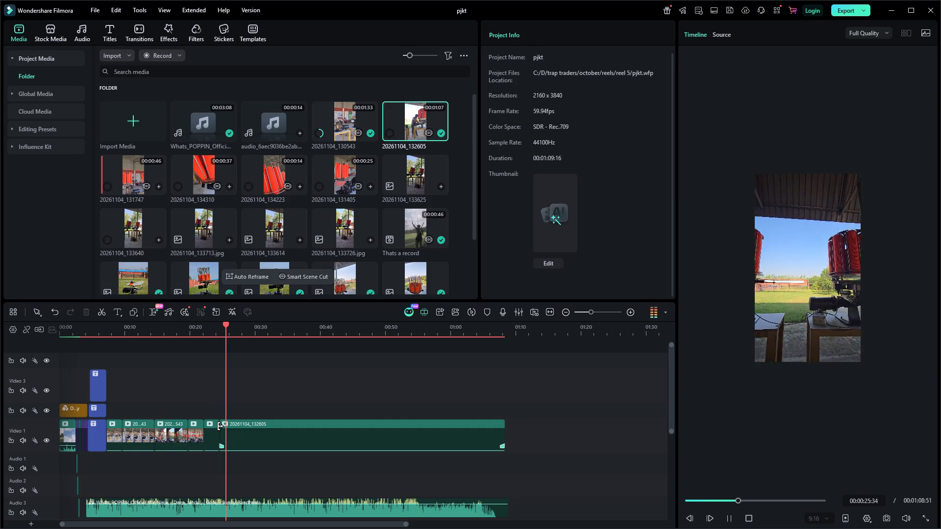
ctrl+scroll(371, 428, up, 4)
key(ctrl+space)
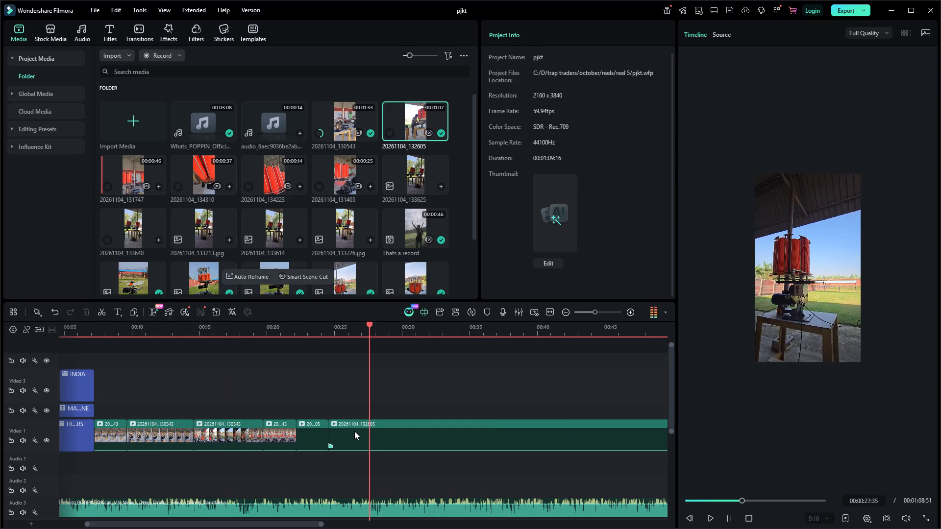
key(space)
click(378, 426)
drag(371, 386, 344, 388)
key(space)
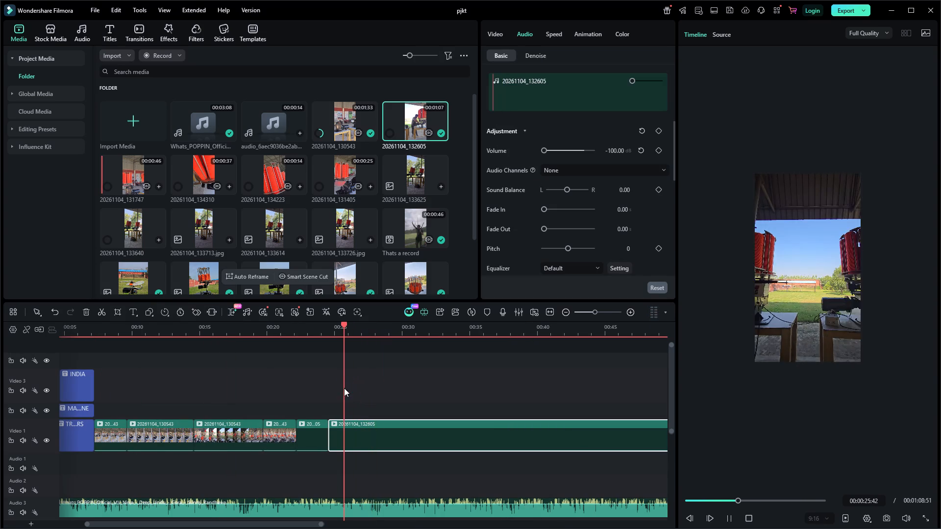
key(space)
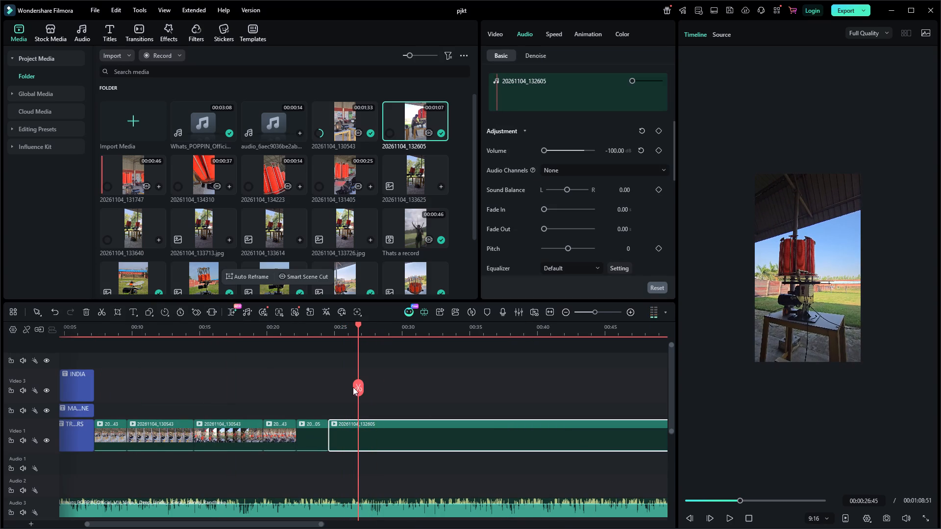
key(space)
key(space)
click(363, 389)
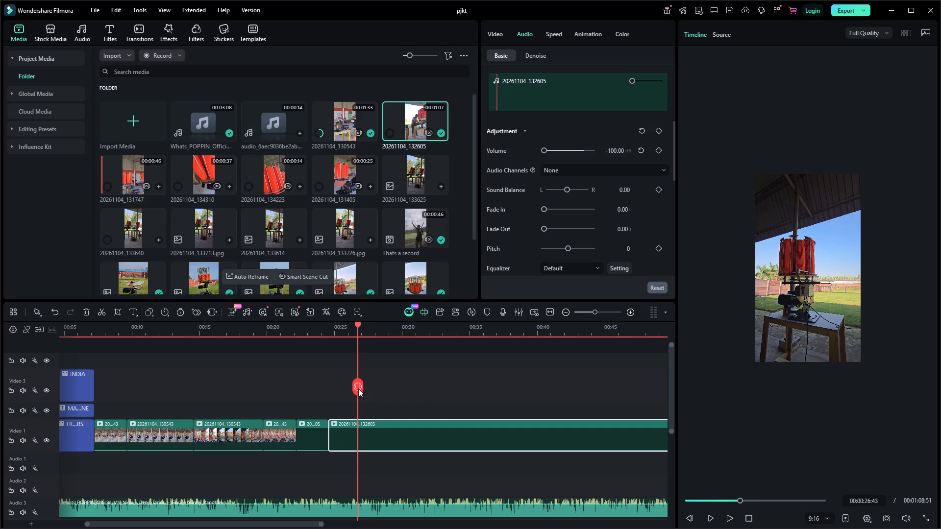
click(360, 388)
Scan the long 20261104_132605 remainder after 00:00:26:52, delete it from Video 1 and save the project.
ctrl+scroll(360, 388, down, 4)
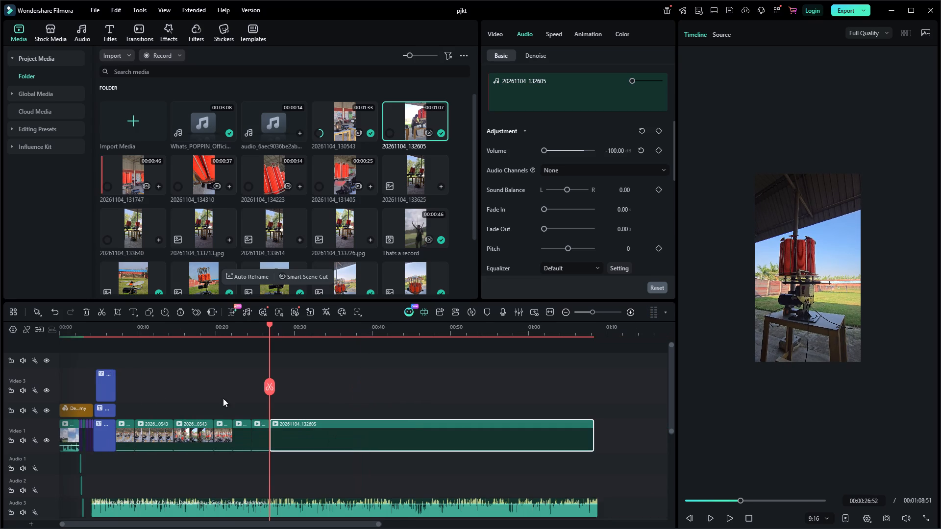
drag(235, 387, 275, 382)
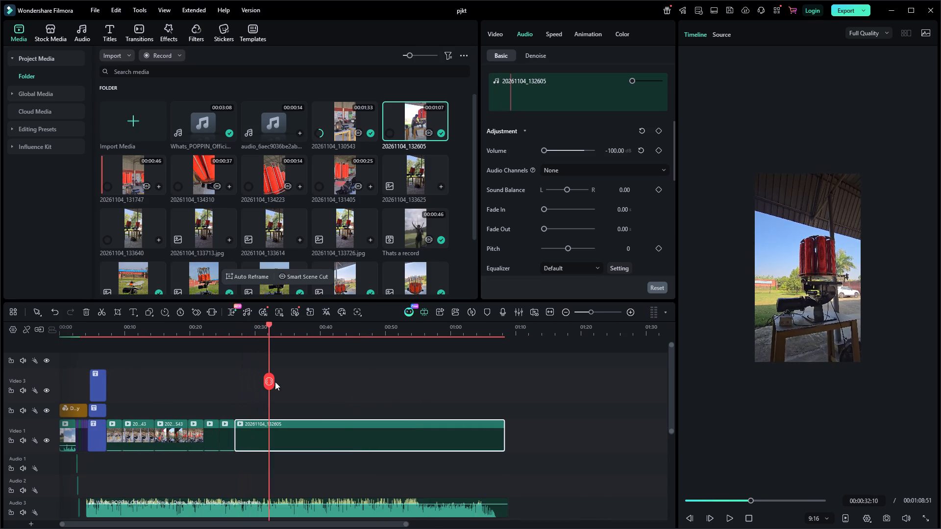
drag(275, 382, 434, 390)
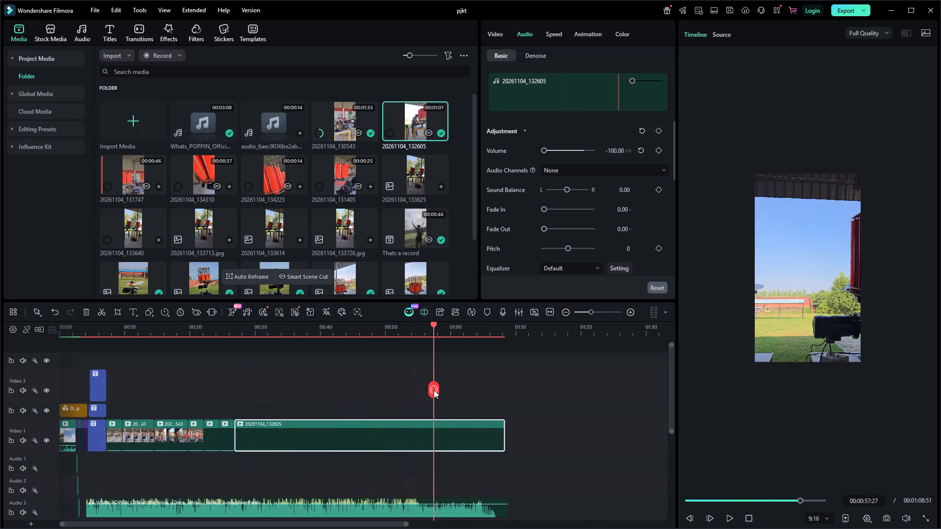
drag(434, 390, 455, 390)
click(425, 439)
key(Delete)
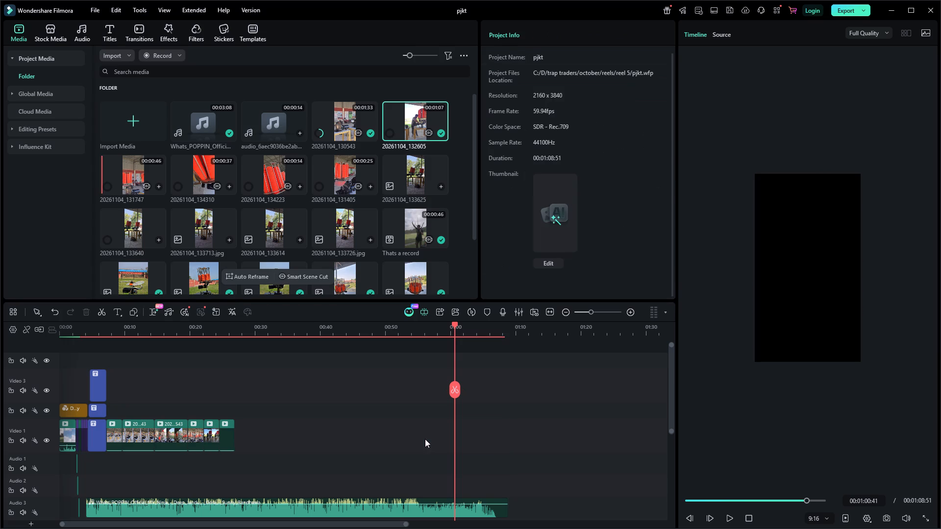
key(ctrl+s)
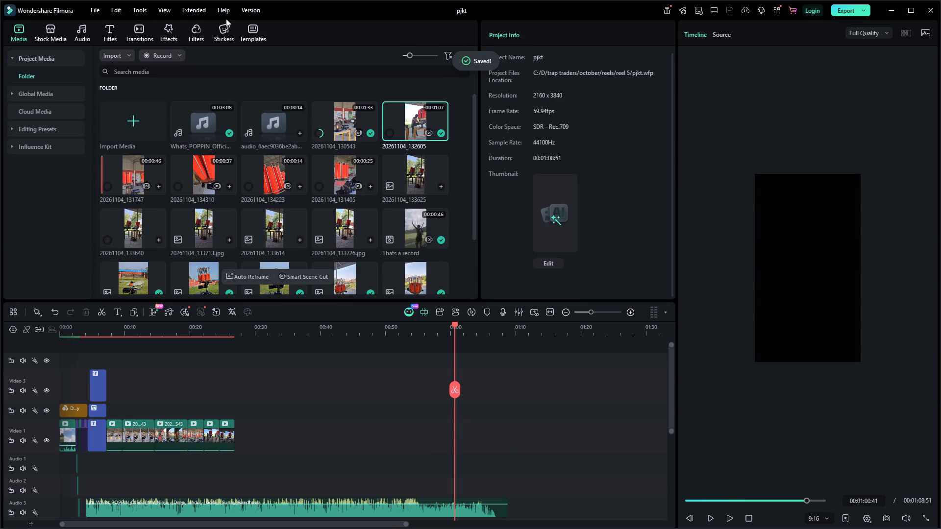
Preview the 20261104_131405 and 20261104_134310 clips from the media library to choose the next workshop shot.
click(334, 165)
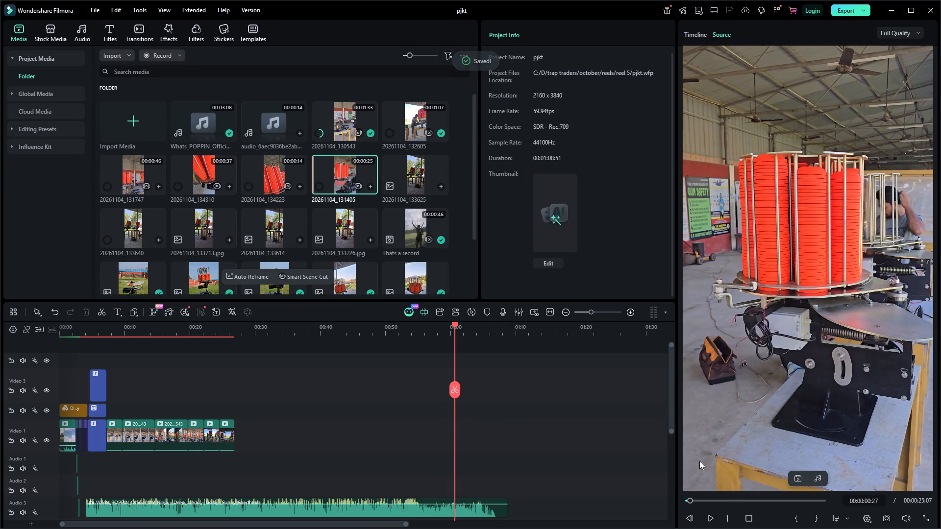
key(space)
click(730, 499)
click(783, 500)
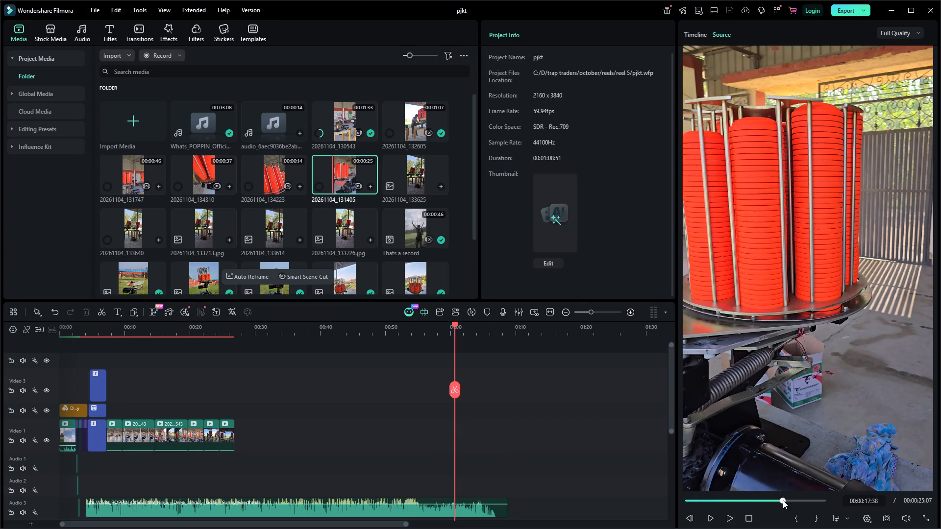
key(space)
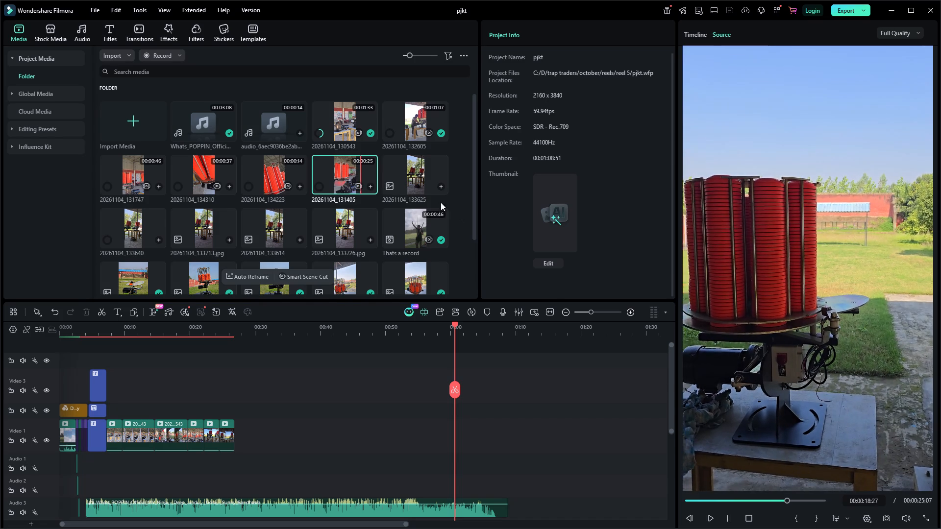
key(space)
click(201, 180)
key(space)
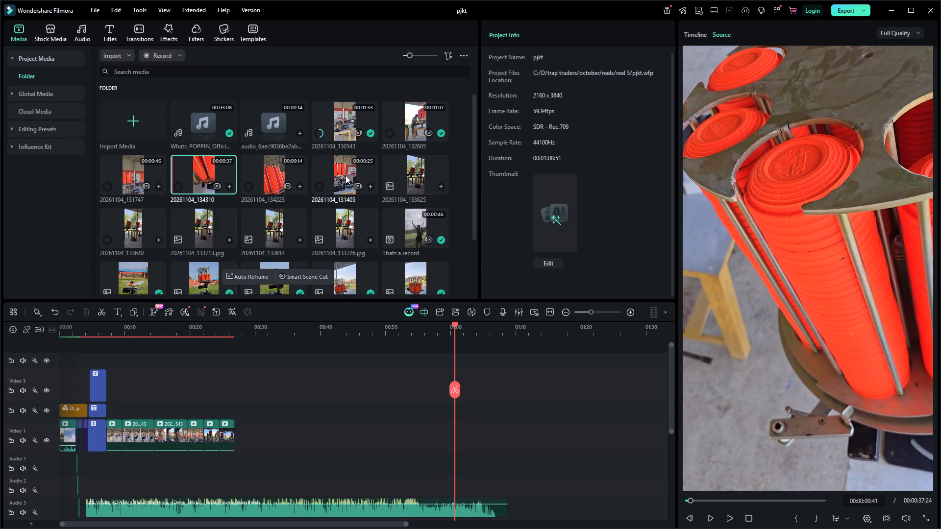
key(space)
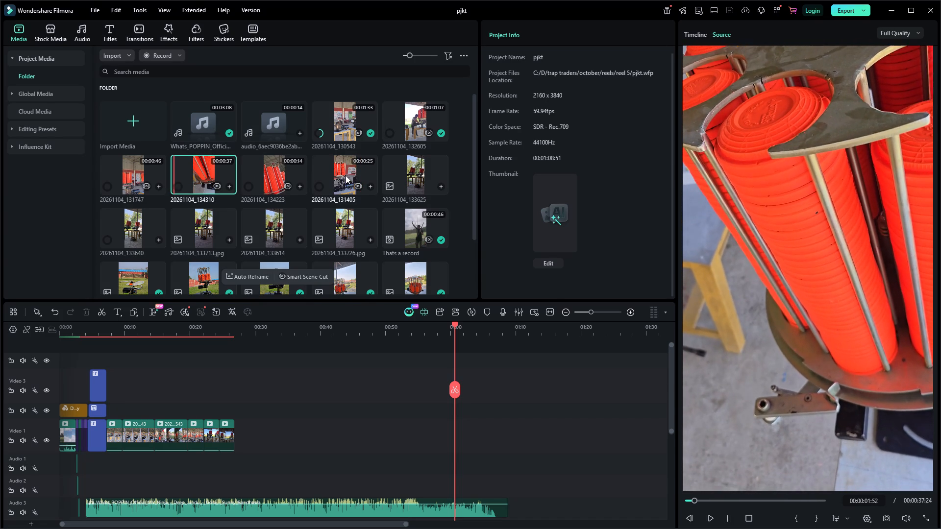
key(space)
Add 20261104_131405 directly after the last clip on Video 1, keeping the project settings.
click(348, 175)
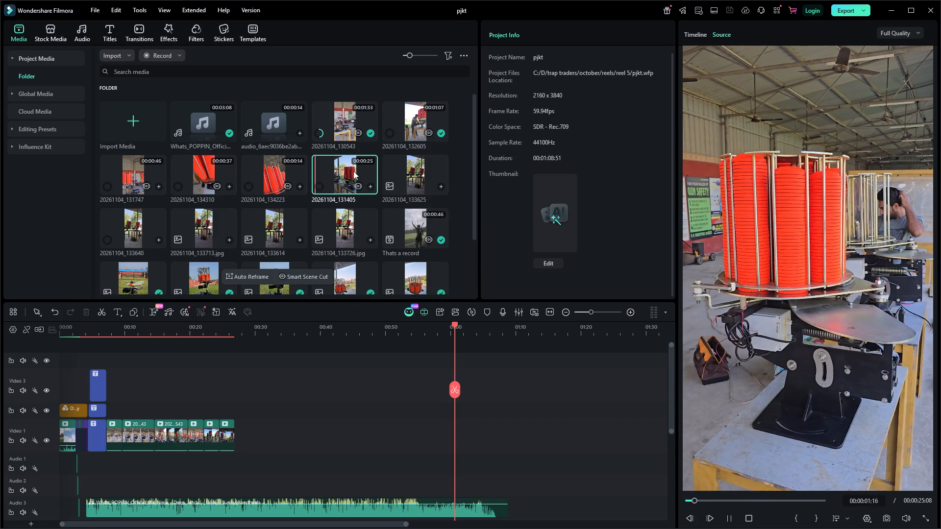
key(space)
drag(353, 171, 248, 423)
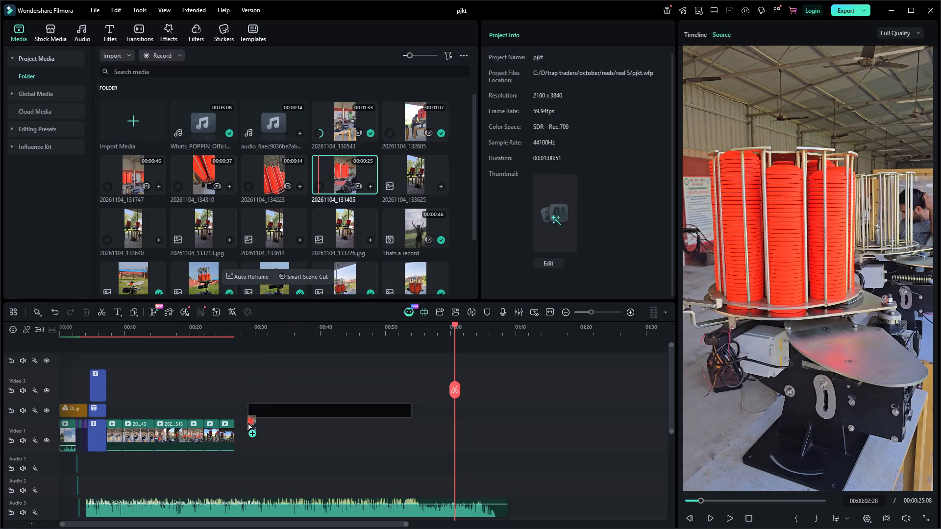
drag(248, 423, 236, 442)
click(526, 285)
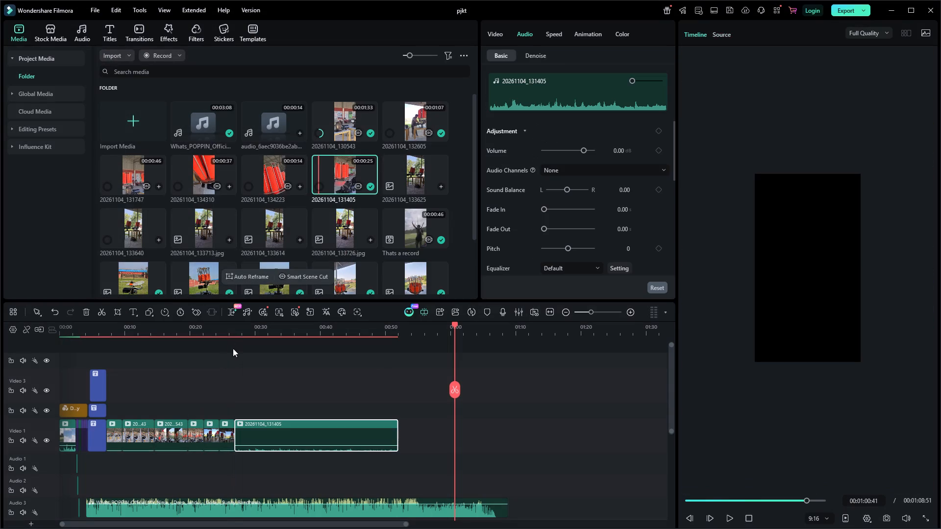
Play the 20261104_131405 clip from its start and lower its volume to -100 dB.
click(234, 332)
key(space)
click(255, 444)
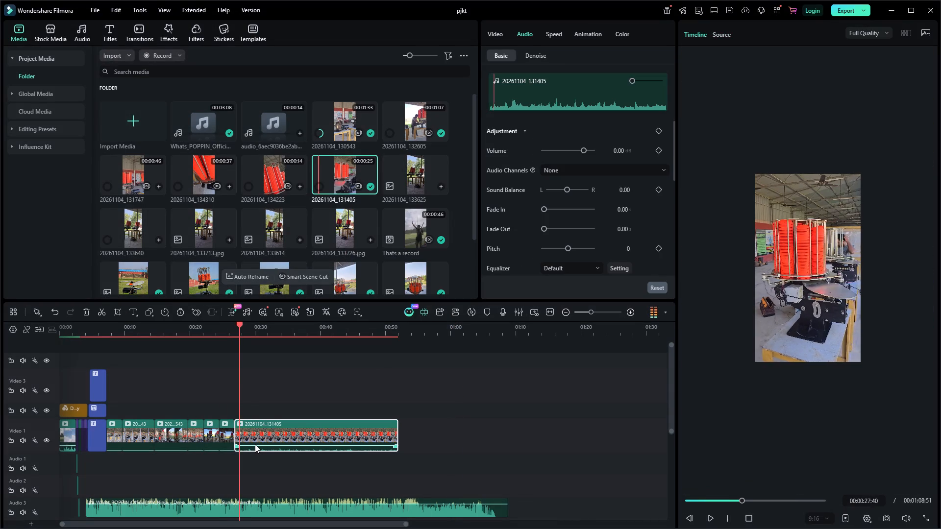
drag(257, 446, 257, 487)
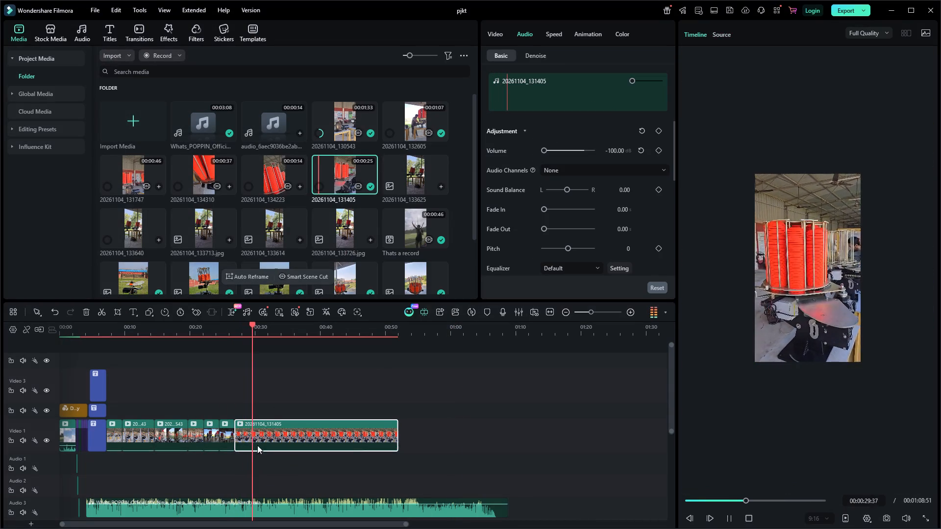
Split 20261104_131405 on Video 1 at 00:00:32:19, delete the part before the cut and close the gap it leaves.
key(space)
drag(257, 395, 233, 385)
key(space)
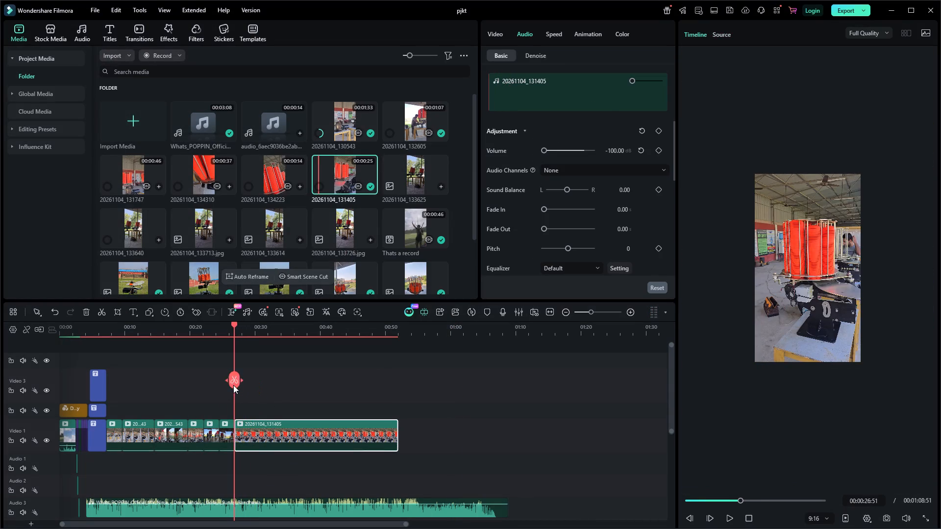
key(space)
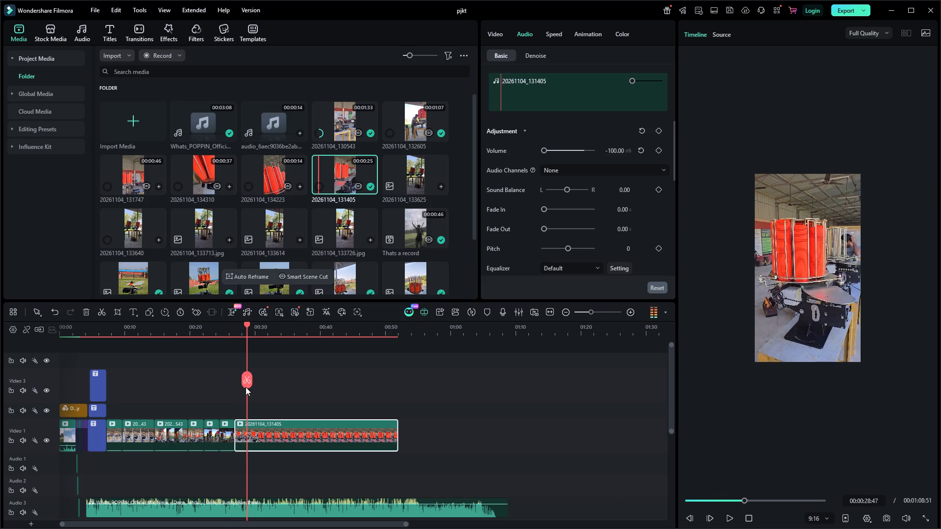
drag(248, 382, 272, 385)
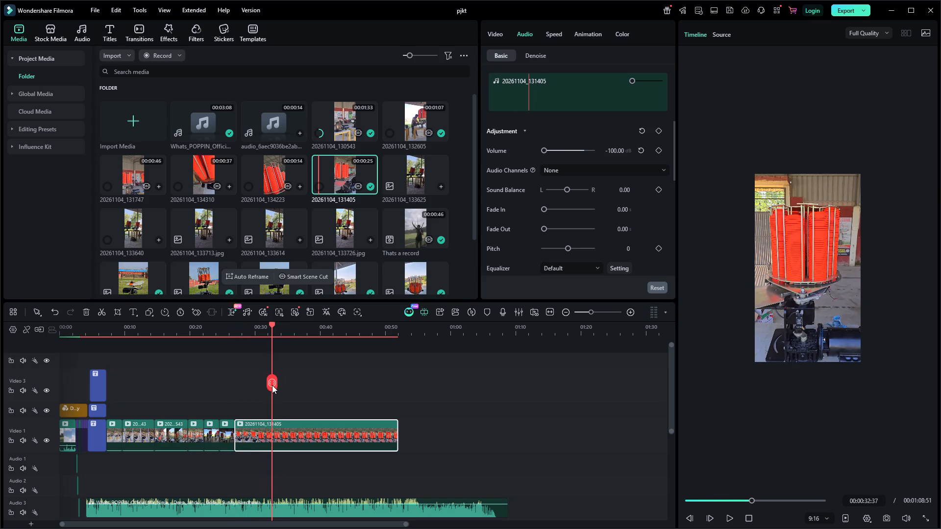
drag(272, 385, 270, 386)
click(270, 386)
click(259, 432)
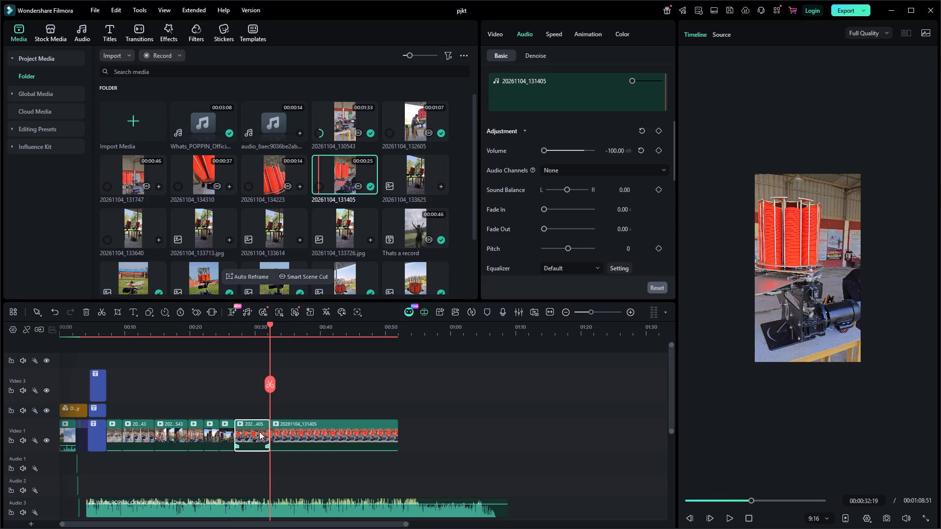
key(Delete)
click(259, 432)
key(Delete)
Split the remaining 20261104_131405 clip at 00:00:37:00, delete the part before the cut and close the gap.
key(space)
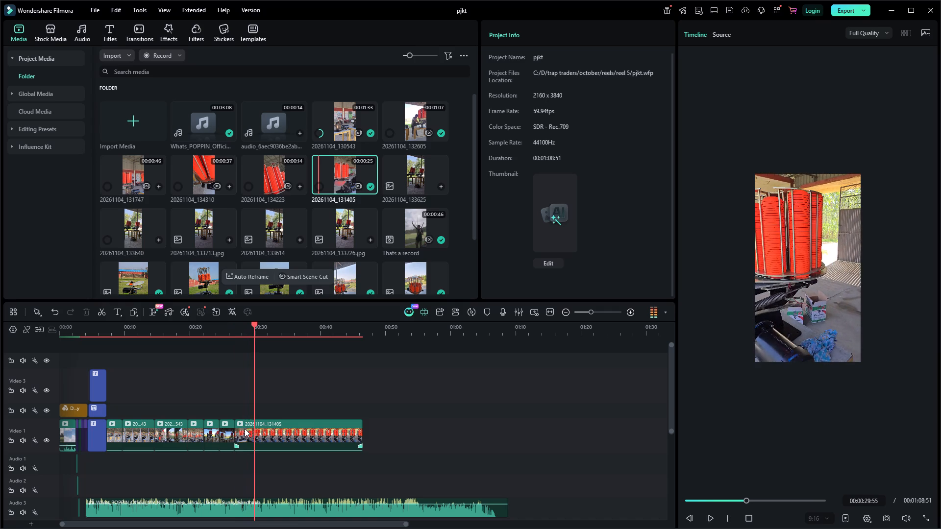
key(space)
drag(257, 379, 282, 379)
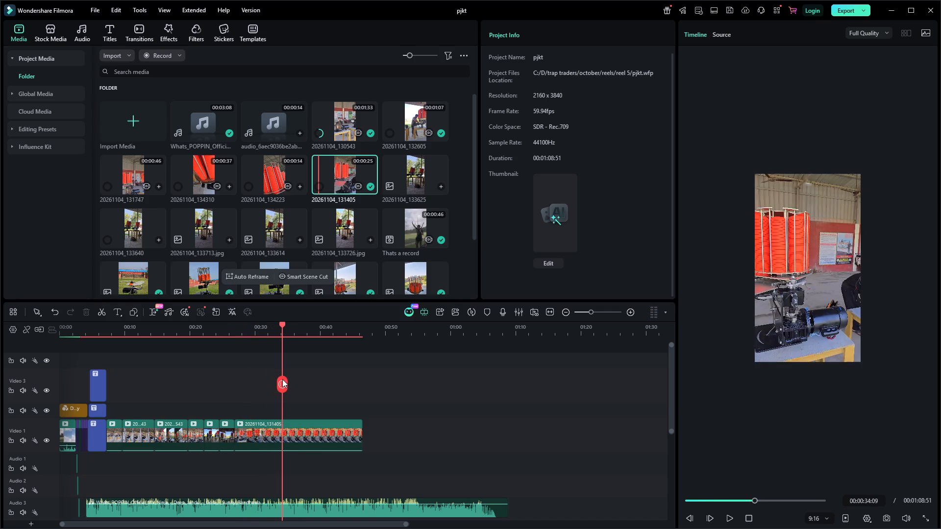
drag(282, 379, 304, 379)
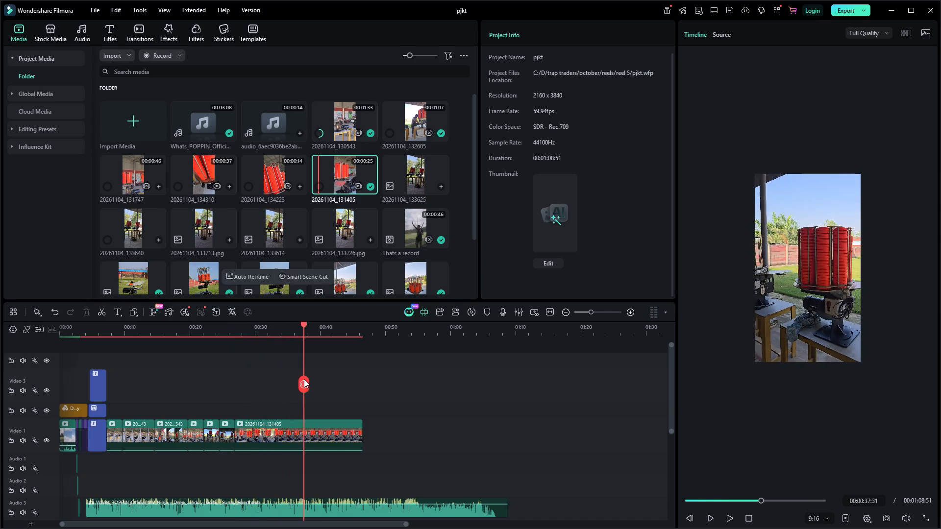
drag(304, 379, 306, 384)
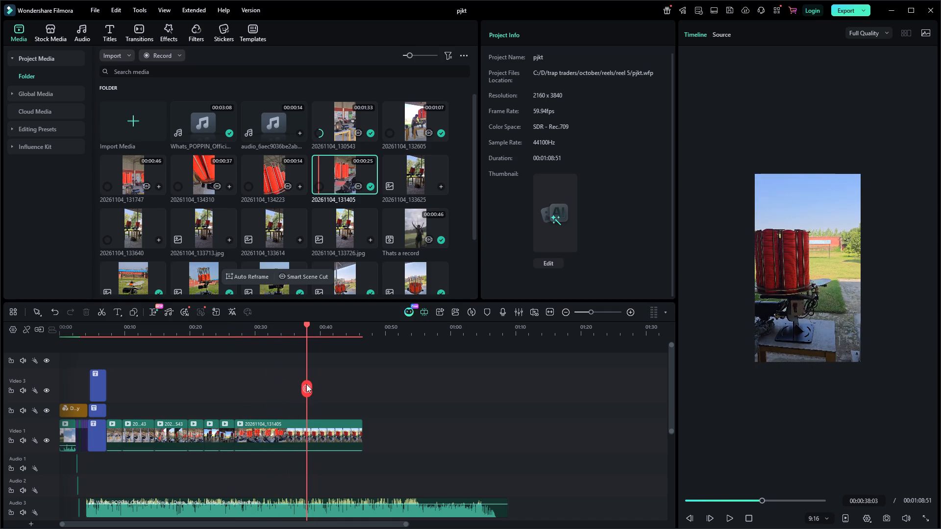
drag(306, 384, 300, 385)
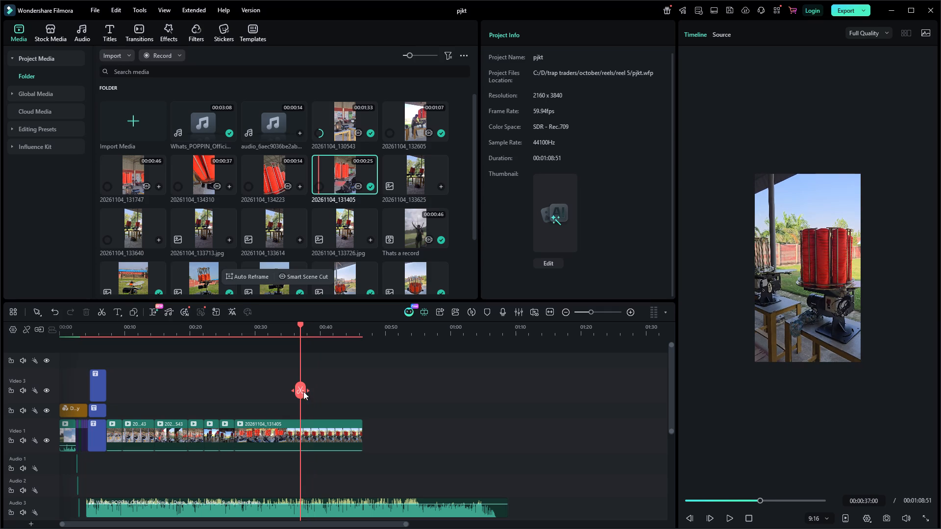
click(308, 432)
click(301, 391)
click(283, 432)
key(Delete)
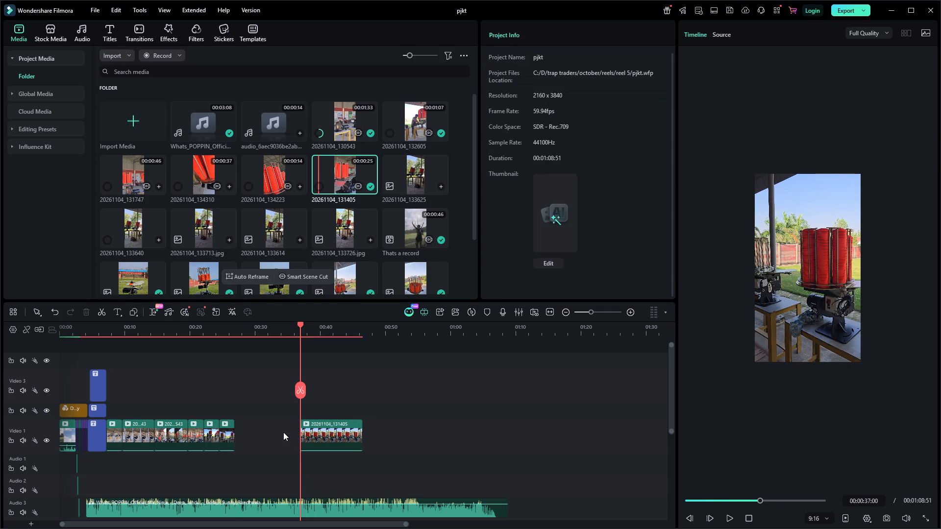
click(283, 432)
key(Delete)
Split the 20261104_131405 clip at 00:00:29:38 and delete the part after the cut from Video 1.
key(space)
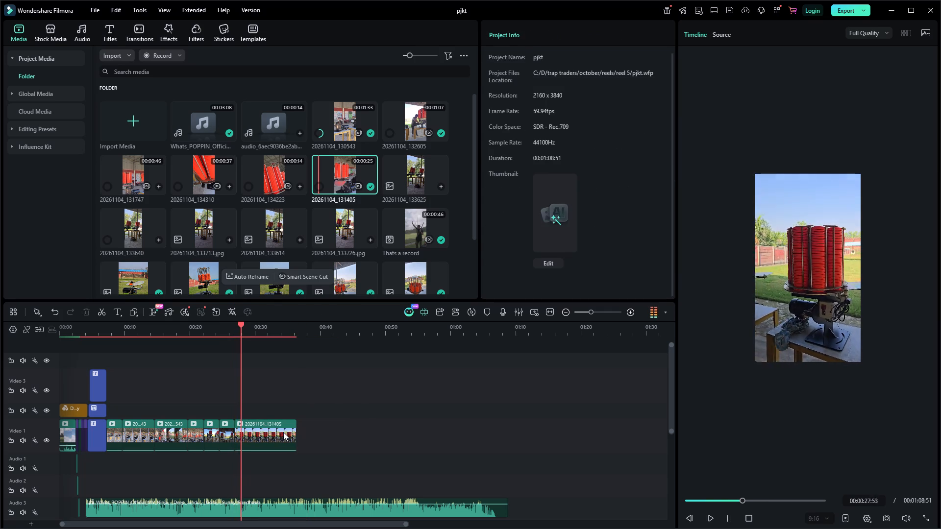
key(space)
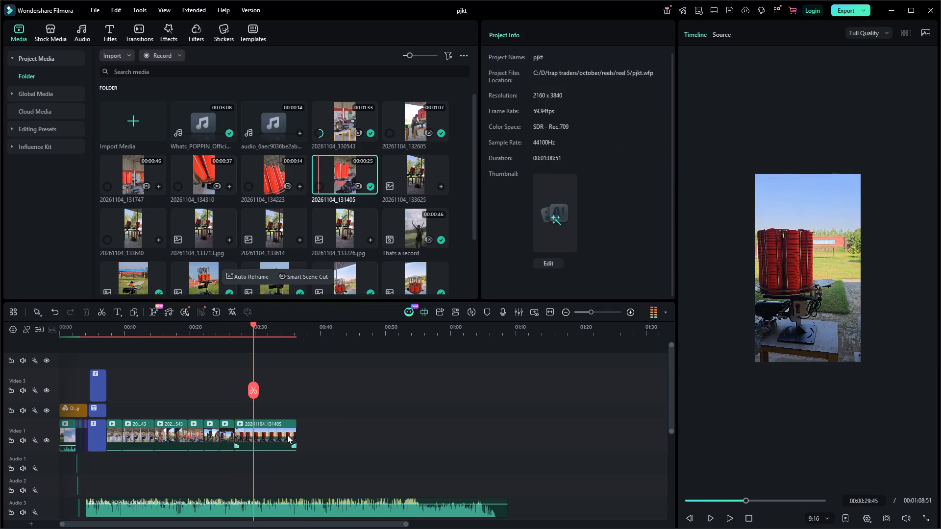
click(286, 429)
ctrl+scroll(286, 429, up, 5)
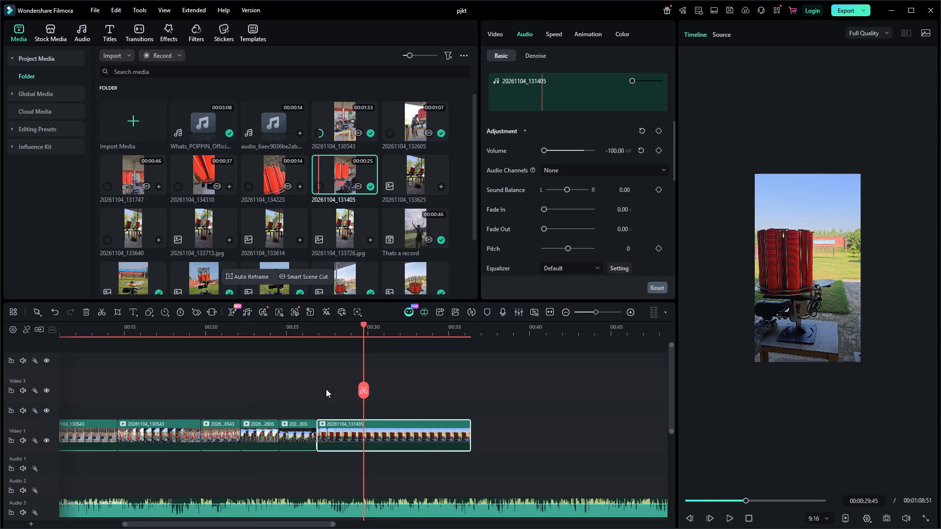
drag(367, 390, 342, 387)
key(space)
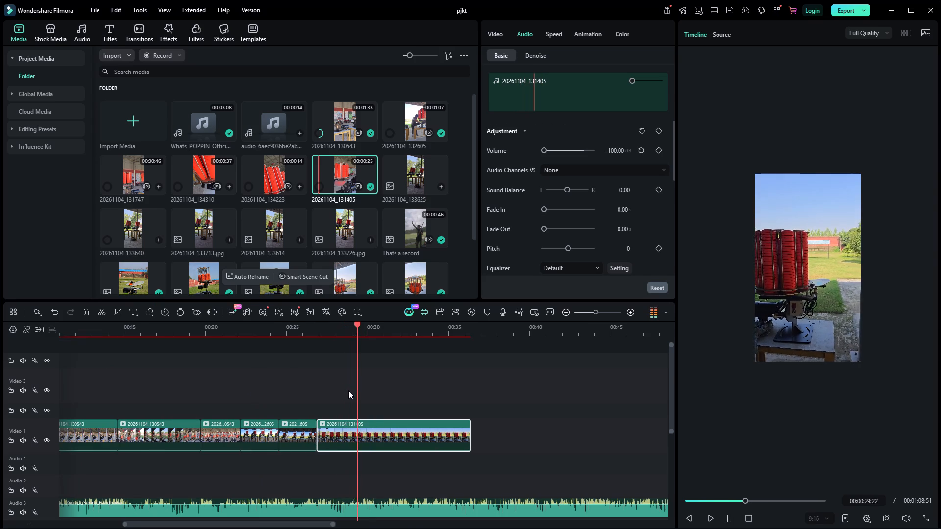
key(space)
click(366, 391)
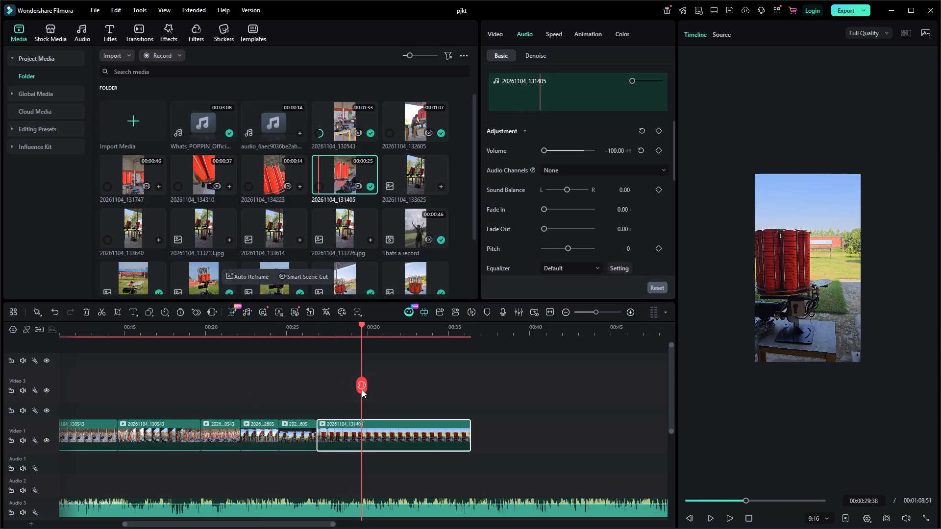
click(362, 389)
drag(361, 387, 434, 387)
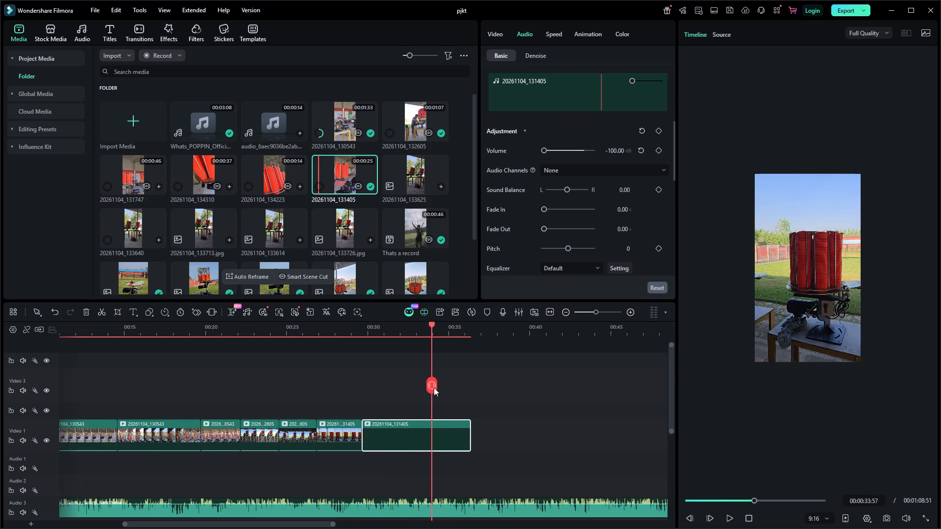
drag(434, 387, 456, 387)
click(451, 440)
key(Delete)
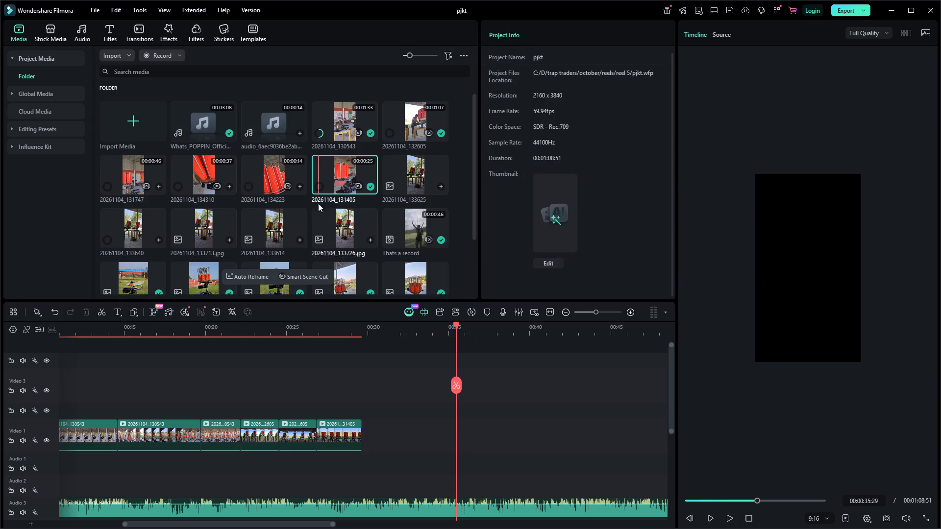
Preview 20261104_131747, 20261104_130543, 20261104_131405, 20261104_134223 and 20261104_134310 from the media library to choose the next workshop shot.
click(135, 161)
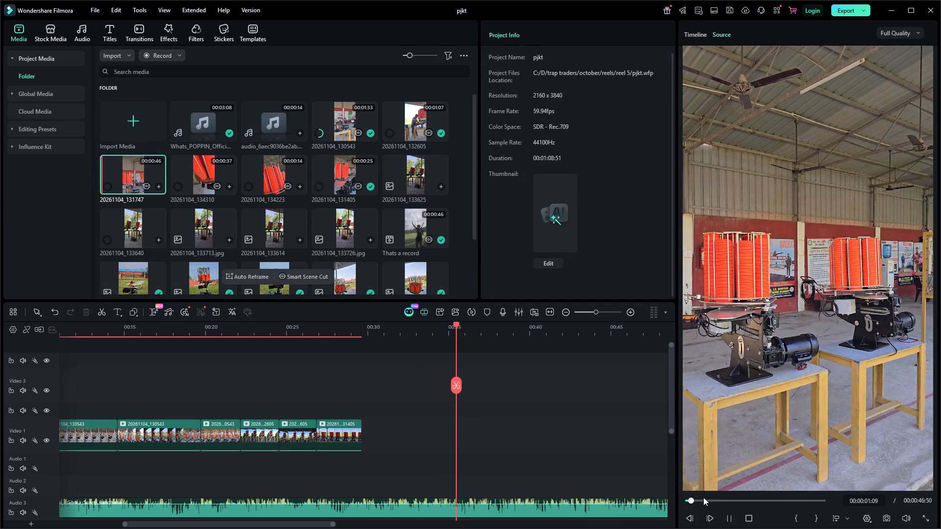
click(703, 497)
click(720, 499)
click(753, 497)
click(799, 498)
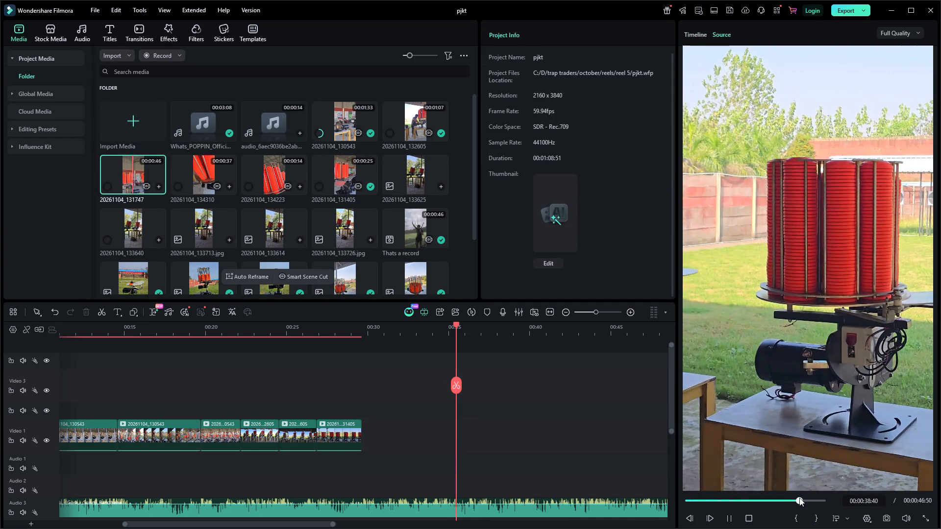
key(space)
scroll(347, 214, down, 1)
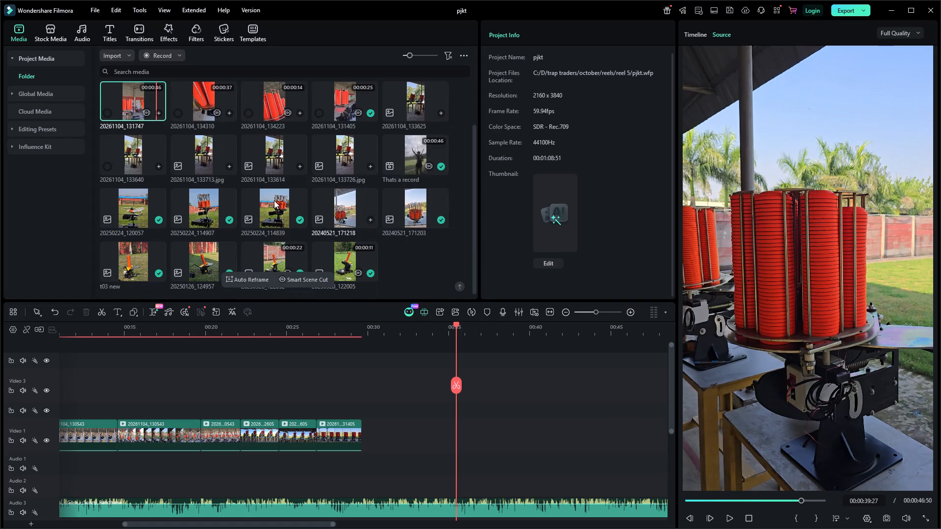
scroll(267, 204, up, 2)
click(336, 118)
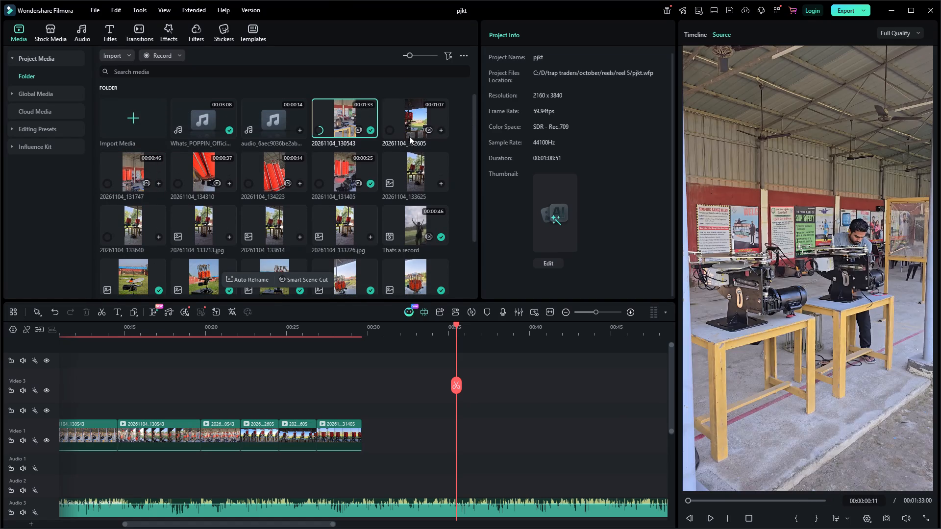
click(412, 170)
click(358, 162)
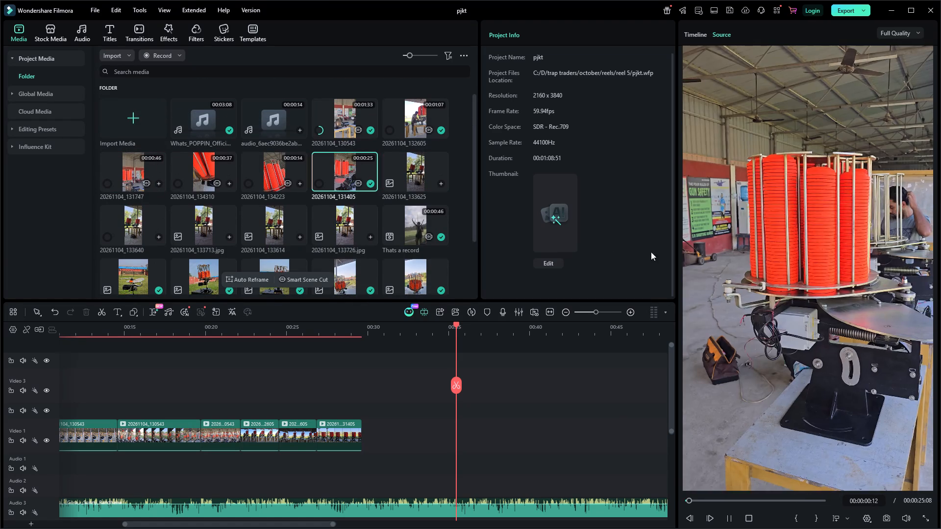
click(271, 170)
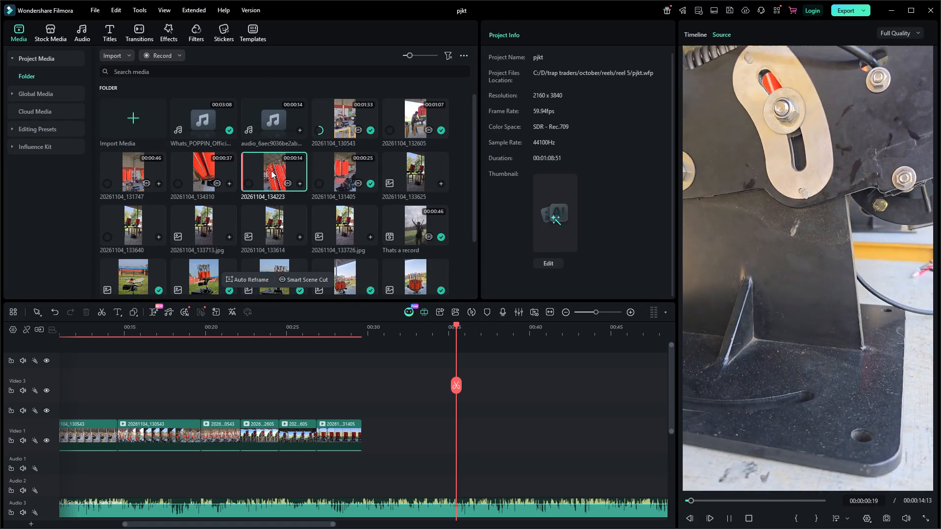
click(206, 169)
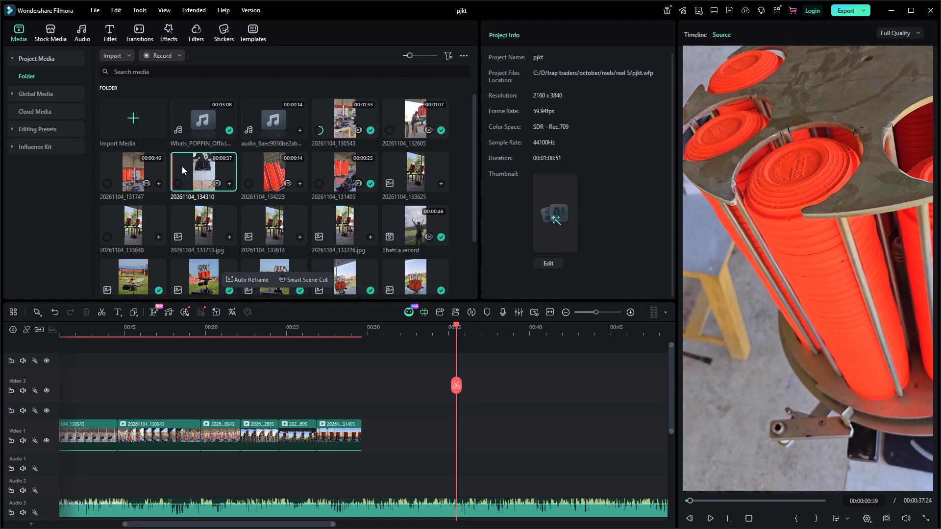
click(140, 165)
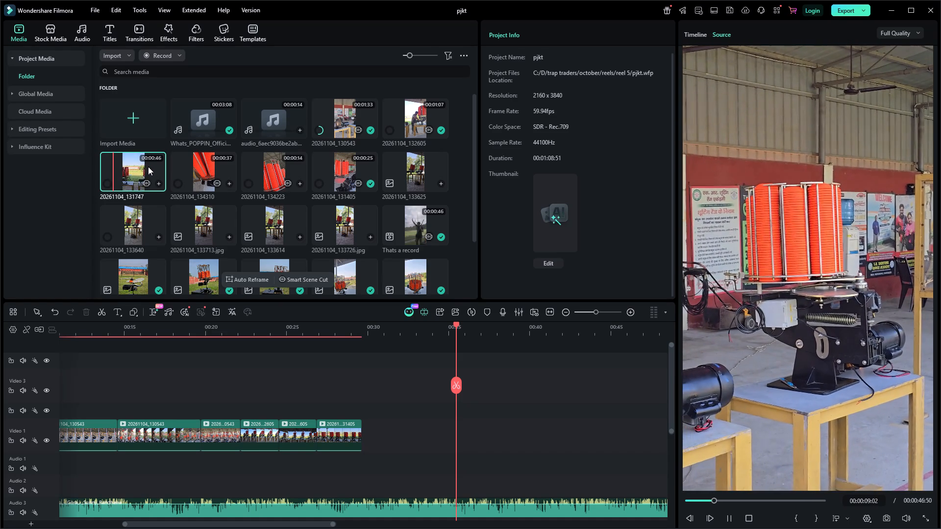
Add 20261104_131747 directly after the last clip on Video 1.
drag(130, 170, 286, 277)
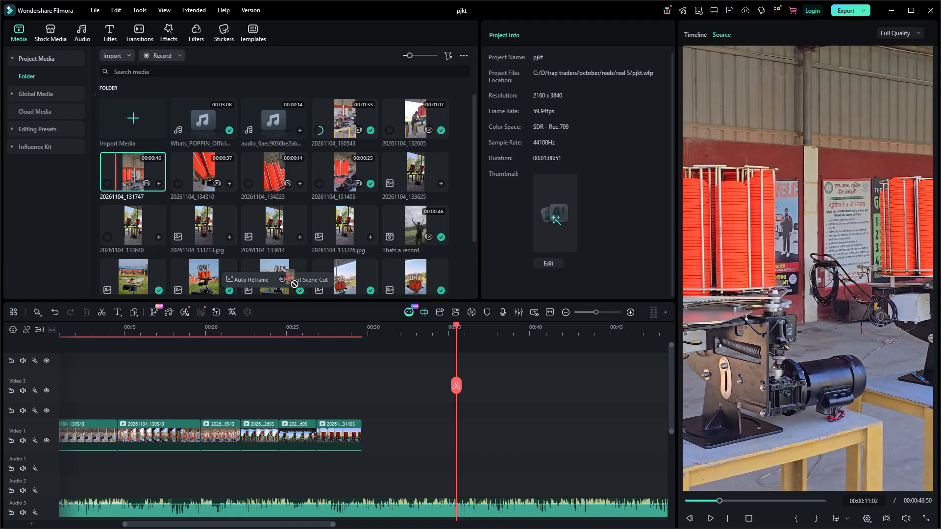
drag(286, 277, 362, 430)
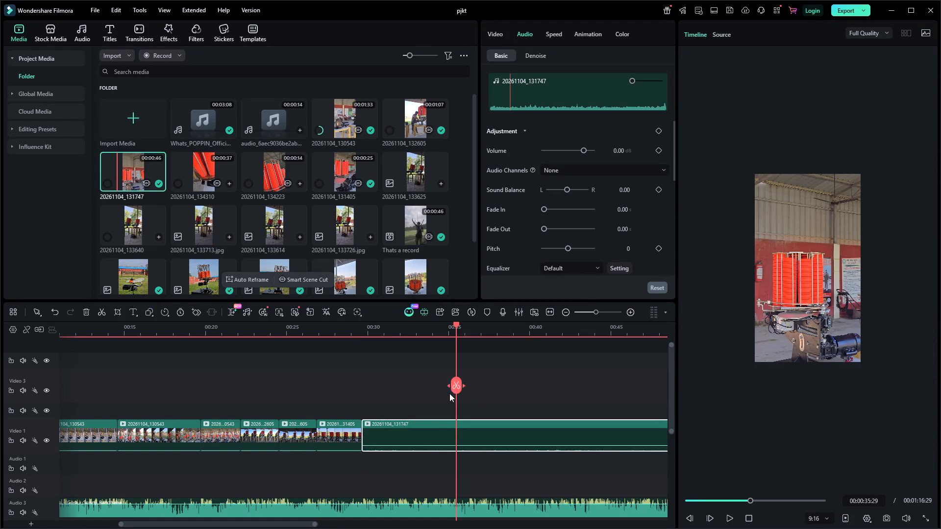
Split the 20261104_131747 clip at 00:00:35:50, delete the part before the cut and close the gap.
ctrl+scroll(433, 426, down, 3)
drag(360, 381, 328, 381)
key(space)
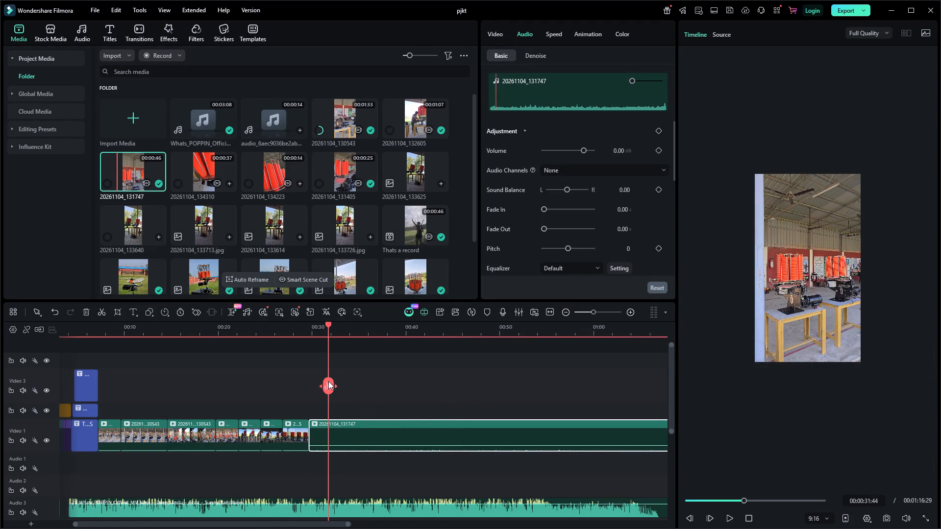
key(space)
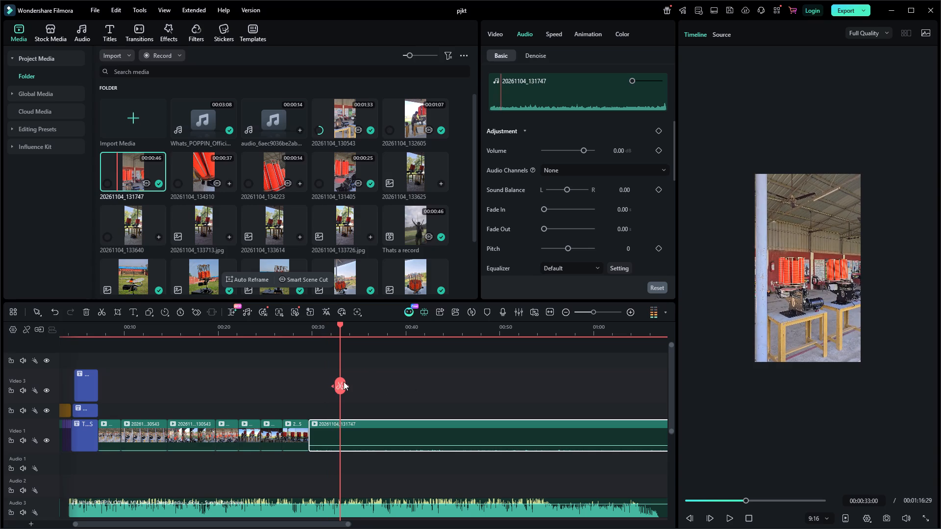
drag(344, 382, 370, 384)
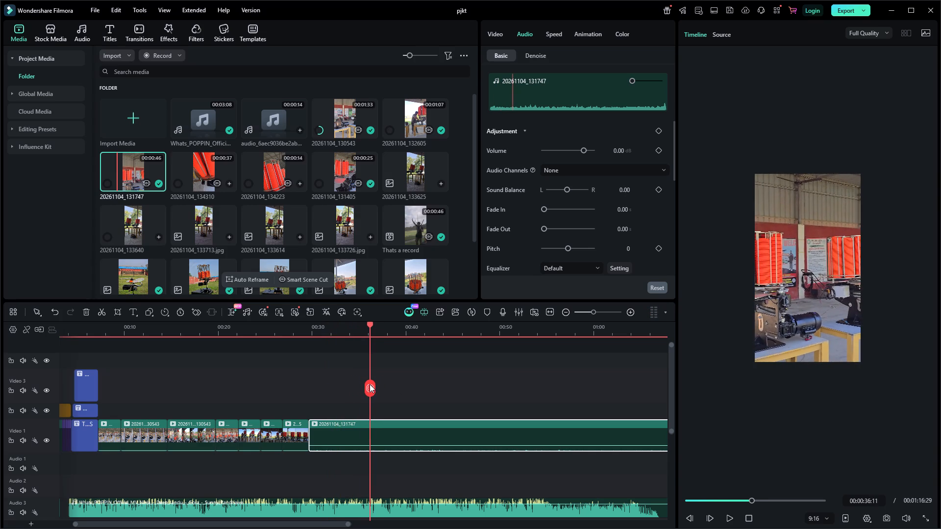
drag(370, 384, 365, 383)
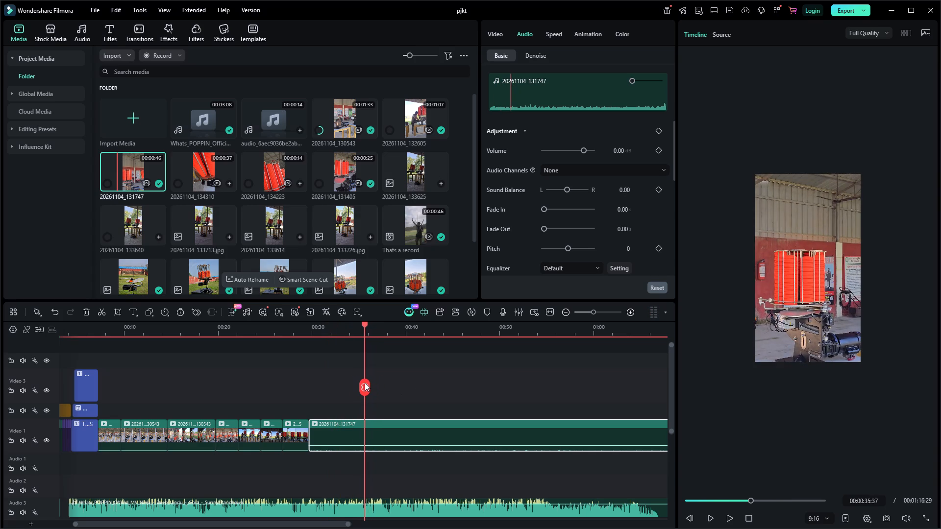
drag(365, 383, 368, 382)
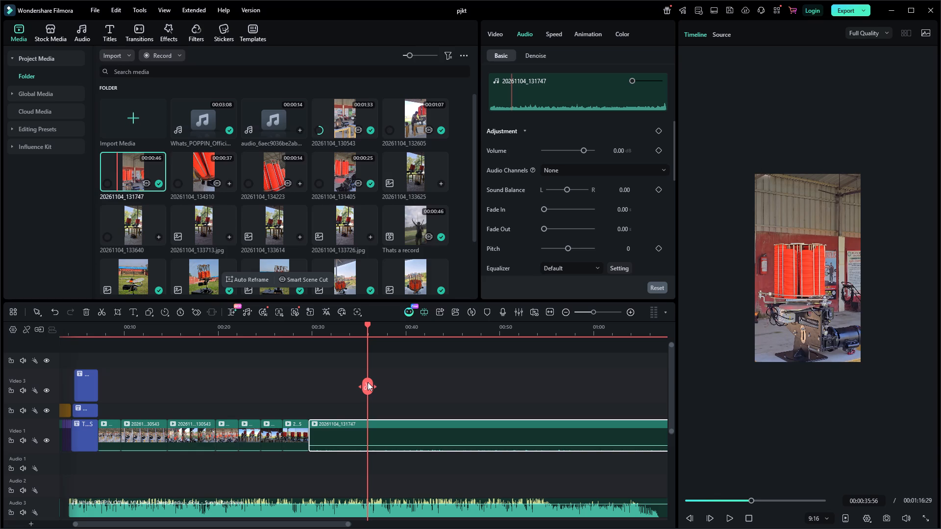
drag(366, 390, 371, 388)
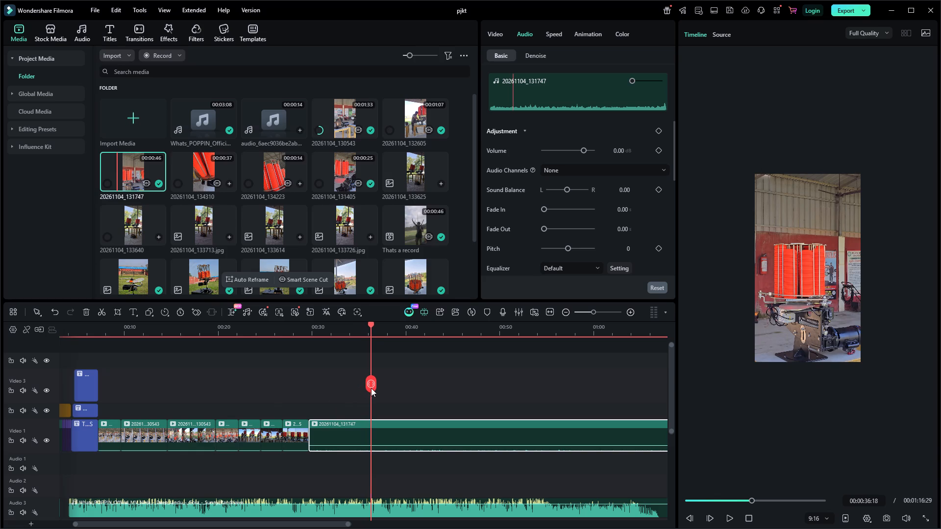
drag(371, 388, 380, 383)
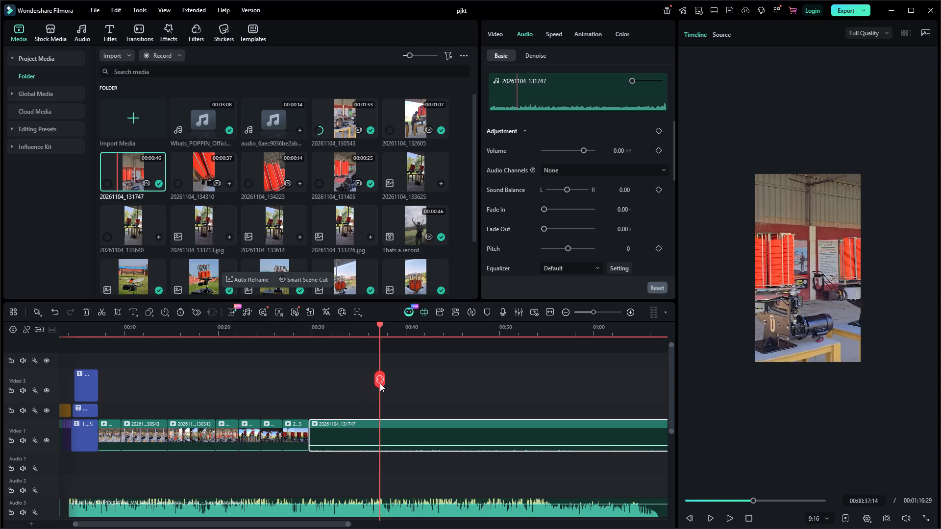
drag(380, 383, 374, 385)
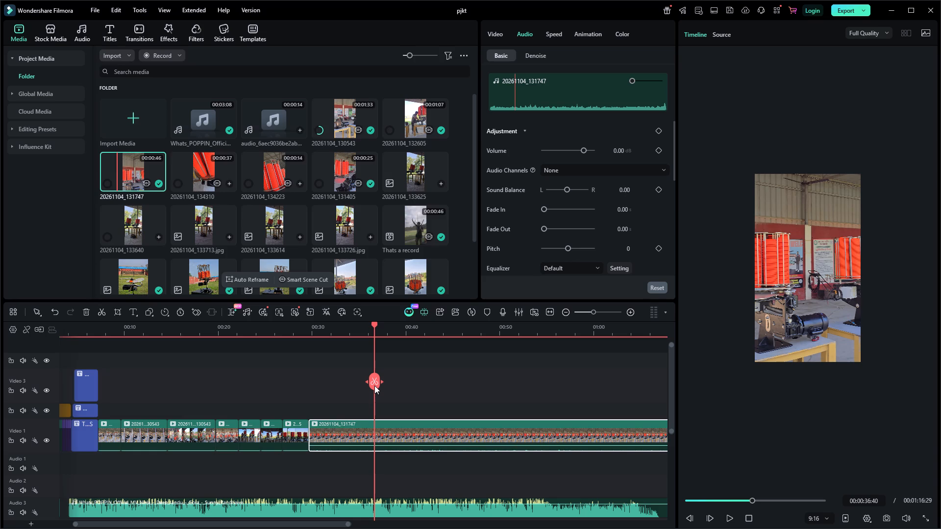
drag(371, 379, 365, 379)
drag(365, 379, 356, 372)
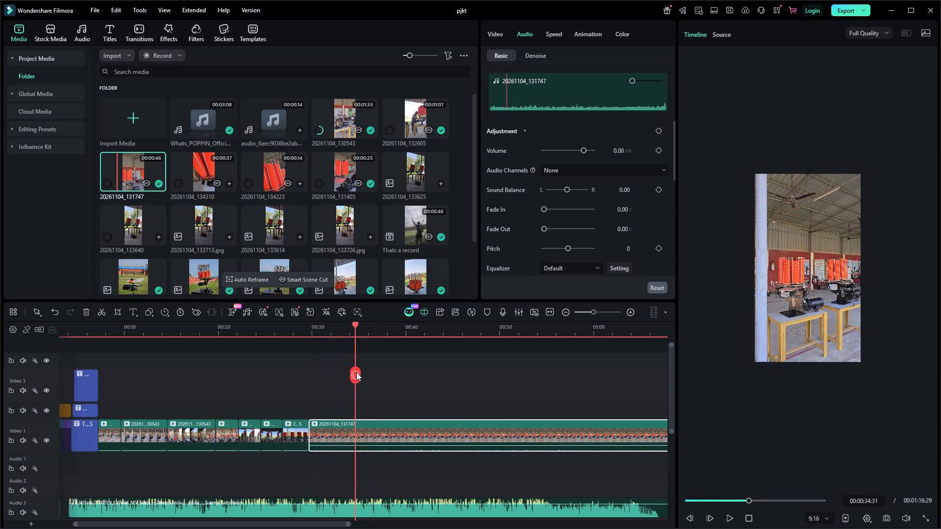
drag(356, 372, 368, 375)
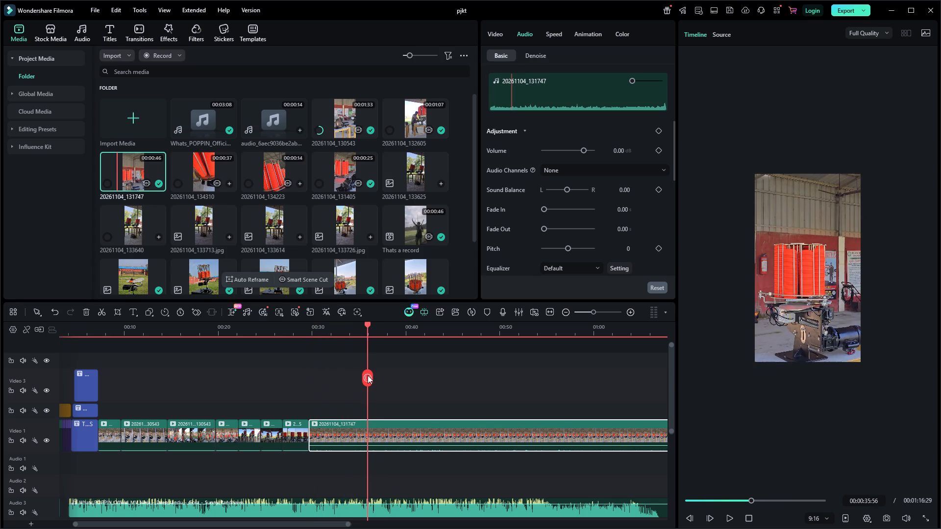
drag(368, 375, 367, 375)
click(367, 375)
click(354, 430)
key(Delete)
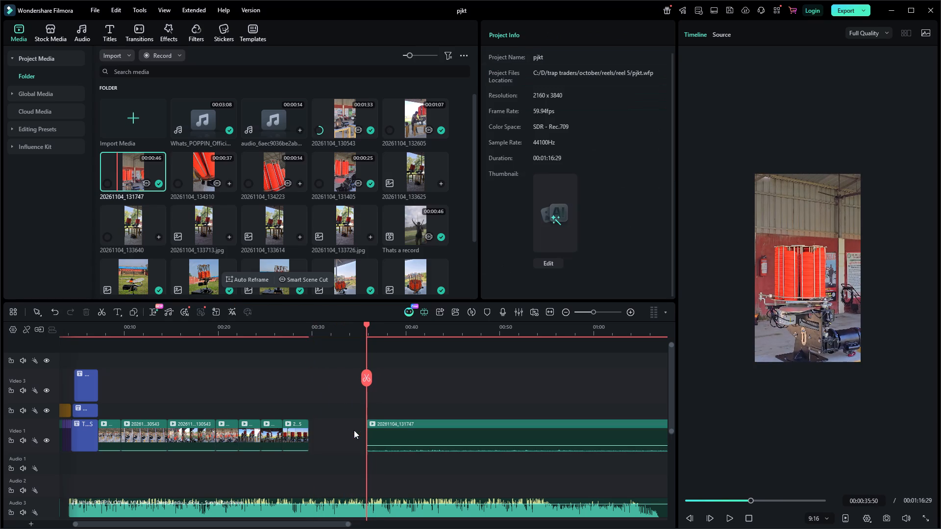
click(354, 430)
key(Delete)
Mute the remaining 20261104_131747 clip on Video 1 by lowering its volume to -100 dB.
drag(347, 445, 348, 489)
Split the 20261104_131747 clip at 00:00:44:47 and delete the part after the cut from Video 1.
key(space)
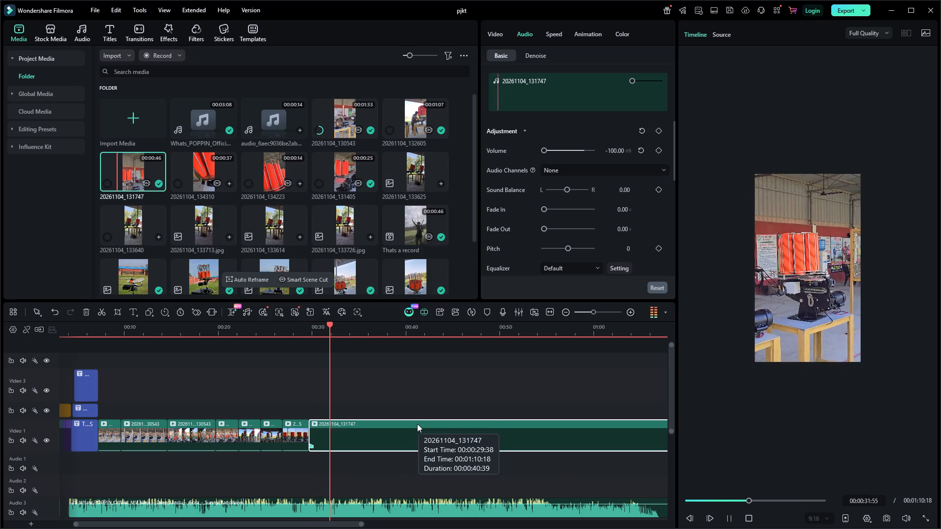
key(space)
ctrl+scroll(364, 433, up, 5)
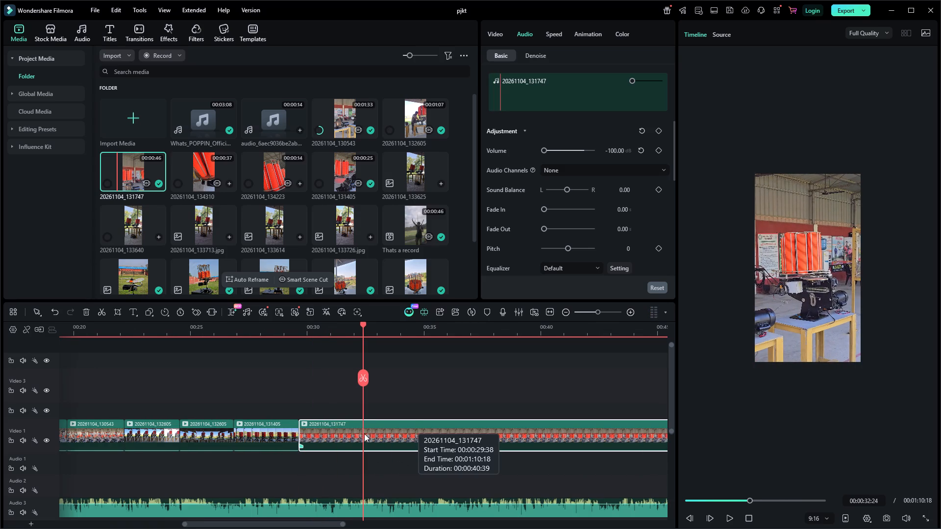
key(space)
ctrl+scroll(370, 437, down, 6)
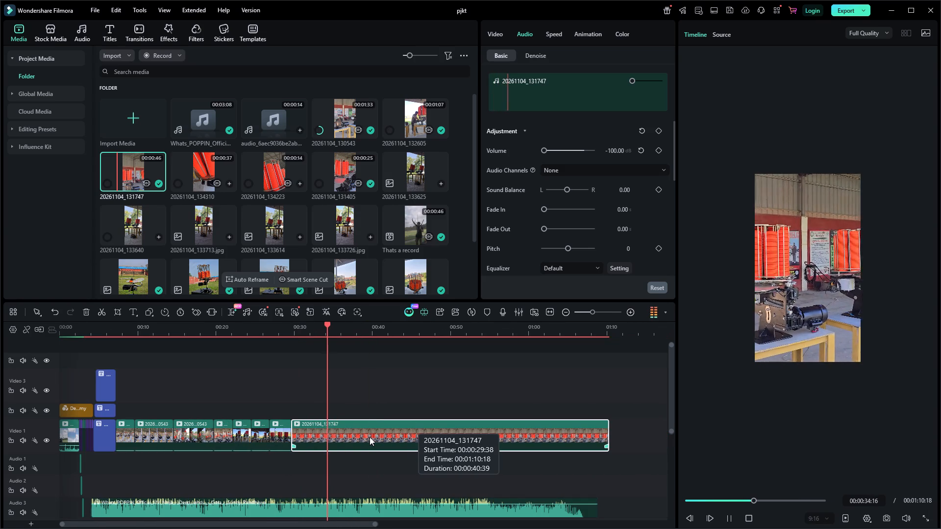
key(space)
key(space)
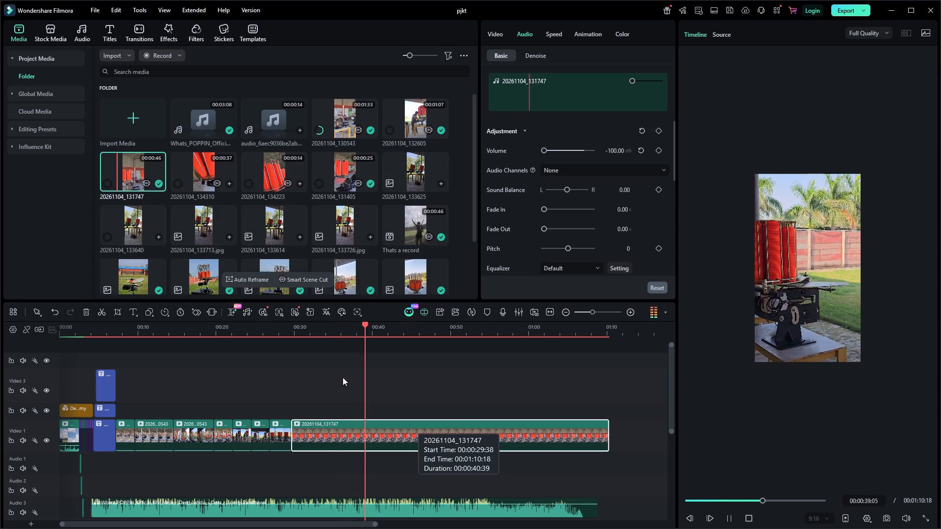
key(space)
key(space)
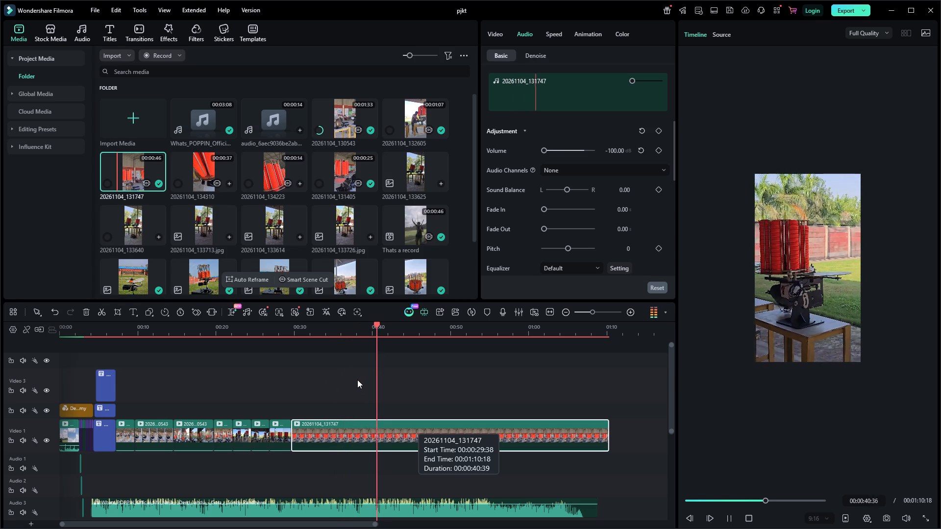
key(space)
click(404, 421)
click(412, 372)
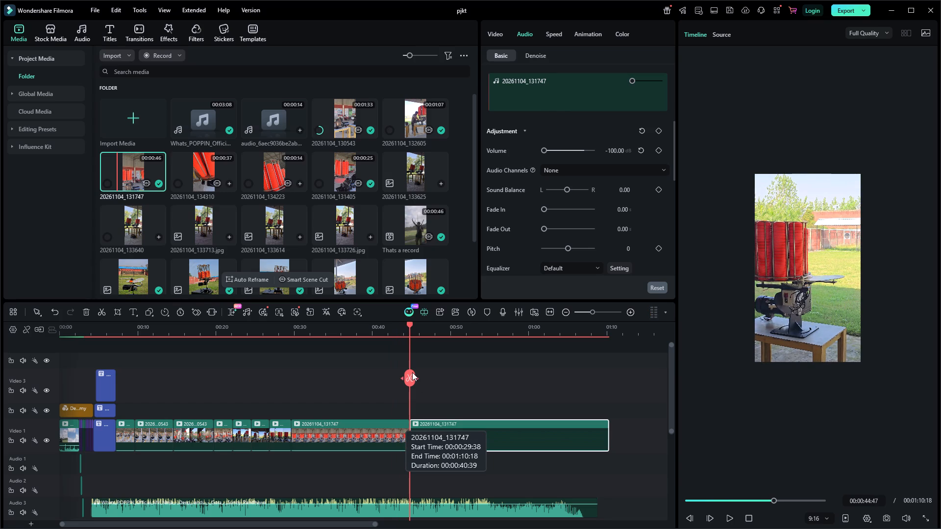
key(Delete)
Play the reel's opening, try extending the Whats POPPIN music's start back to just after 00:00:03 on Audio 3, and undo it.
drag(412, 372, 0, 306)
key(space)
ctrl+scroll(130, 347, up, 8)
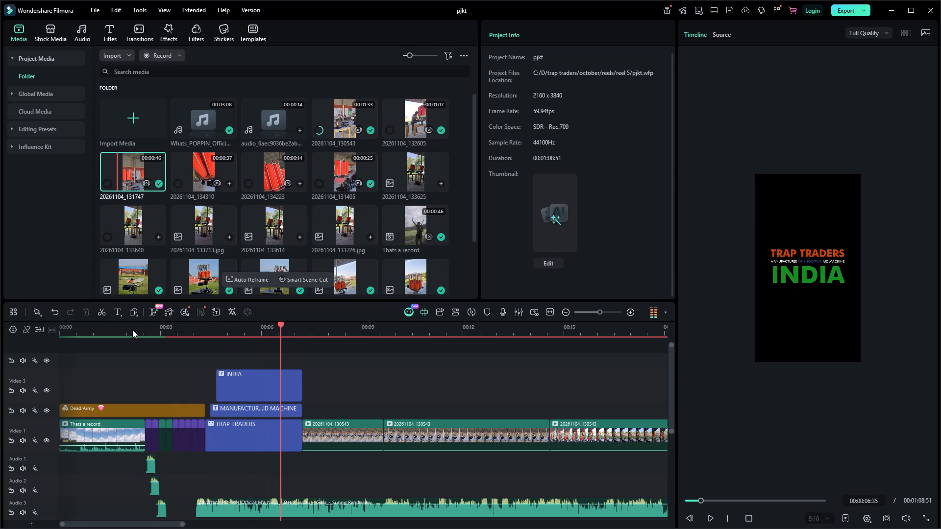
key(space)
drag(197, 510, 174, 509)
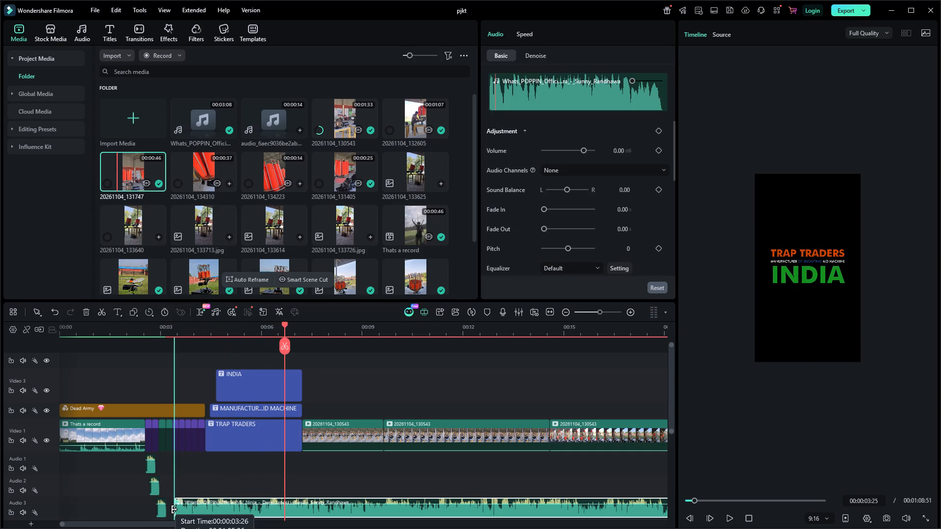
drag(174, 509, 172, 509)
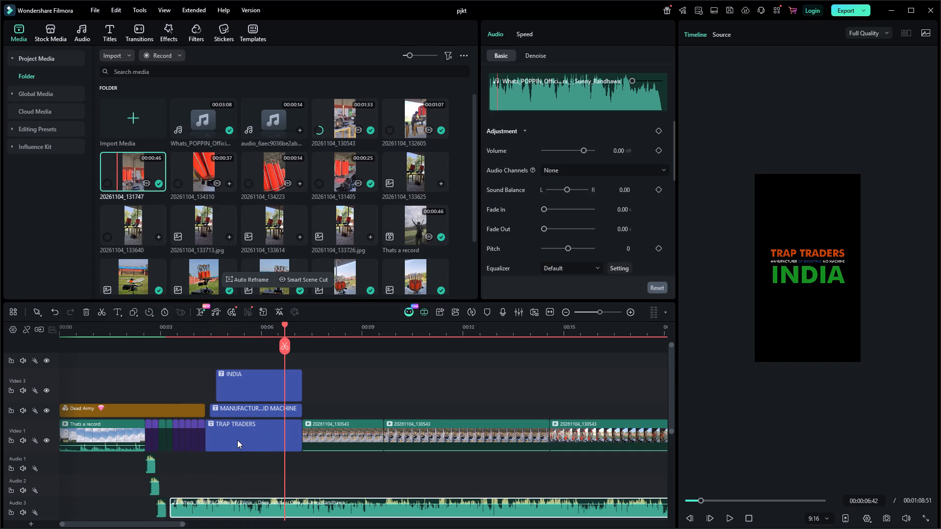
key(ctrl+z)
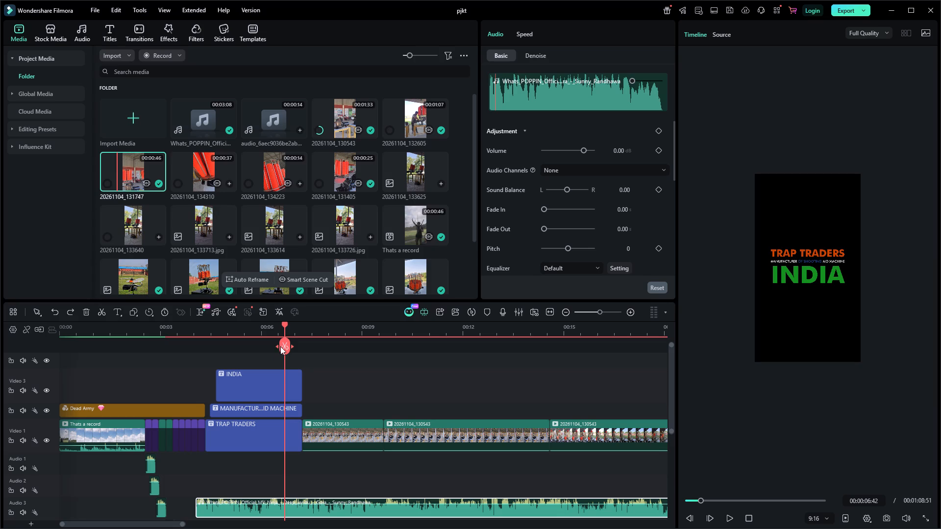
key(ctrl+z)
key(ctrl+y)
Add a volume keyframe to the Whats POPPIN music on Audio 3 at its start, 00:00:04:03.
drag(279, 347, 206, 364)
drag(284, 350, 213, 358)
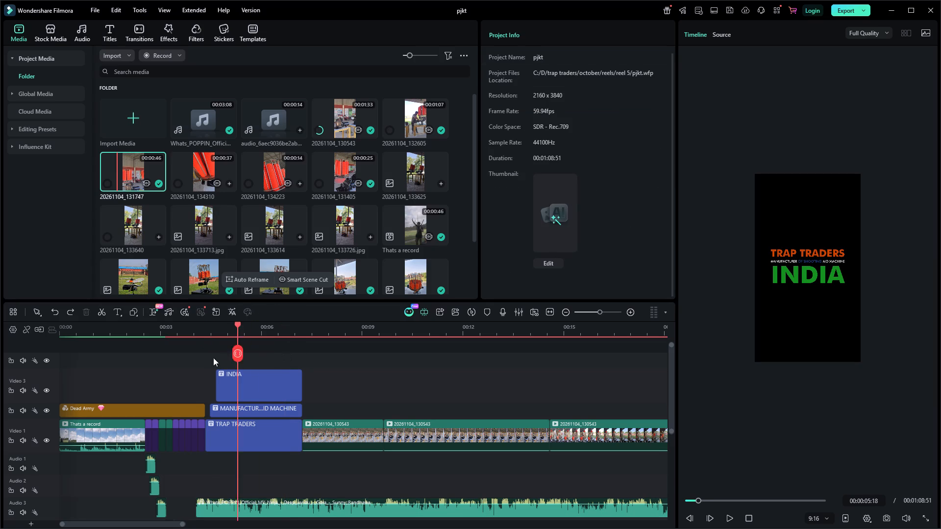
drag(213, 358, 197, 357)
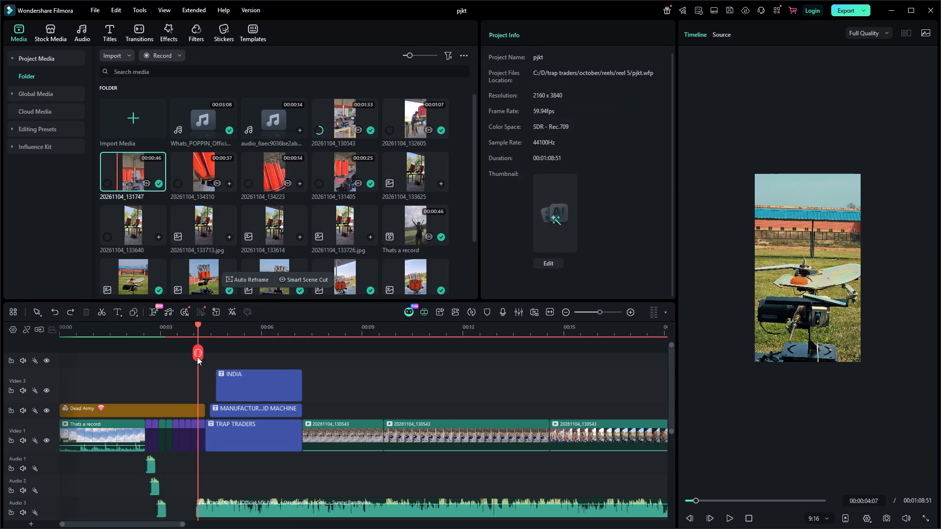
drag(197, 357, 195, 355)
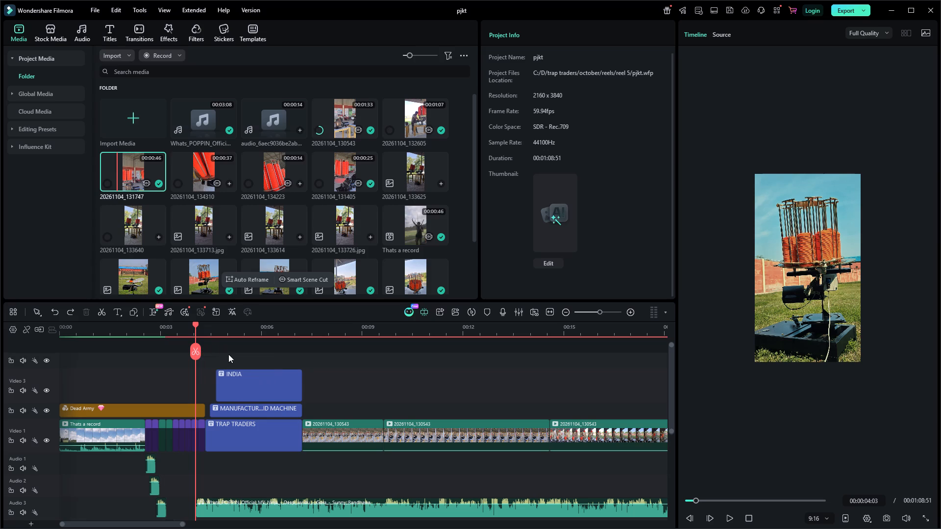
ctrl+scroll(239, 452, up, 4)
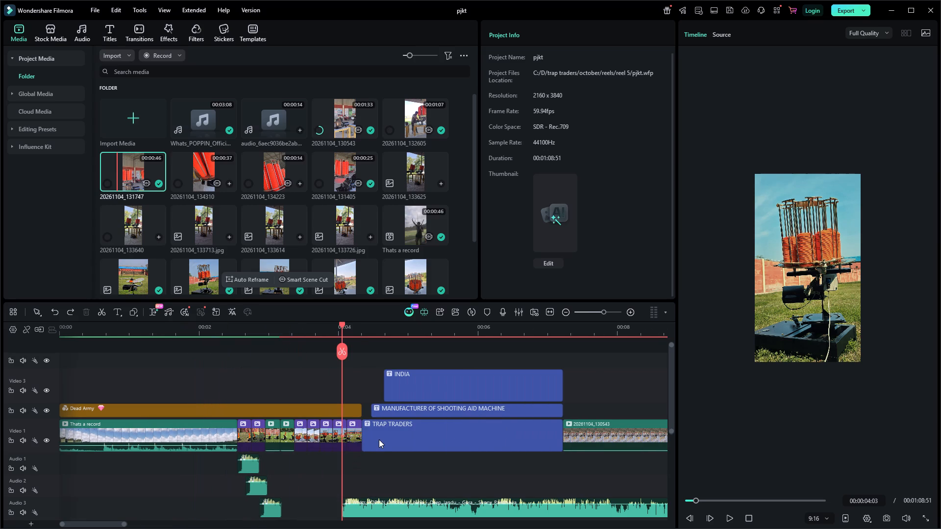
scroll(399, 443, down, 2)
ctrl+click(392, 451)
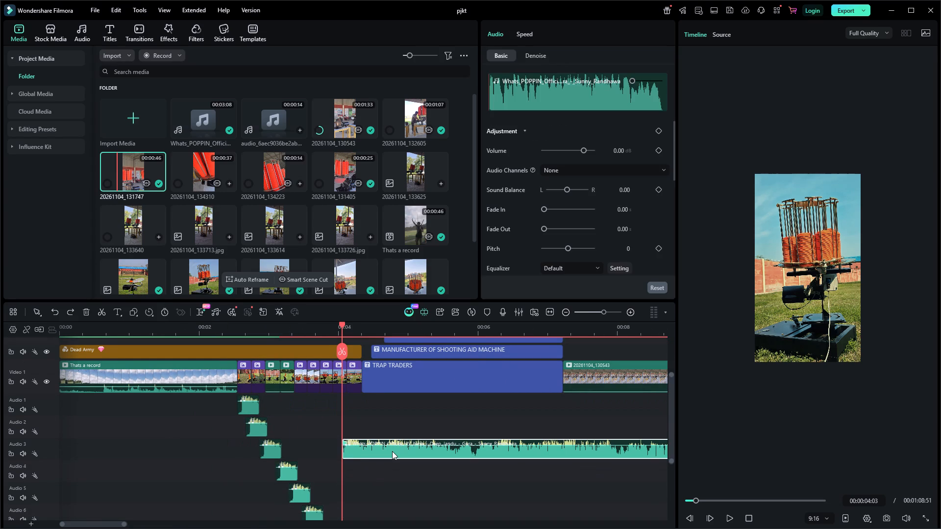
ctrl+scroll(392, 451, up, 4)
click(660, 152)
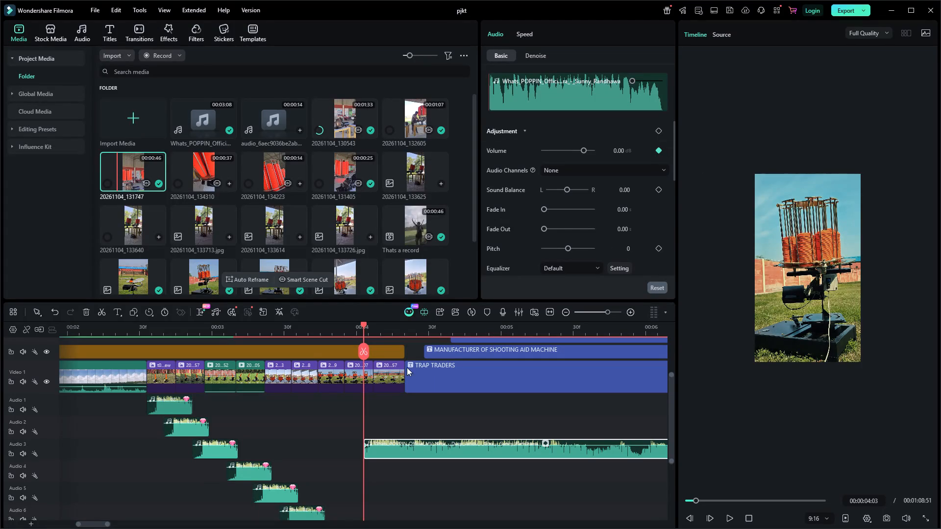
Extend the start of the Whats POPPIN music on Audio 3 back to 00:00:03:12.
drag(364, 454, 227, 452)
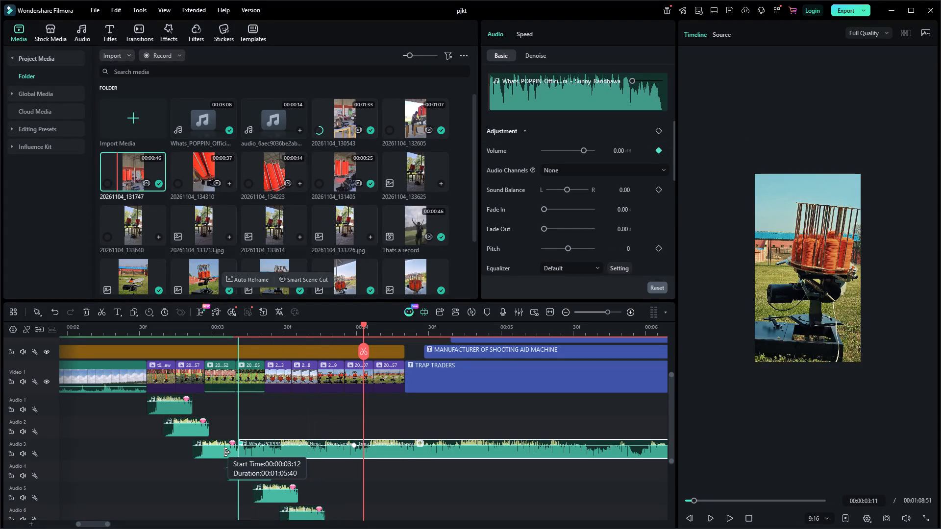
drag(227, 452, 230, 452)
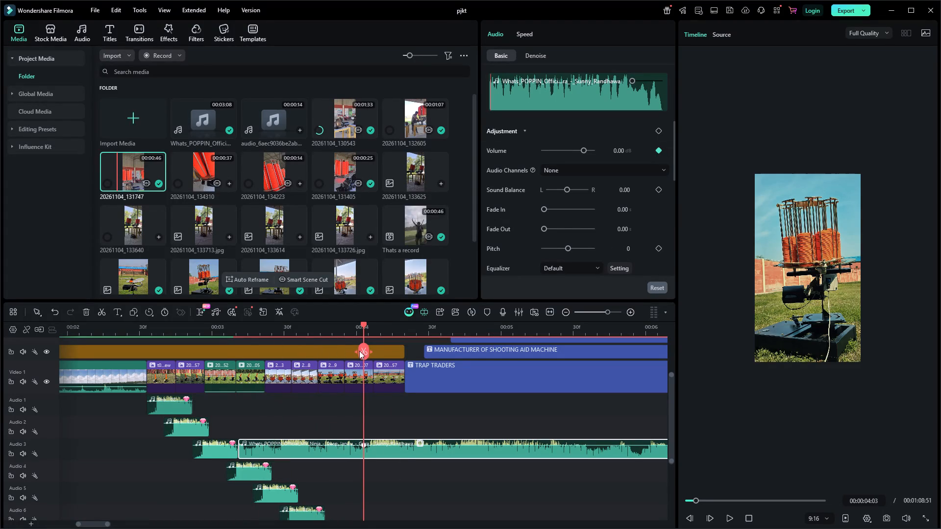
Lower the music's volume at its new start, 00:00:03:11, so that it fades up to the keyframe at 00:00:04:03.
drag(359, 351, 239, 361)
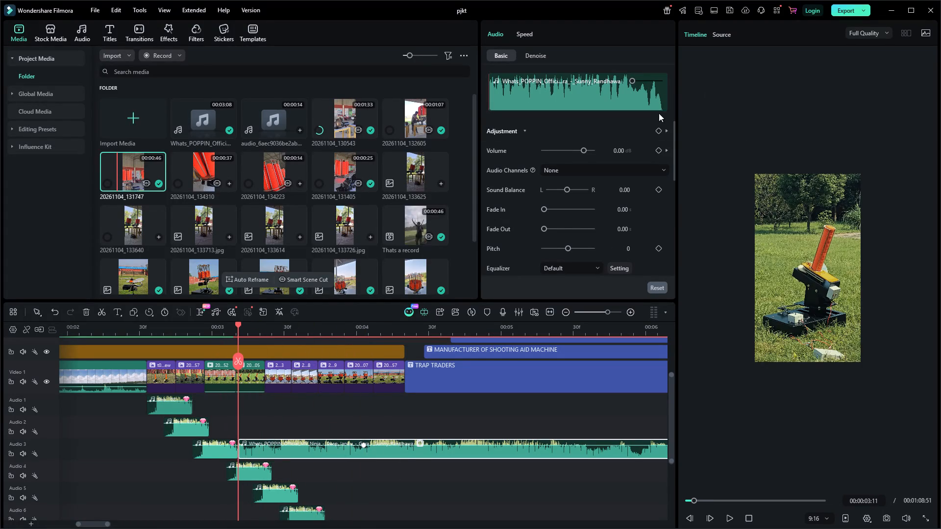
drag(582, 153, 570, 153)
Play the reel from the music's fade-in at 00:00:03:11 to past the end of the video clips.
key(space)
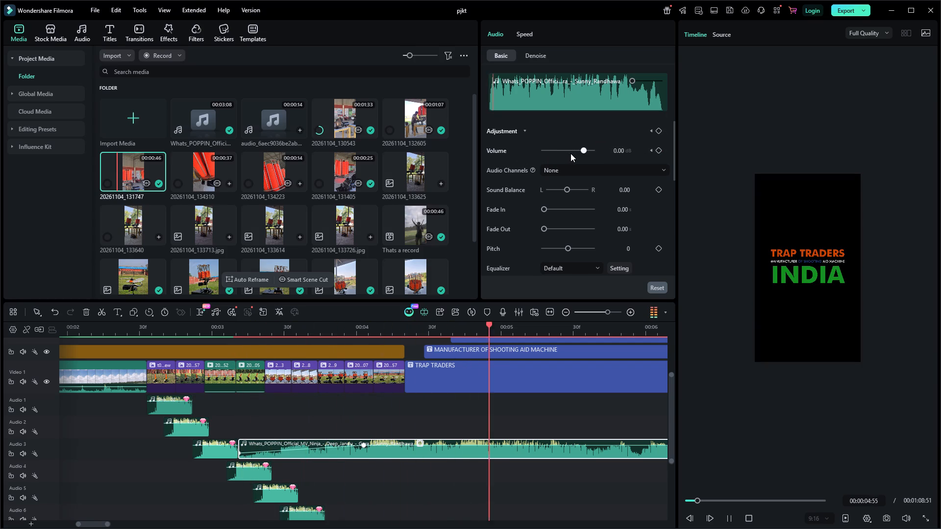
ctrl+scroll(569, 321, down, 6)
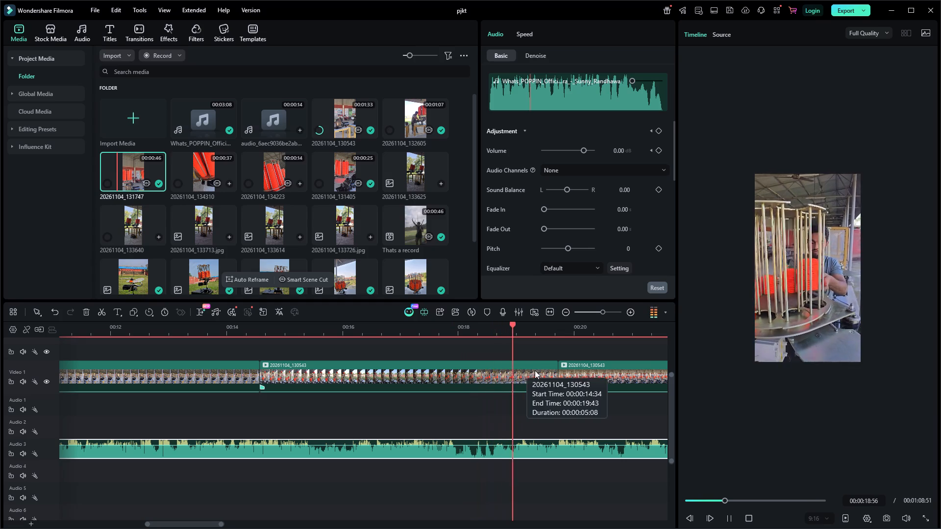
ctrl+scroll(547, 400, down, 2)
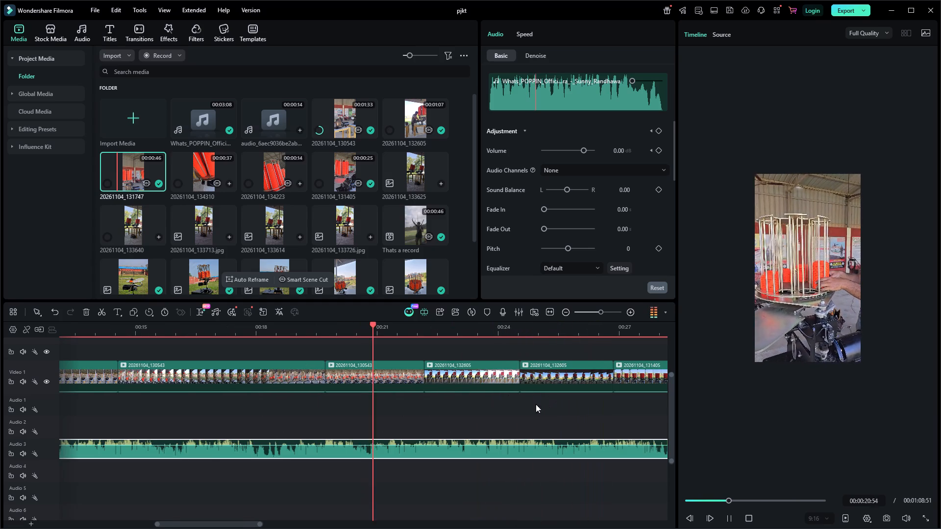
ctrl+scroll(525, 409, down, 1)
ctrl+scroll(442, 411, down, 6)
scroll(279, 411, up, 4)
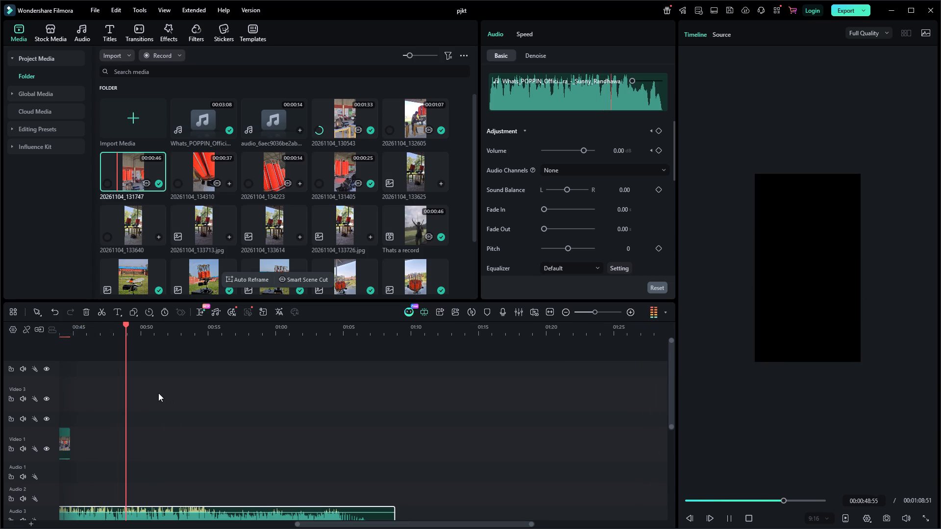
key(space)
Cut the Whats POPPIN music on Audio 3 at 00:00:49:45 and delete everything after the cut.
click(136, 359)
key(Delete)
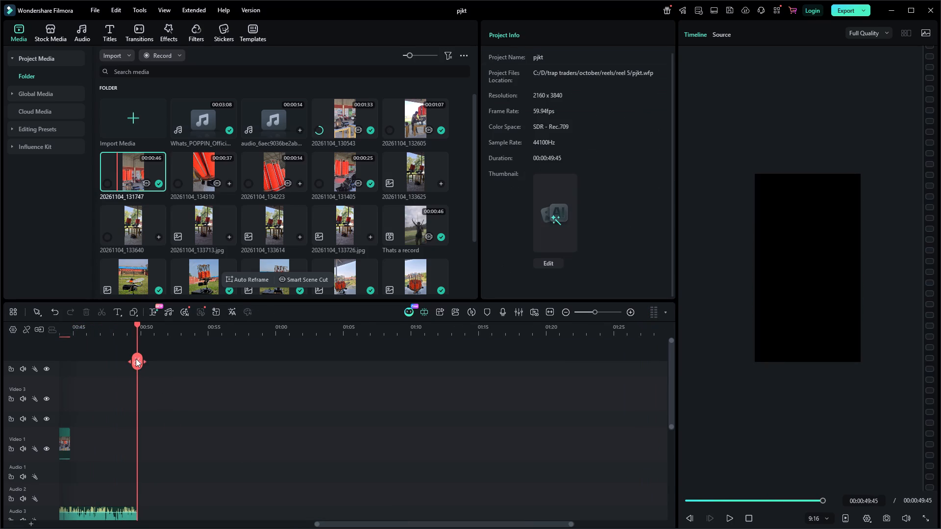
Play the reel's opening and preview the photos 20261104_133713.jpg and 20261104_133625 from the media folder.
key(space)
ctrl+scroll(231, 451, up, 7)
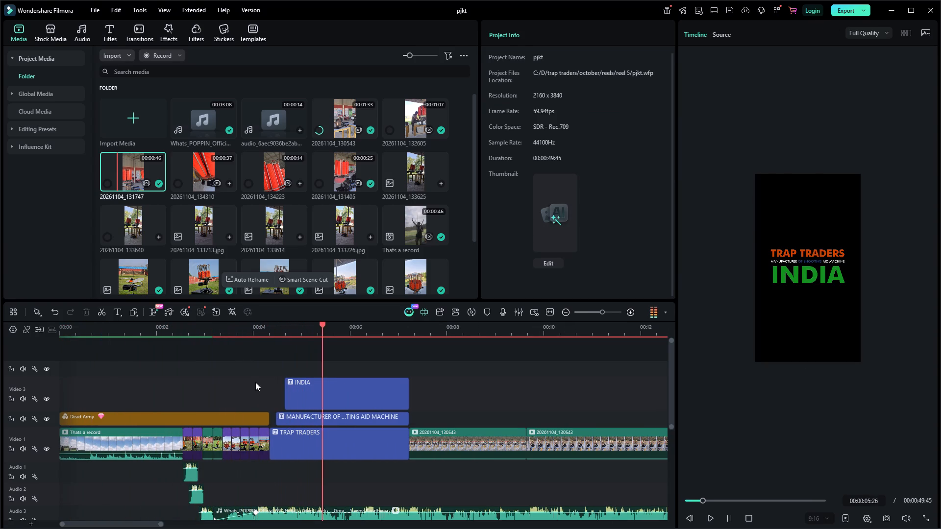
key(space)
click(208, 330)
click(208, 211)
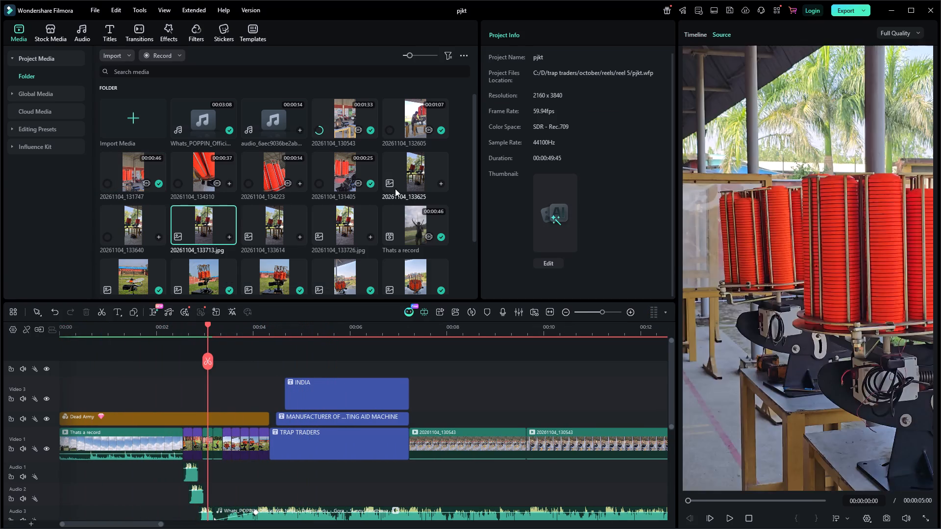
key(space)
scroll(304, 259, down, 1)
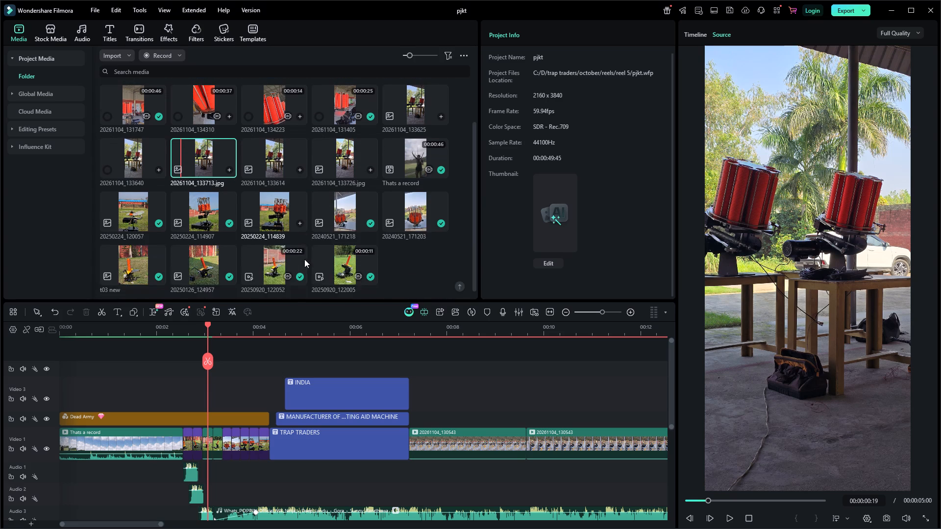
scroll(304, 259, up, 3)
click(415, 164)
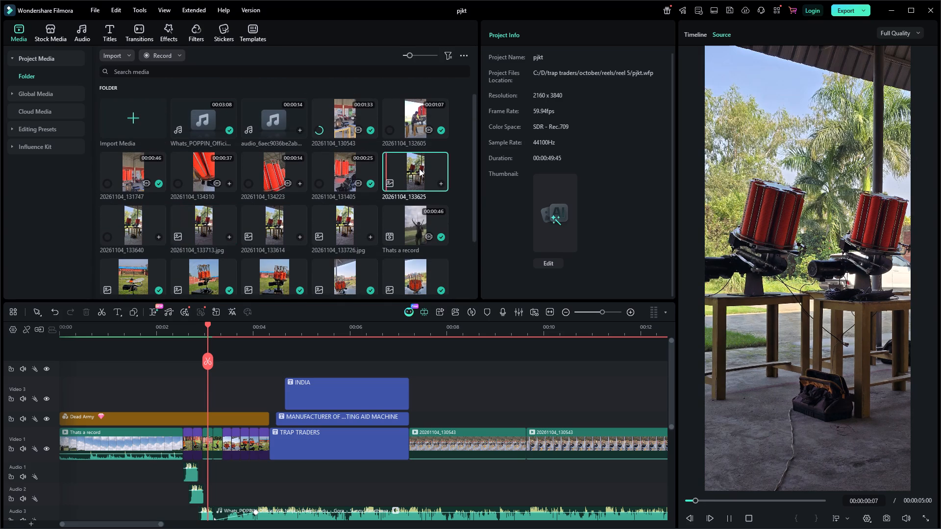
Place the photo 20261104_133625 on the track above INDIA, aligned with the start of the short image clip at 00:00:03:50.
click(246, 447)
ctrl+scroll(246, 447, up, 4)
drag(366, 357, 370, 358)
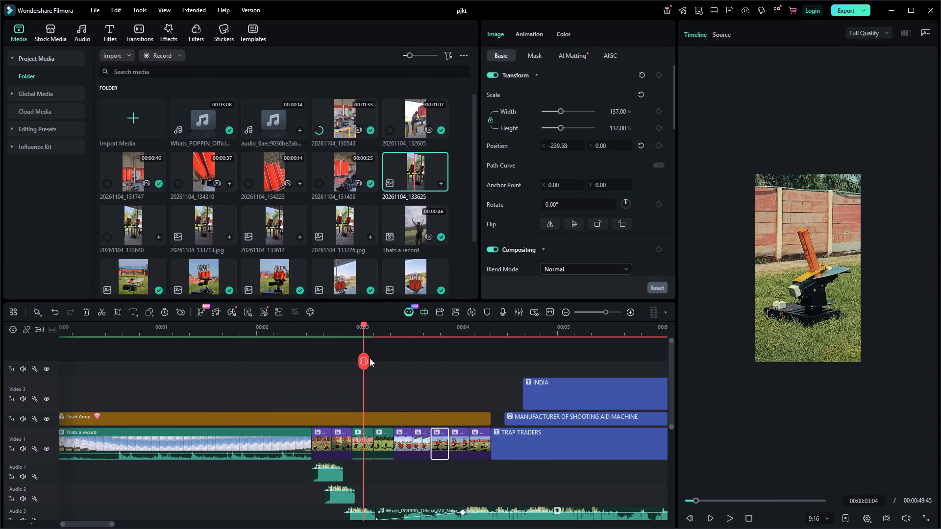
drag(370, 358, 439, 364)
drag(421, 139, 417, 164)
drag(412, 176, 446, 281)
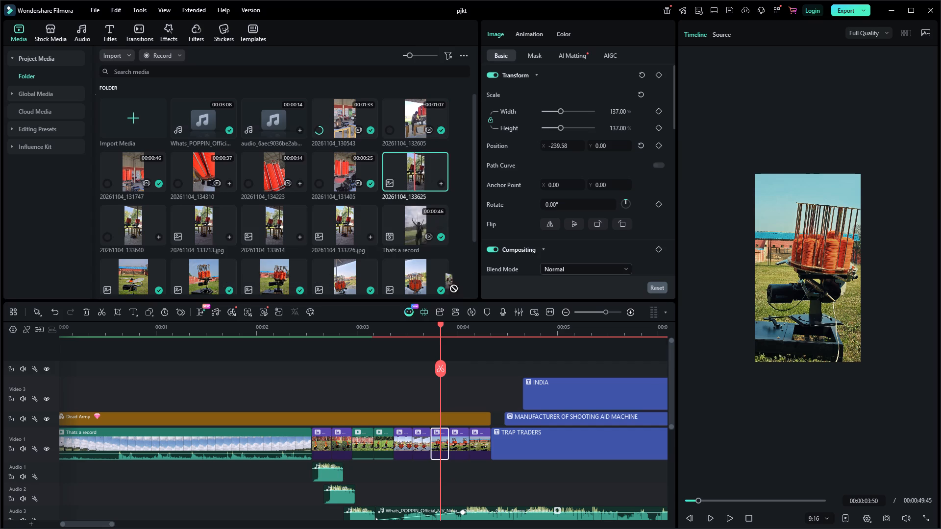
drag(446, 281, 433, 371)
ctrl+scroll(446, 377, down, 7)
ctrl+scroll(197, 385, up, 8)
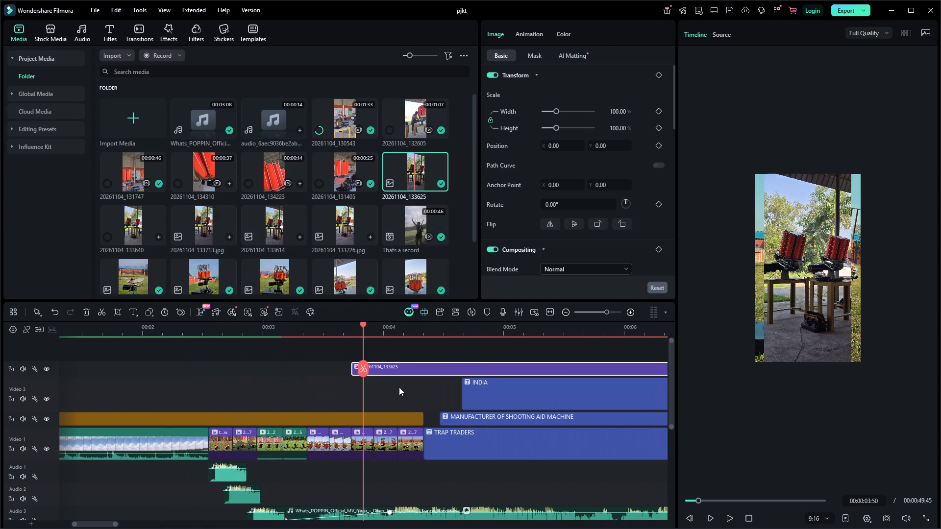
Split the 20261104_133625 photo at 00:00:03:55, where the short clip beneath ends, and delete the remainder.
click(391, 368)
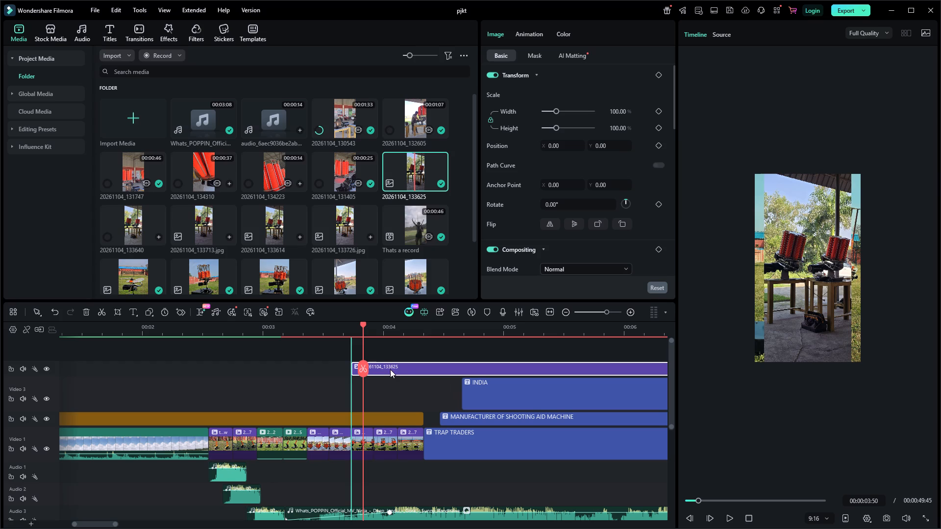
drag(364, 366, 374, 372)
click(374, 372)
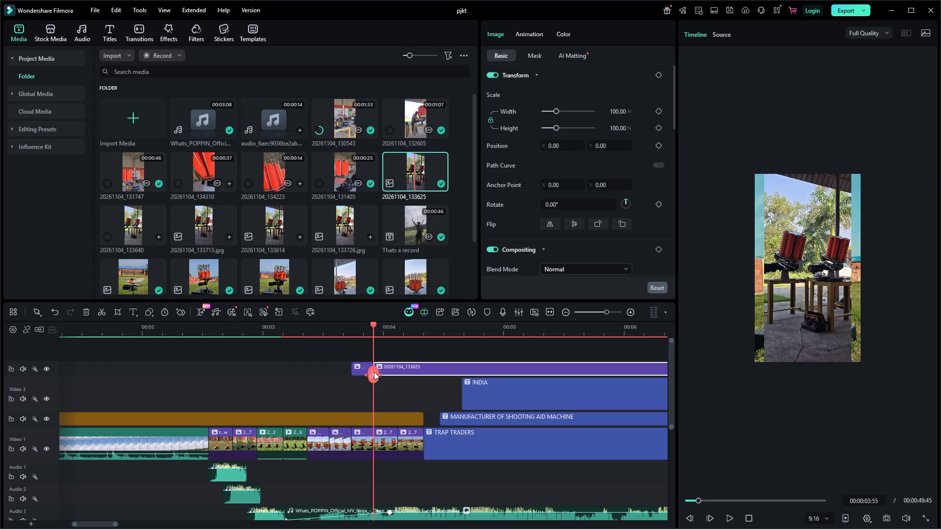
key(Delete)
Set the scale of the shortened 20261104_133625 photo to 123% so that it fills the frame.
drag(374, 372, 361, 372)
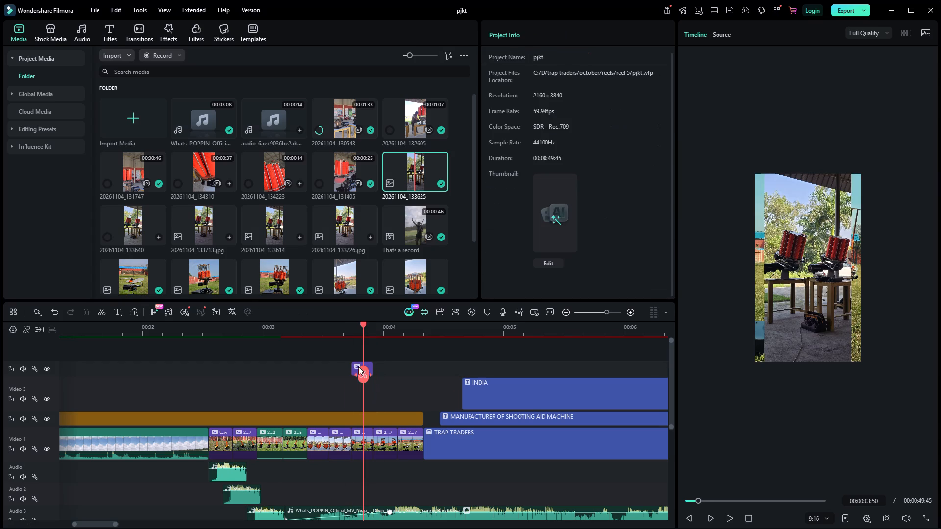
click(355, 363)
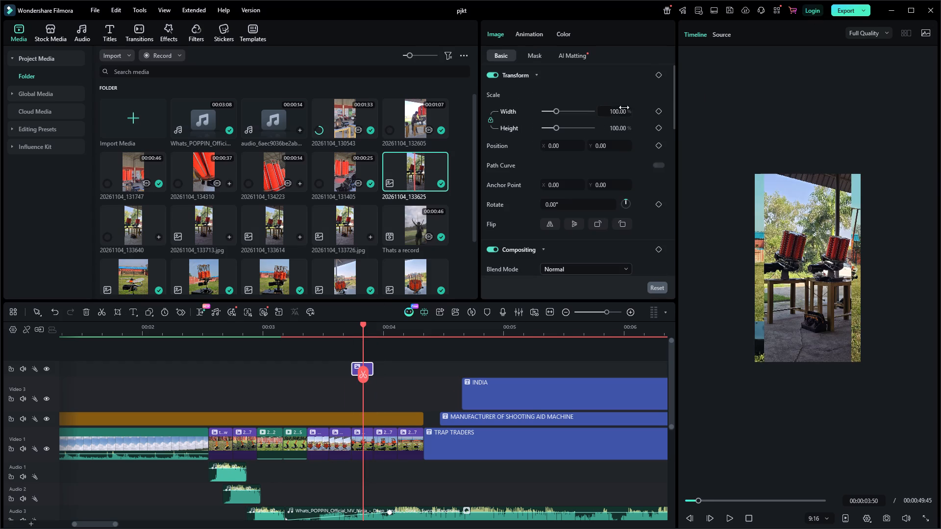
click(618, 111)
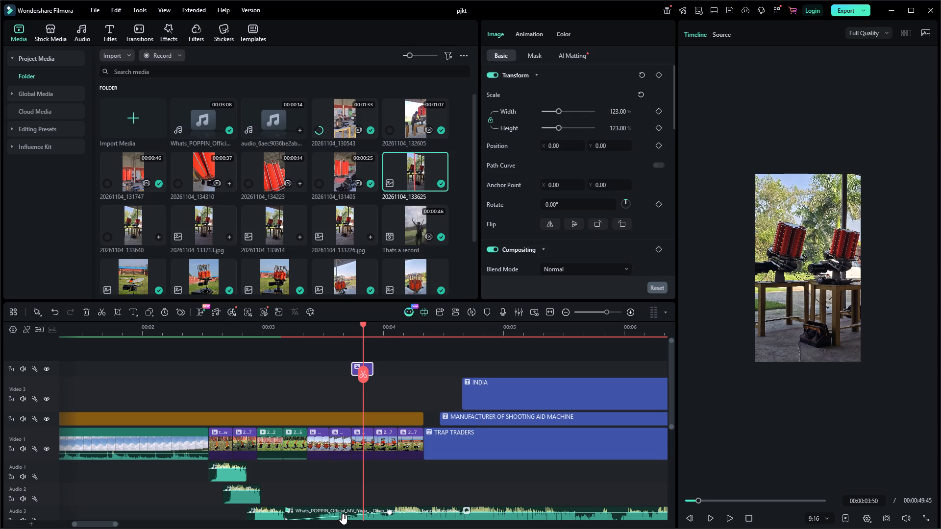
Delete the short image clip beneath the photo on Video 1, move the photo into the gap, and play the result.
click(362, 445)
key(Delete)
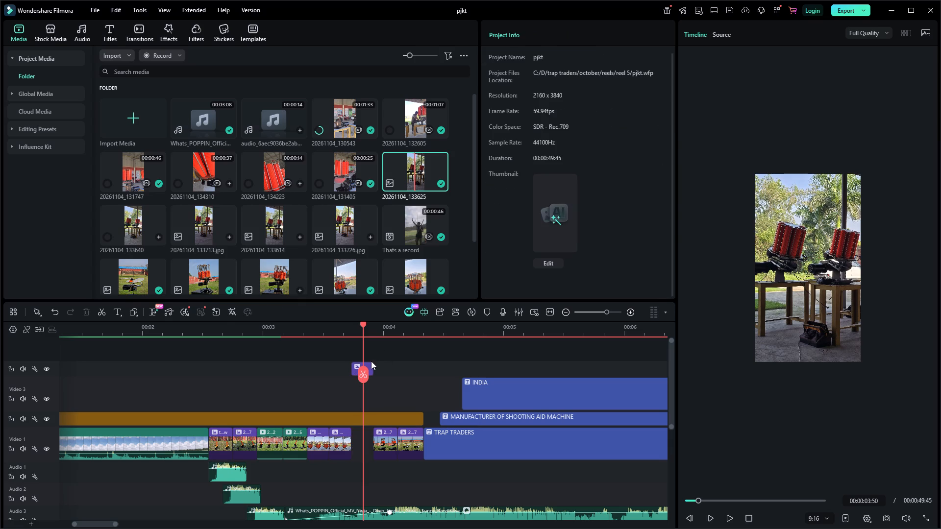
drag(369, 366, 369, 435)
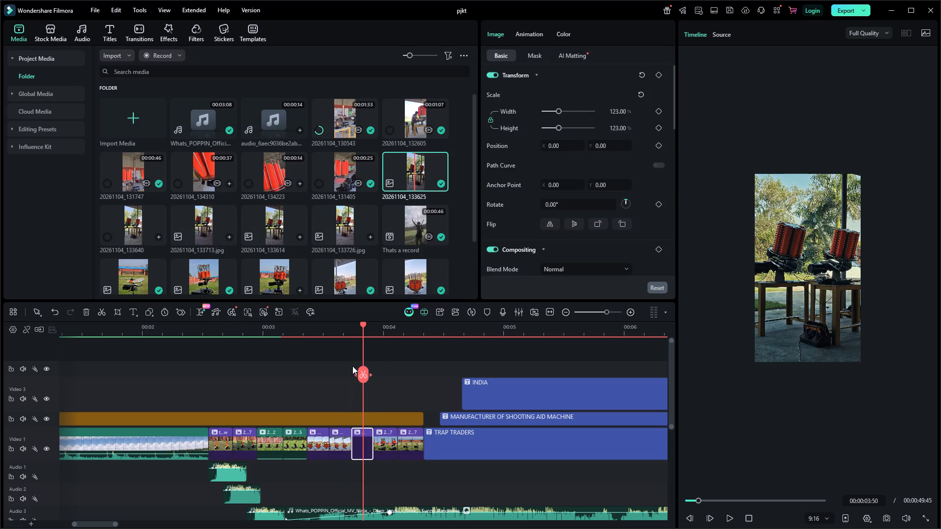
click(342, 327)
key(space)
key(space)
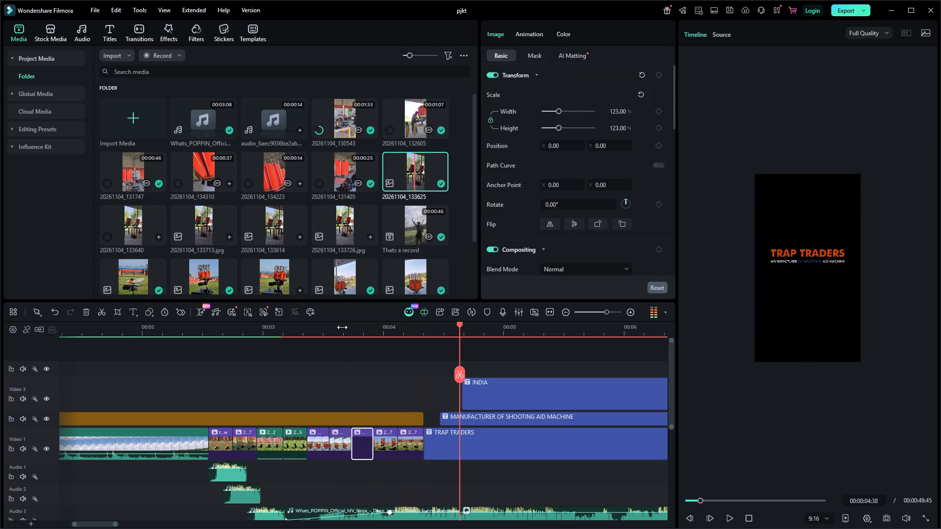
Adjust the 20261104_133625 photo's colour to saturation 100, exposure 27 and brightness 14.
click(358, 328)
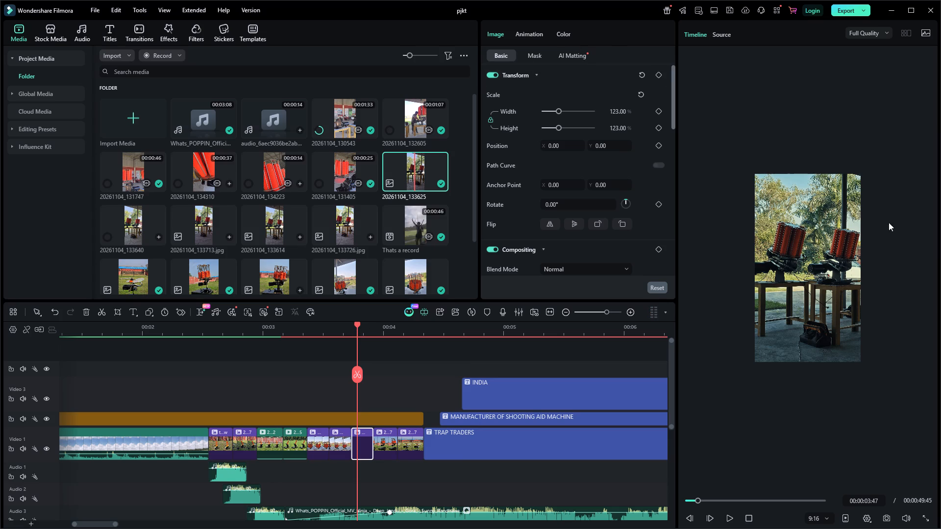
ctrl+scroll(901, 224, up, 4)
click(572, 34)
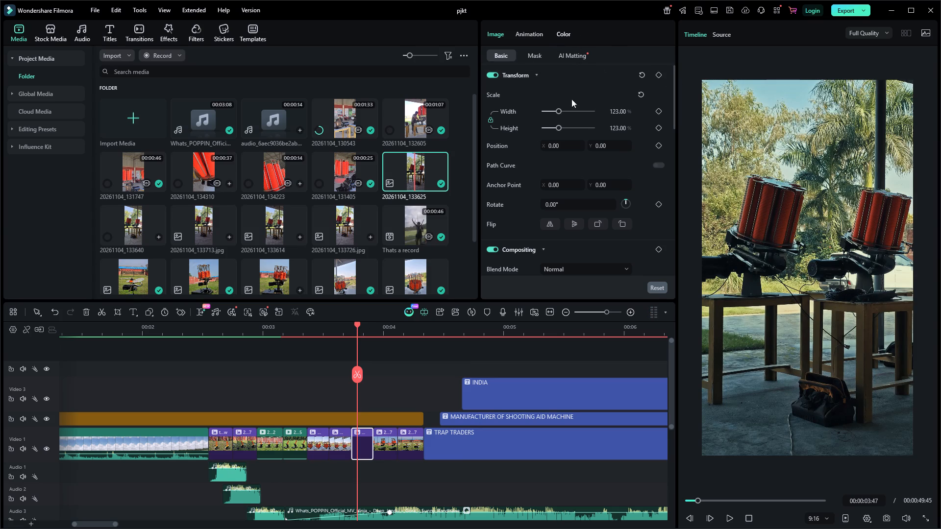
scroll(548, 226, down, 3)
drag(568, 171, 571, 171)
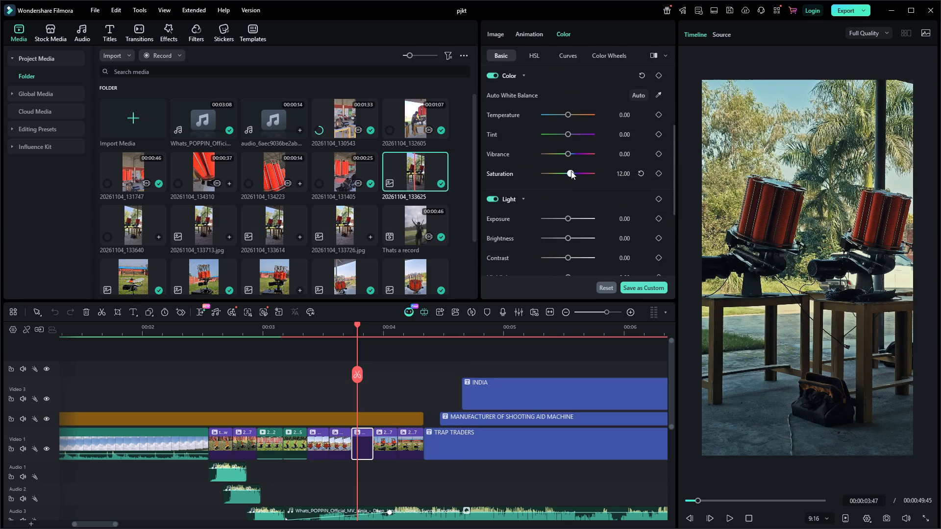
drag(571, 171, 573, 171)
drag(567, 217, 574, 214)
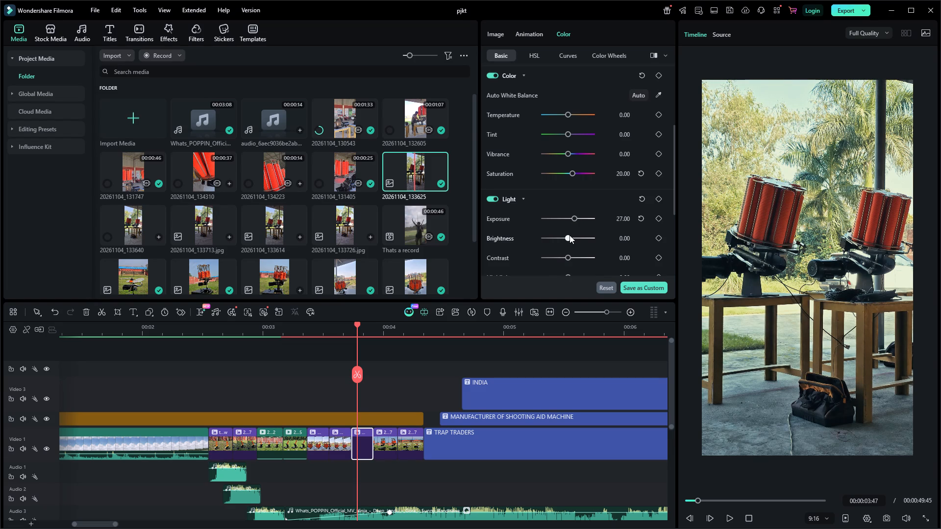
click(570, 235)
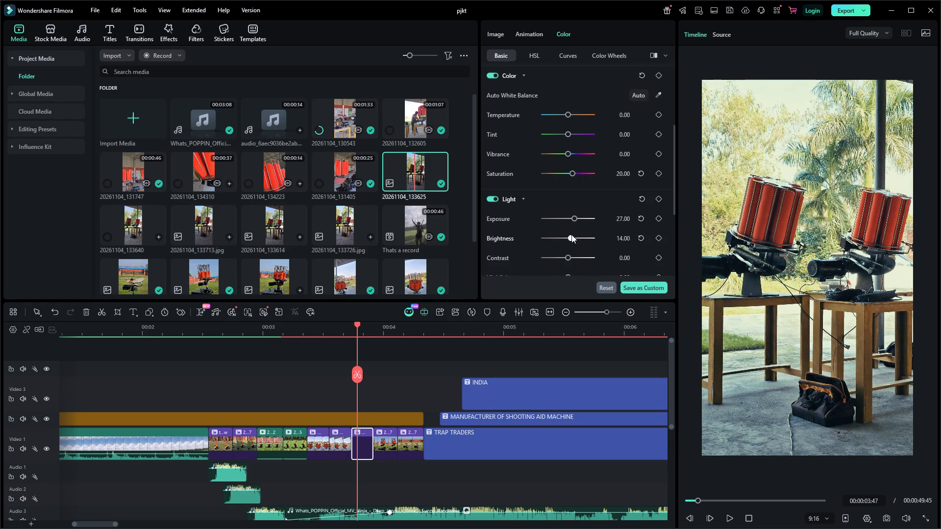
scroll(613, 227, down, 1)
drag(574, 152, 584, 152)
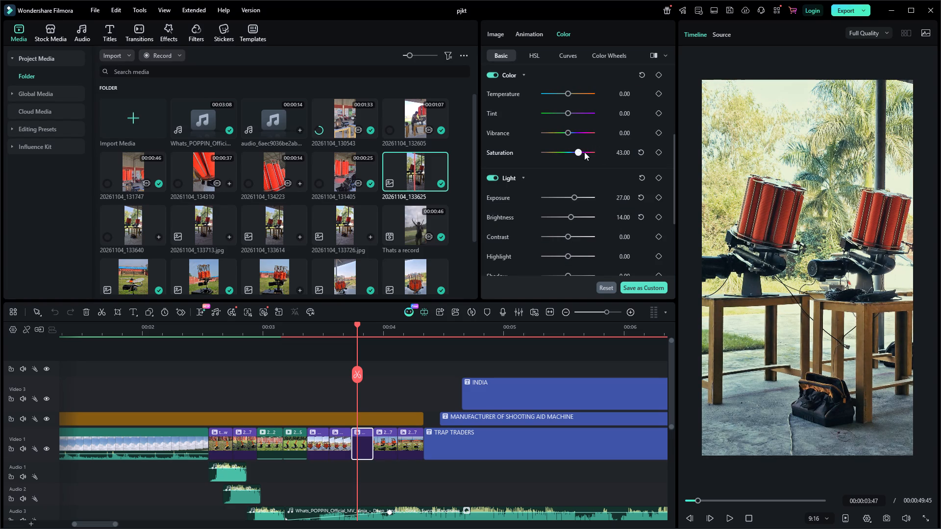
drag(584, 152, 602, 146)
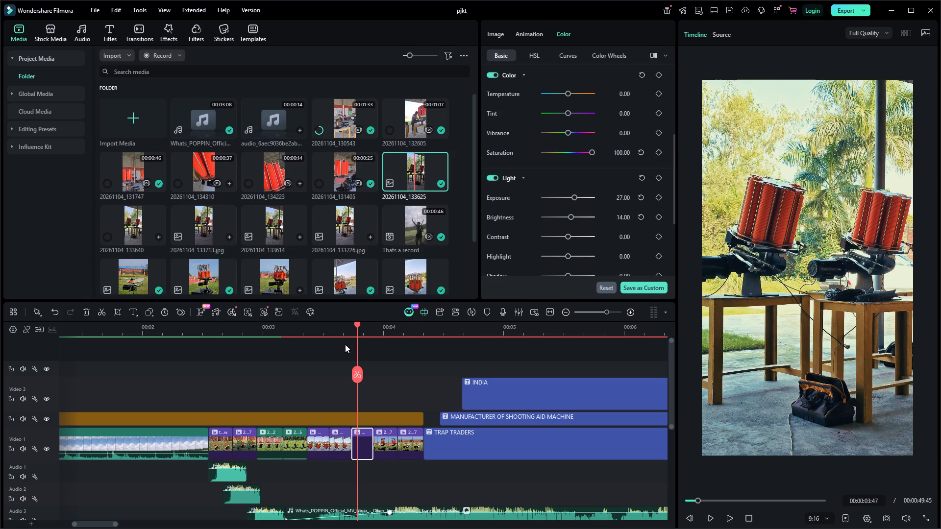
Replay the short clips around the new photo up to the titles, and preview the photo 20261104_133726.jpg.
click(339, 323)
key(space)
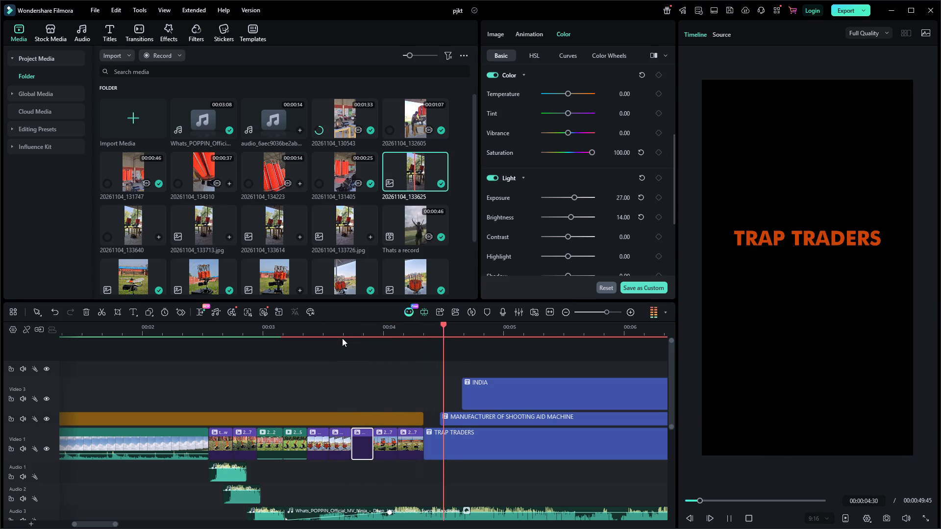
key(space)
click(382, 329)
key(space)
key(space)
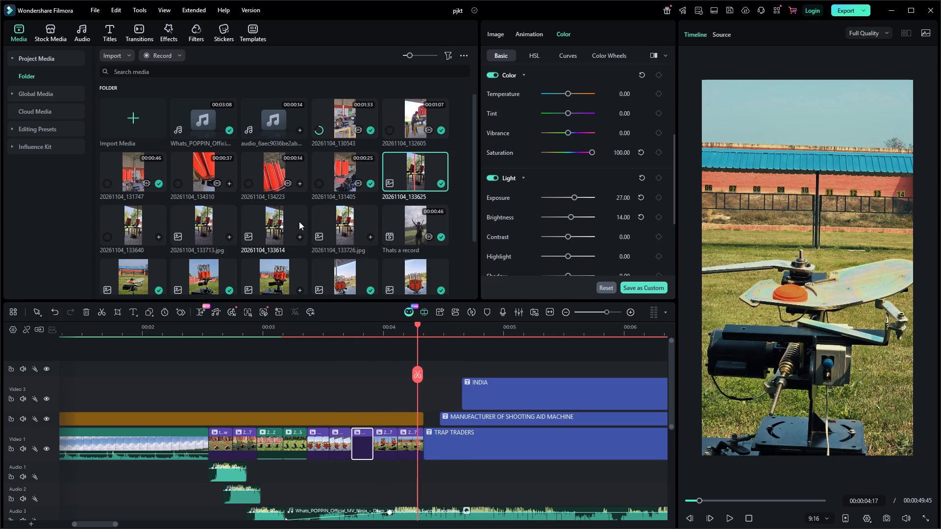
click(337, 221)
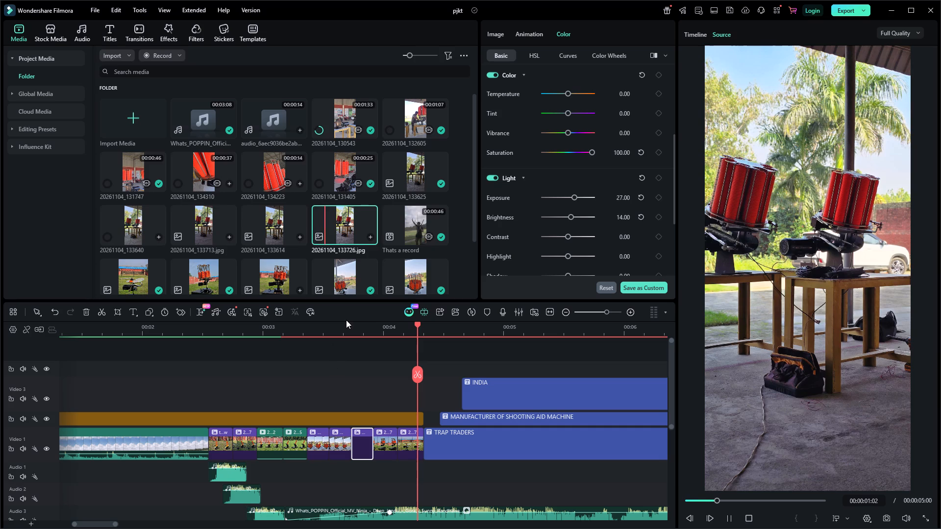
click(346, 320)
click(330, 328)
key(space)
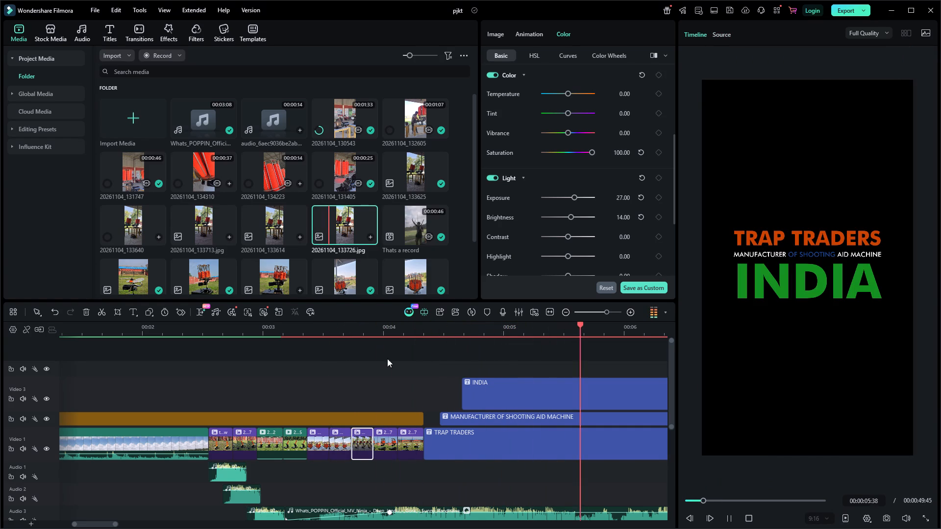
key(space)
Copy the Dead Army effect from the opening to the end of the titles, over the 20261104_130543 workshop clips, and play it.
ctrl+scroll(239, 404, down, 3)
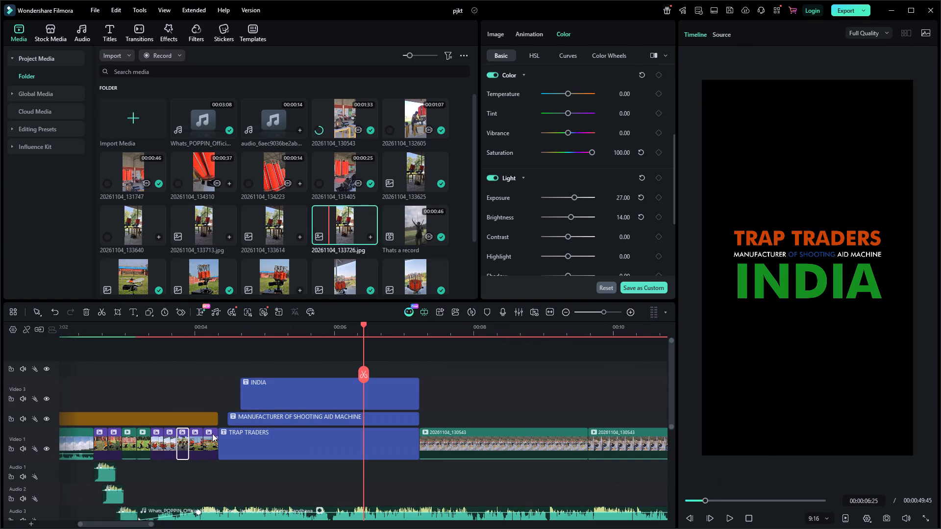
click(208, 330)
key(space)
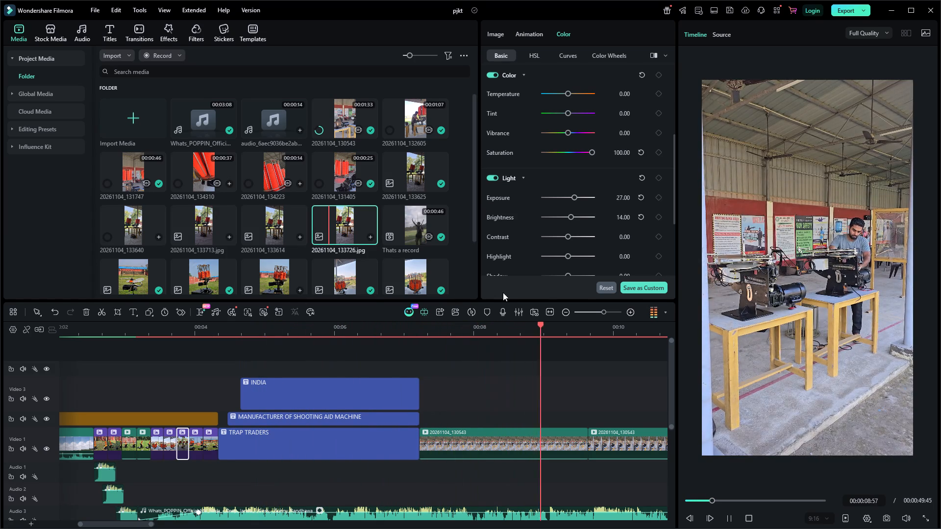
key(space)
alt+drag(153, 419, 658, 417)
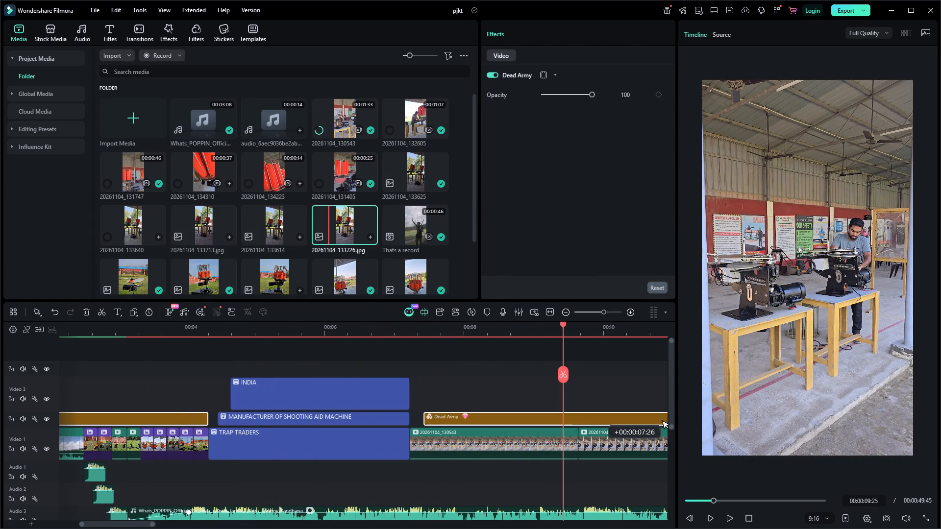
alt+drag(658, 417, 645, 425)
click(352, 329)
key(space)
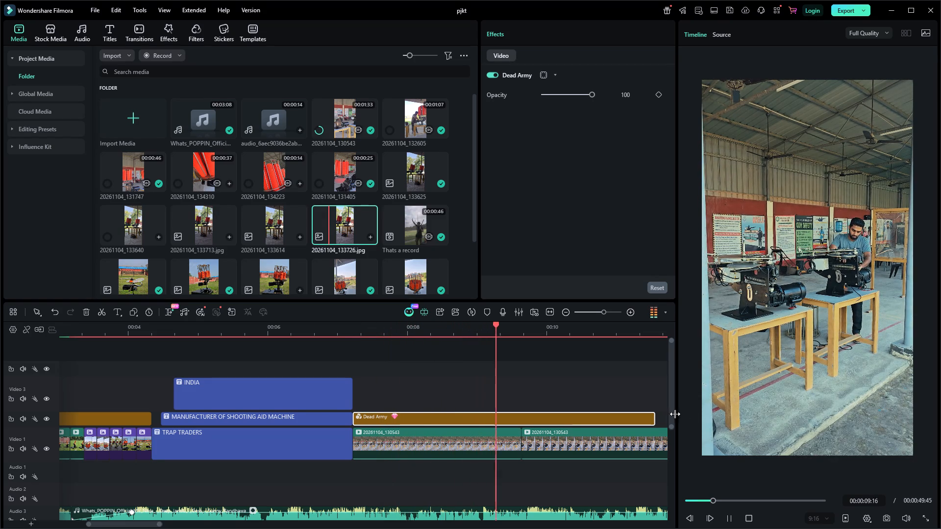
Extend the Dead Army effect after the titles to the end of the last 20261104_131747 clip on Video 1.
ctrl+scroll(668, 417, down, 2)
ctrl+scroll(468, 424, down, 1)
ctrl+scroll(382, 434, down, 3)
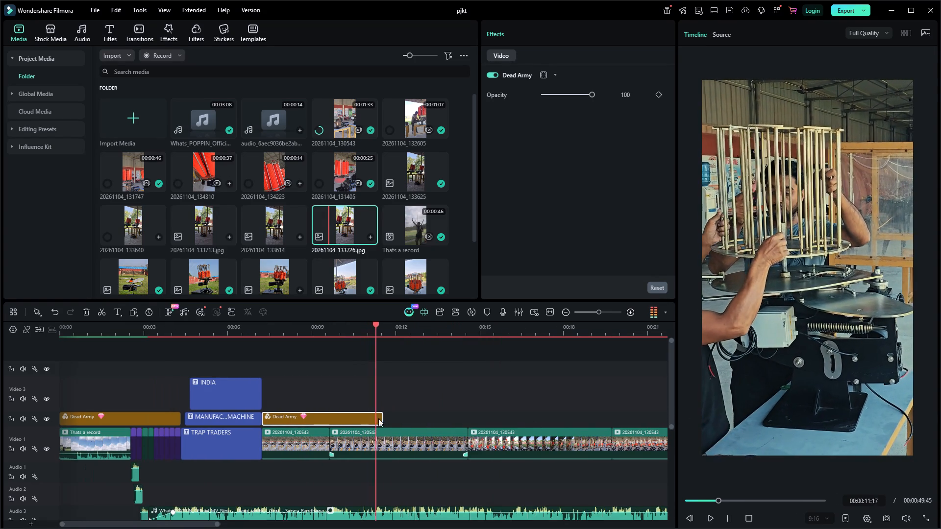
key(space)
drag(382, 418, 665, 415)
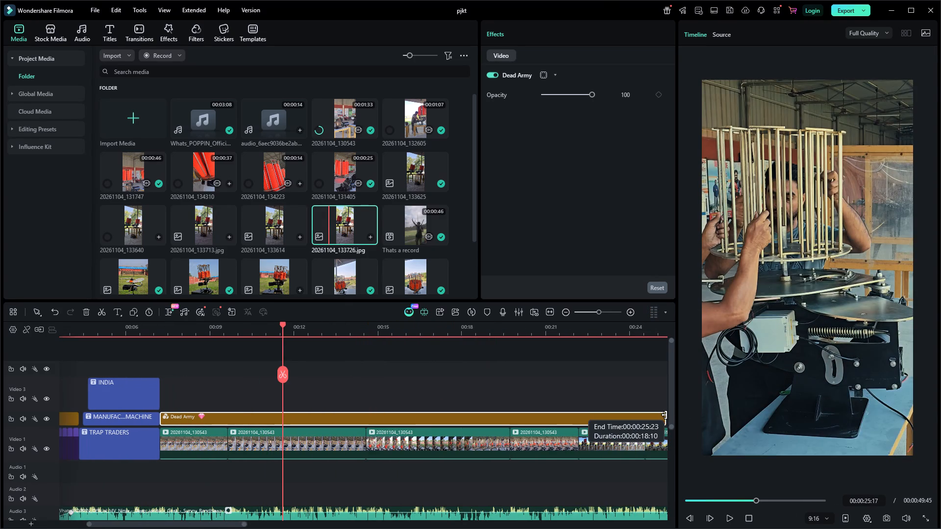
drag(665, 415, 676, 417)
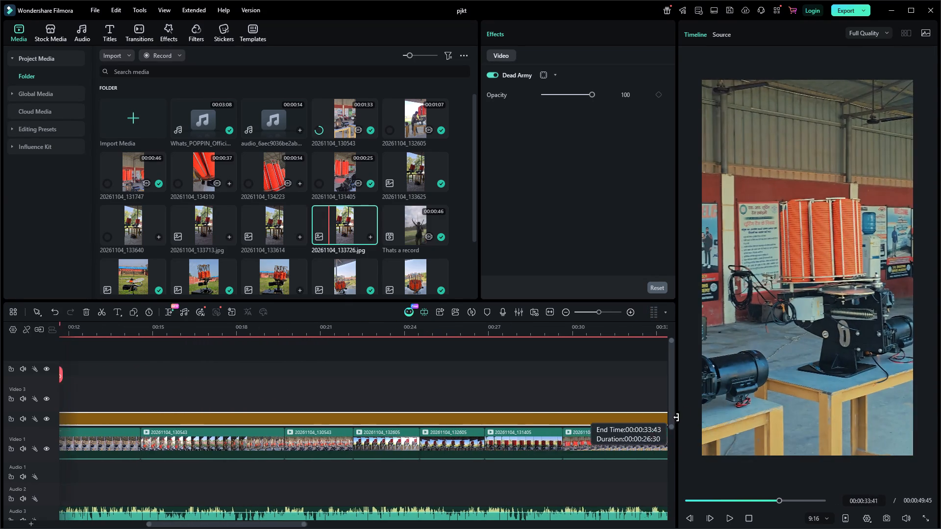
drag(676, 417, 678, 416)
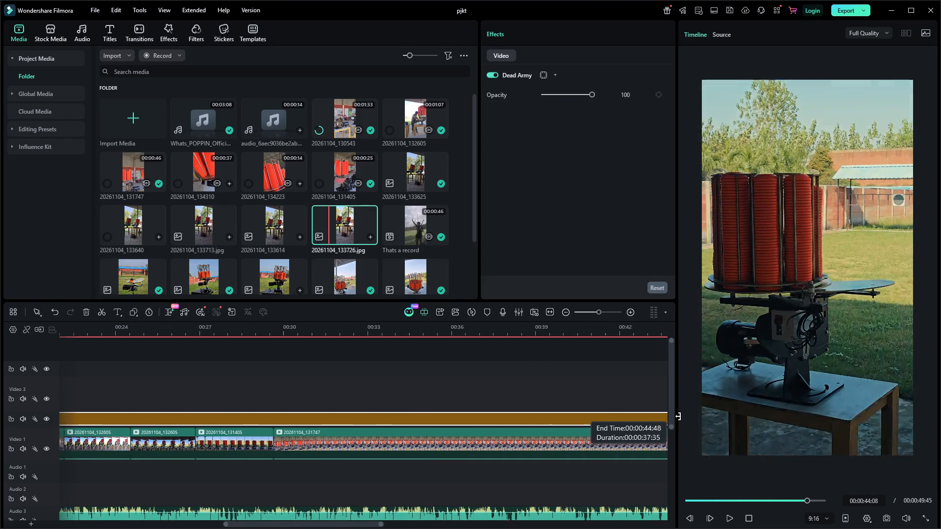
drag(678, 416, 599, 435)
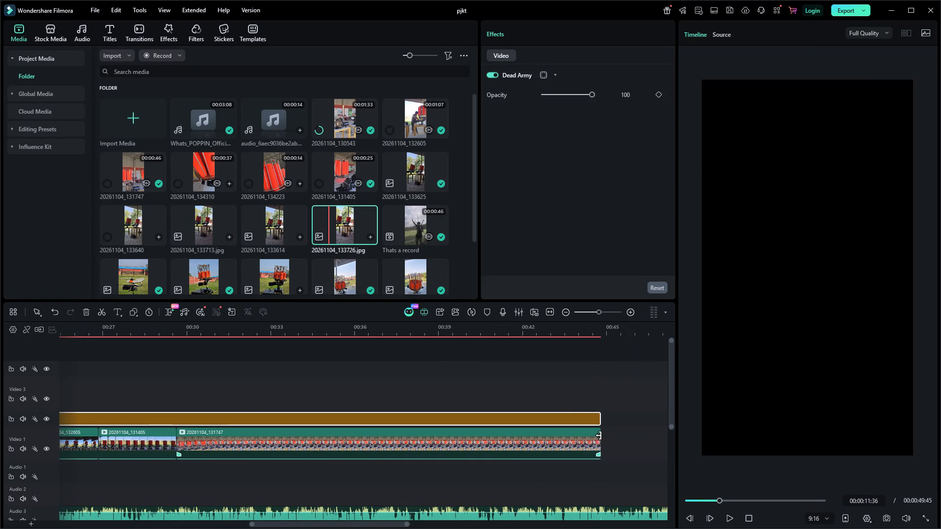
Play the reel from the end of the titles to check the Dead Army effect over the workshop clips.
ctrl+scroll(266, 381, down, 4)
click(155, 331)
key(space)
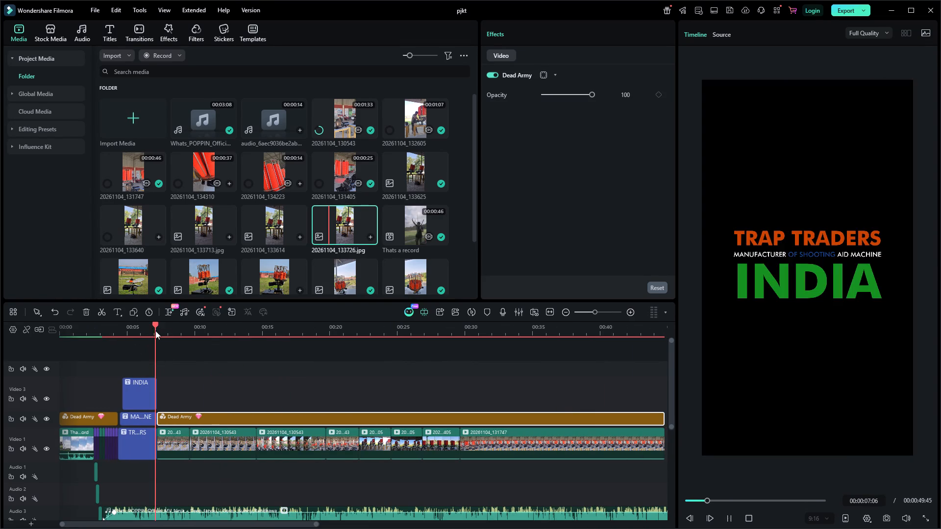
ctrl+scroll(640, 363, up, 3)
ctrl+scroll(787, 329, up, 2)
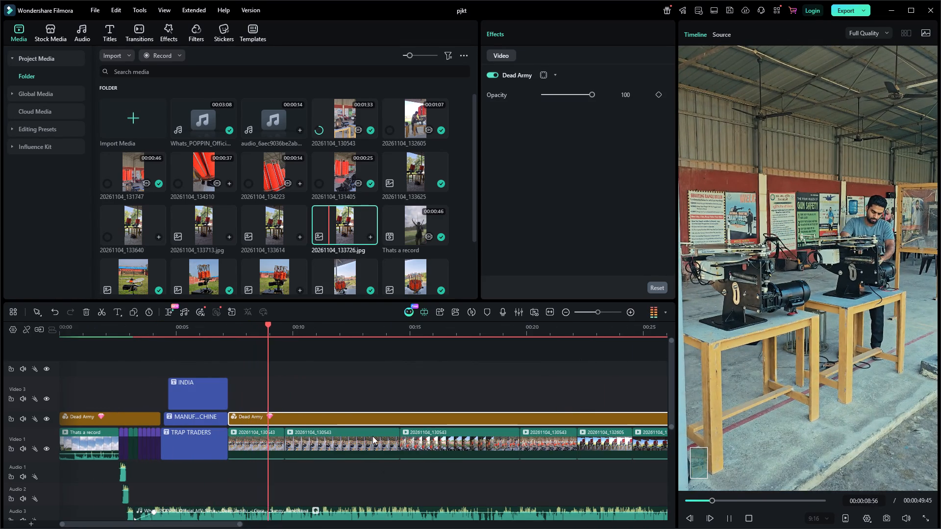
ctrl+scroll(940, 341, down, 3)
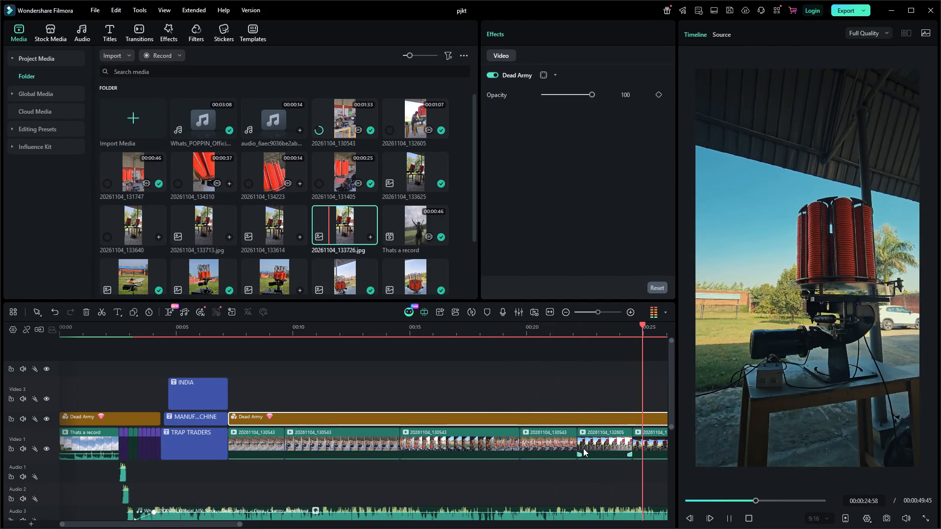
key(space)
Set the second 20261104_132605 clip's exposure to 22 and saturation to 100, and play it through.
click(663, 446)
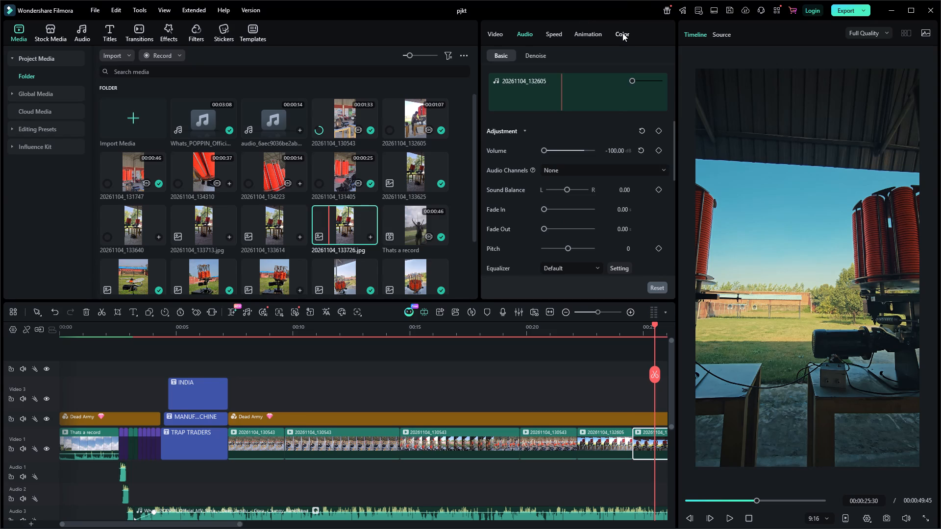
click(622, 33)
drag(568, 199, 573, 199)
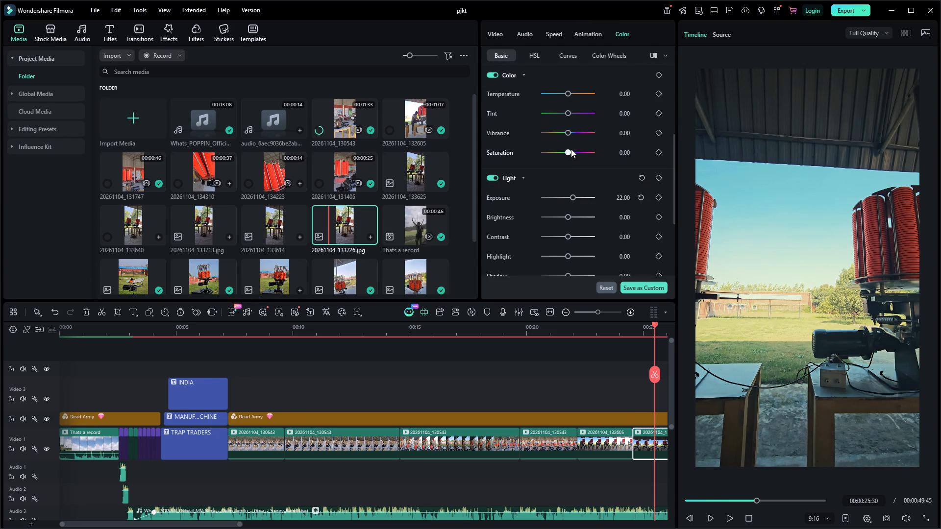
drag(570, 150, 591, 159)
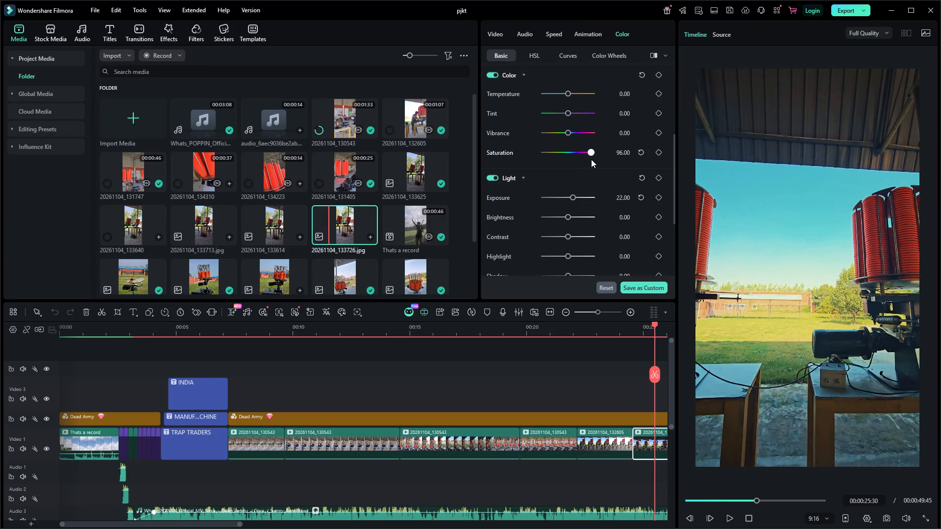
drag(591, 159, 600, 156)
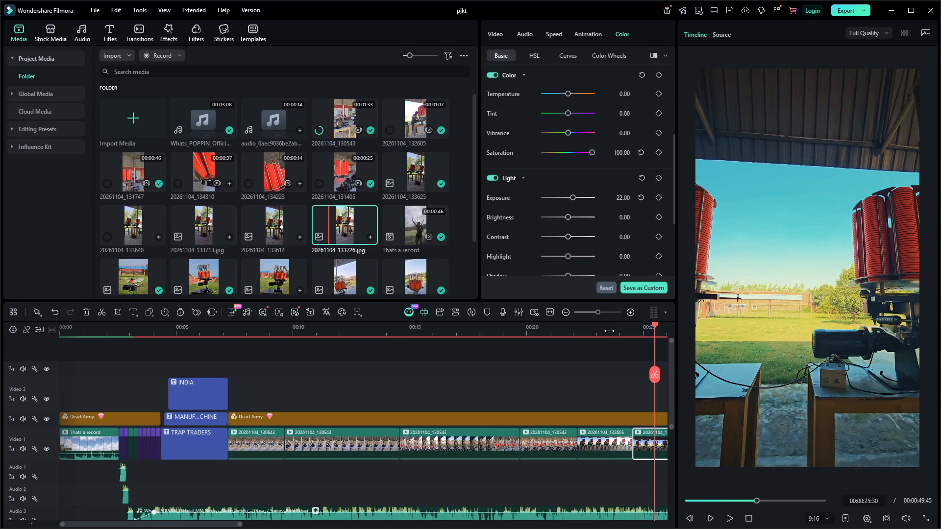
click(609, 331)
key(space)
ctrl+scroll(577, 411, down, 1)
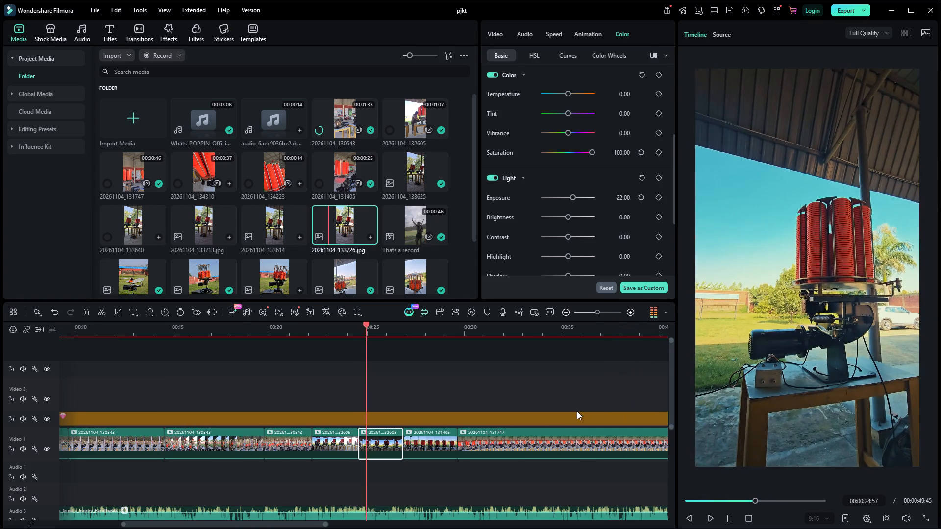
ctrl+scroll(520, 440, down, 2)
key(space)
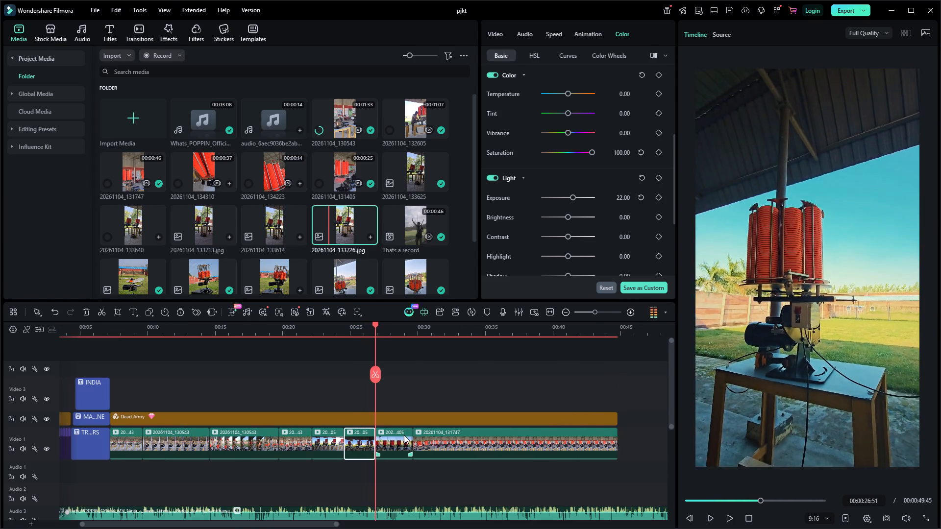
Set the 20261104_131405 clip's saturation to 100 and exposure to 6, and play it through.
click(389, 435)
drag(567, 154, 577, 150)
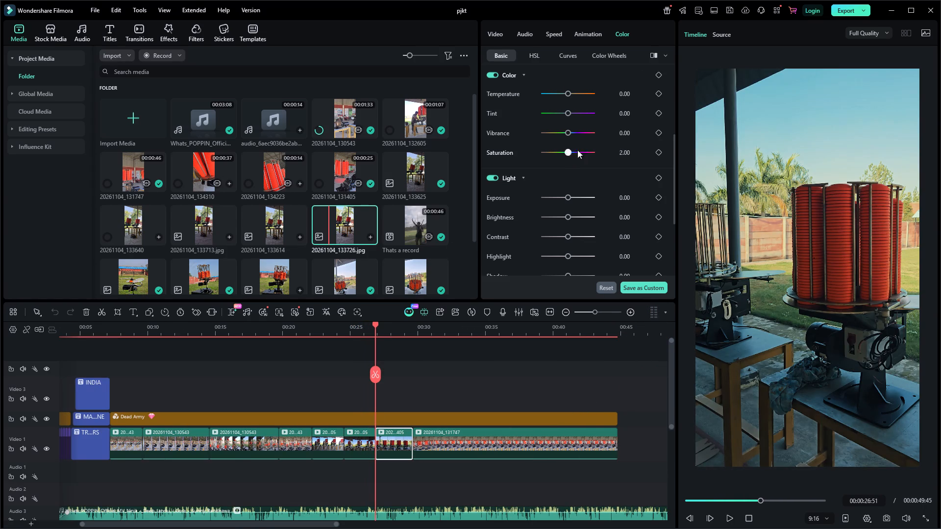
drag(577, 150, 796, 143)
click(569, 195)
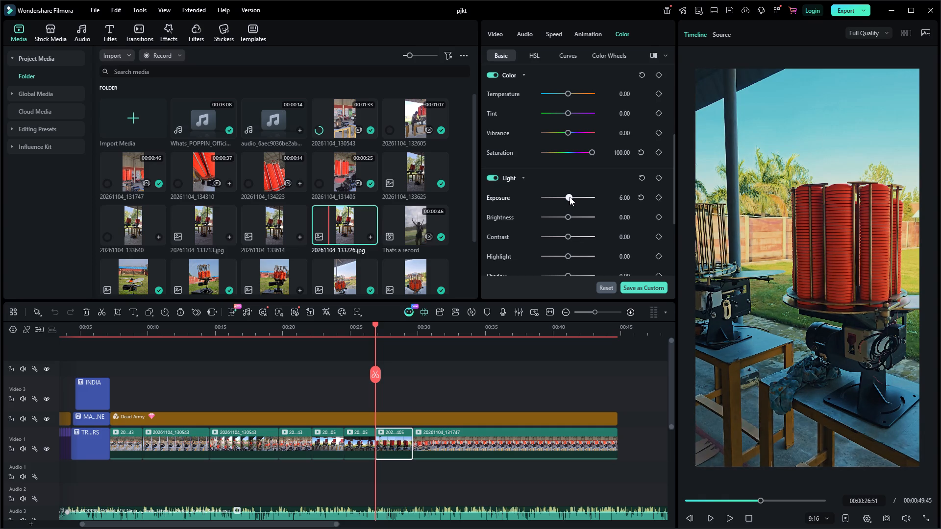
key(space)
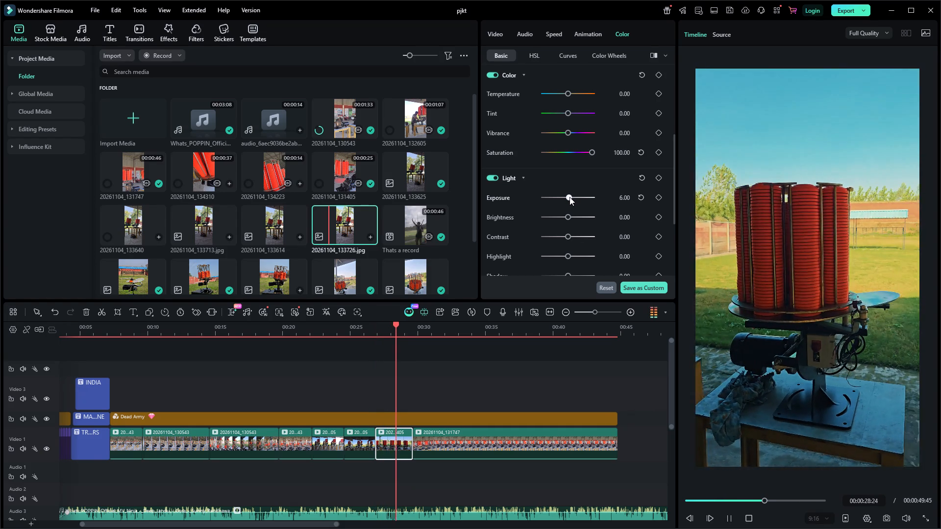
key(space)
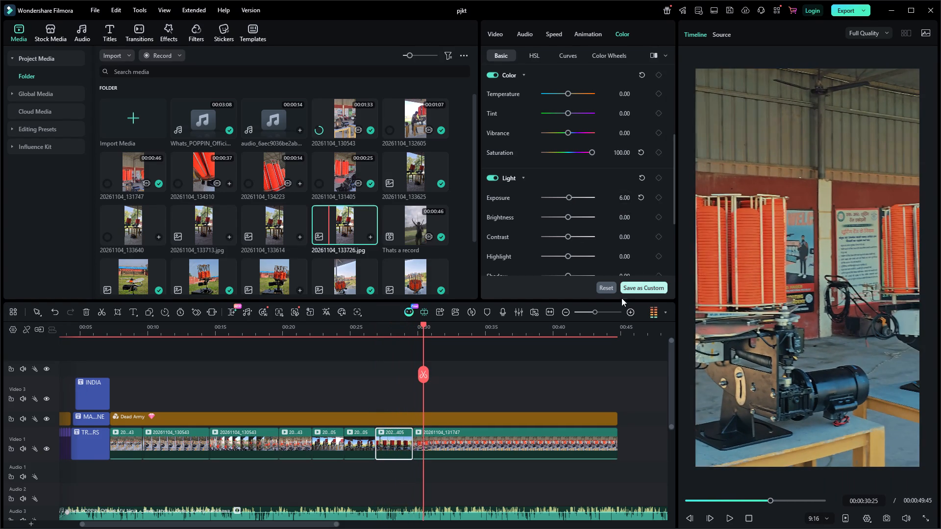
Set the last clip, 20261104_131747, to saturation 100 and play it.
click(534, 444)
drag(569, 155, 654, 139)
key(space)
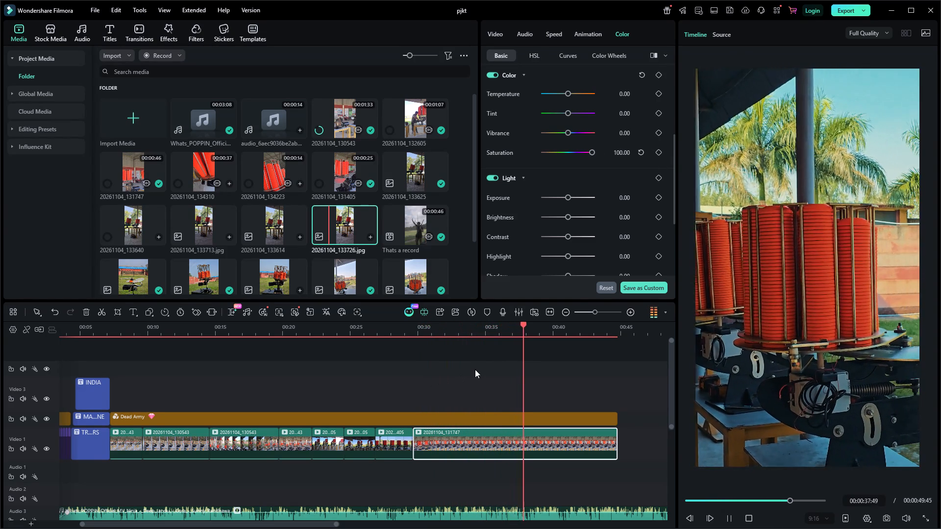
Set the second 20261104_130543 clip after the titles to saturation 49 and exposure 10, and play on into the following clip.
click(147, 330)
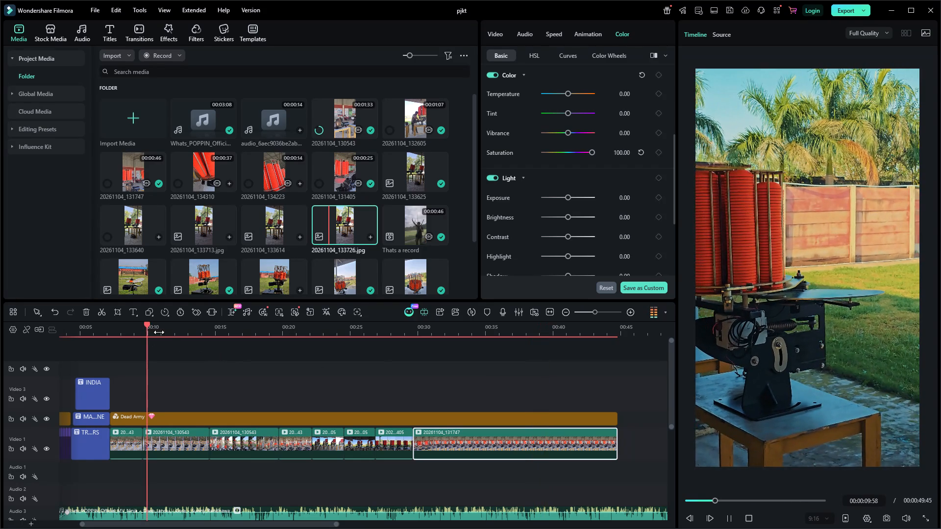
key(space)
click(208, 445)
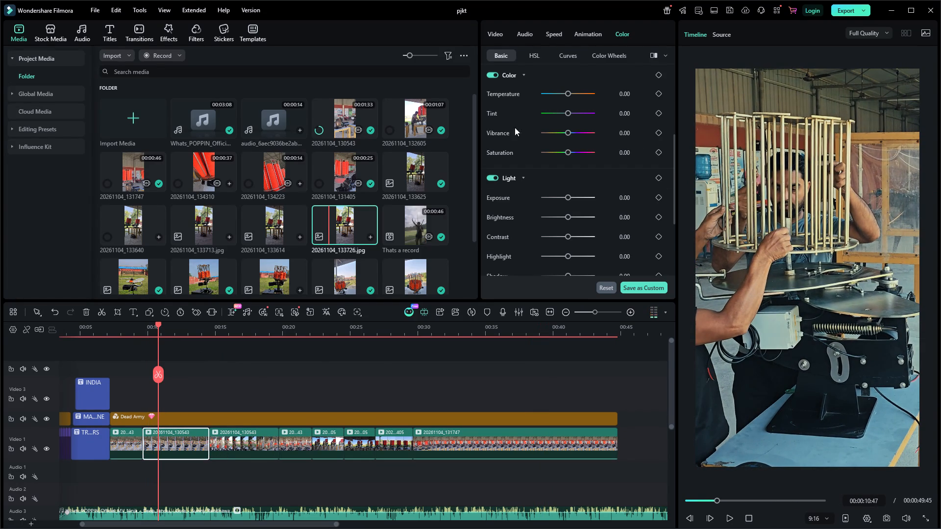
drag(566, 155, 584, 153)
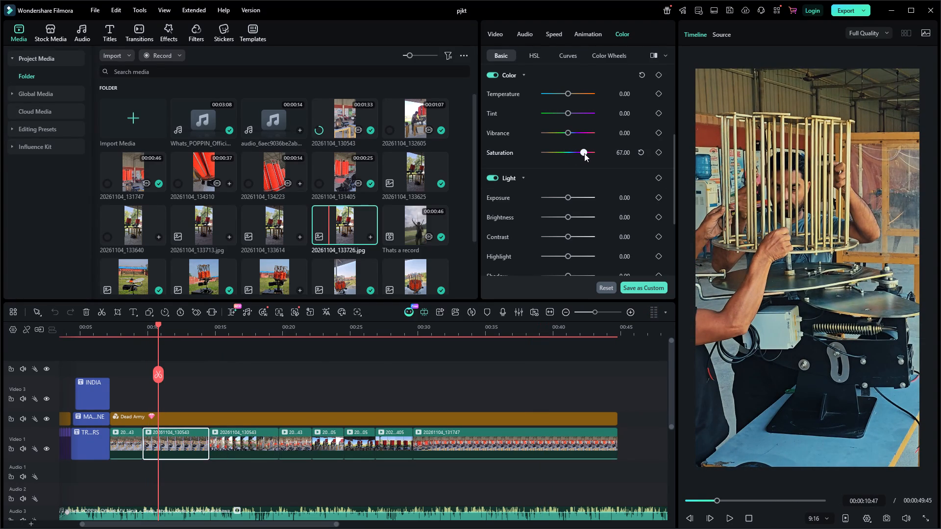
drag(584, 153, 580, 154)
key(space)
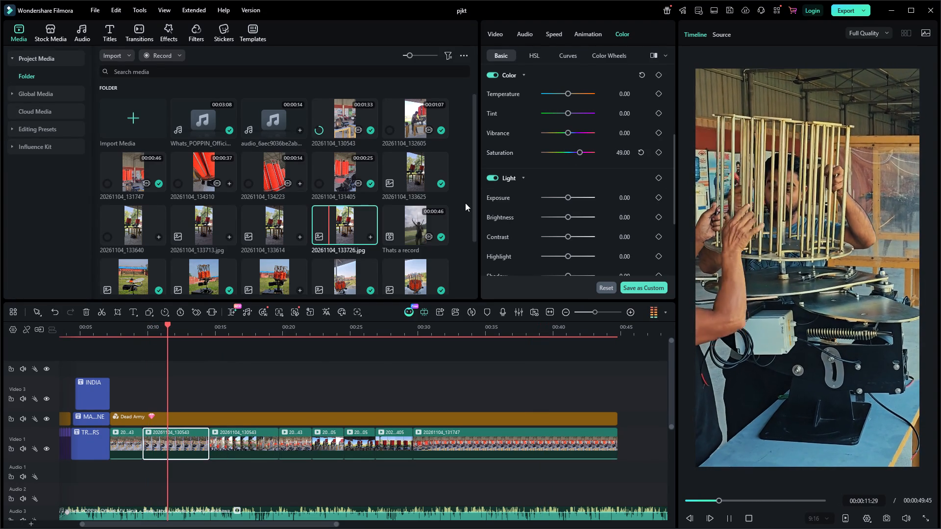
key(space)
click(567, 195)
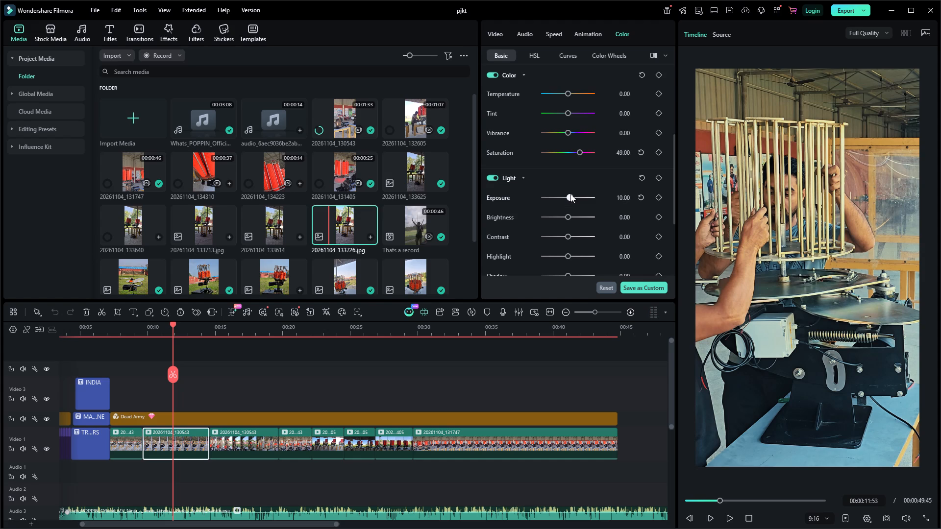
key(space)
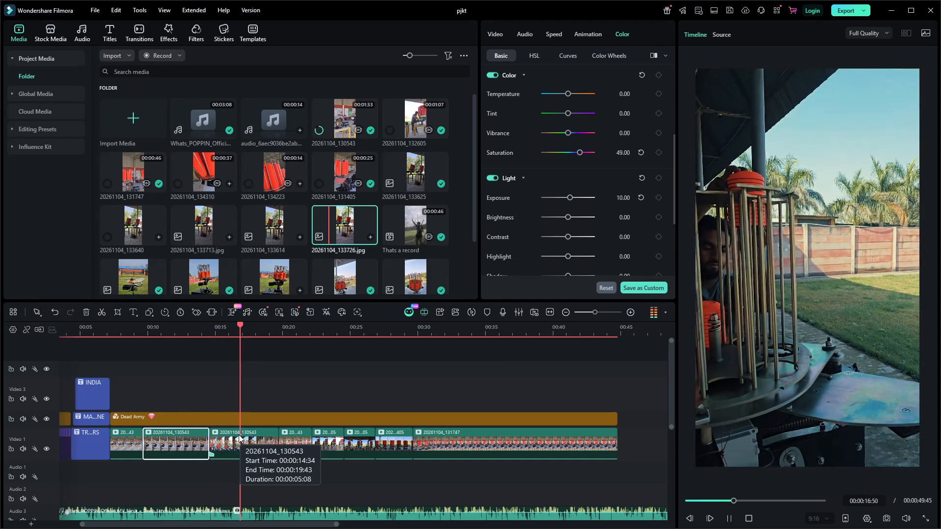
key(space)
Set the third 20261104_130543 clip's saturation to 100 and exposure to 16, and play it on into the following clip.
click(239, 434)
drag(566, 150, 594, 148)
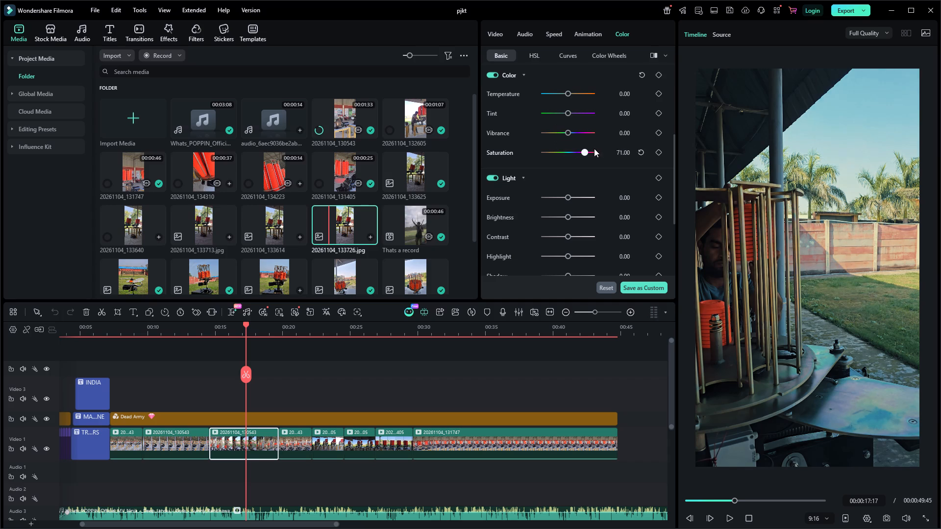
drag(594, 148, 635, 145)
click(569, 195)
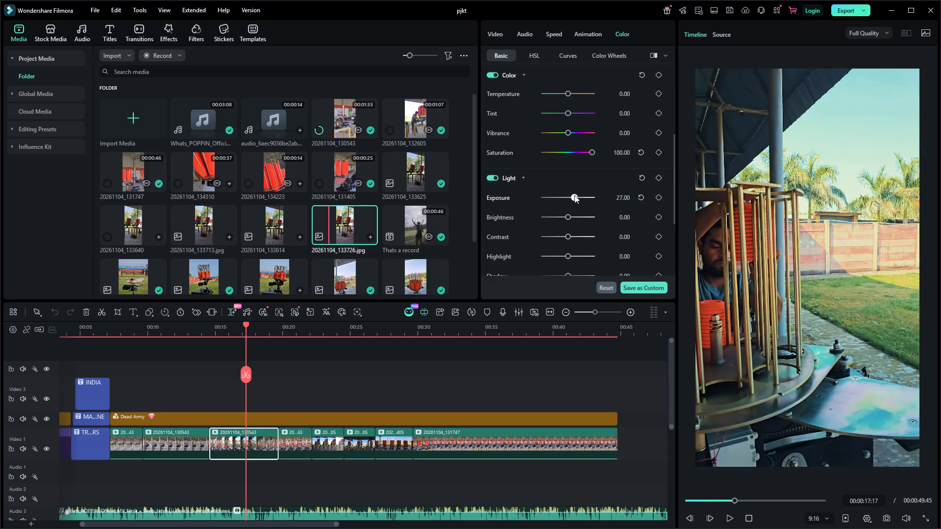
key(space)
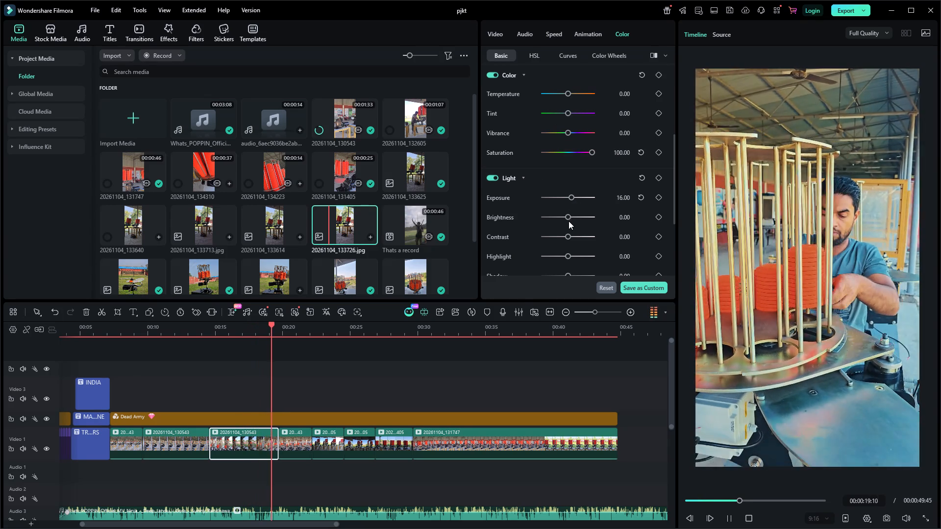
key(space)
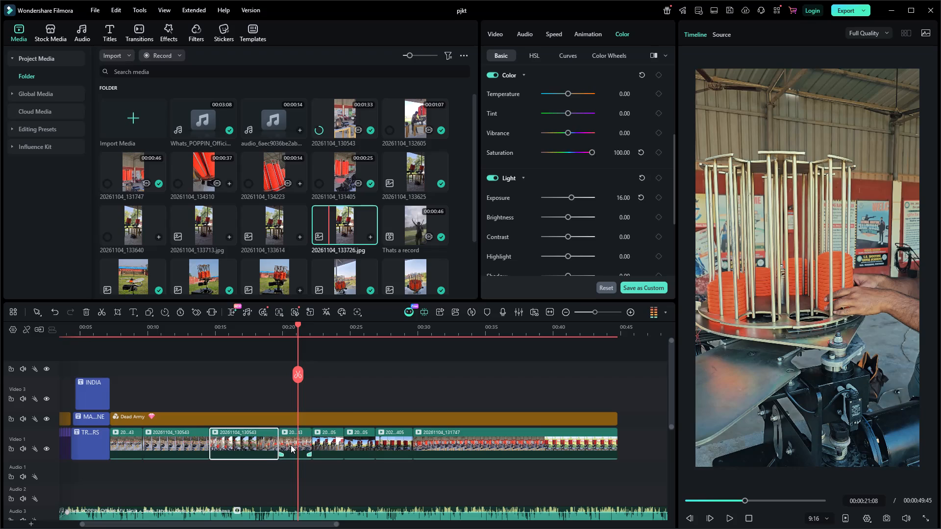
Set the fourth 20261104_130543 clip's saturation to 51 and play on into the first 20261104_132605 clip.
click(291, 445)
drag(568, 158, 585, 153)
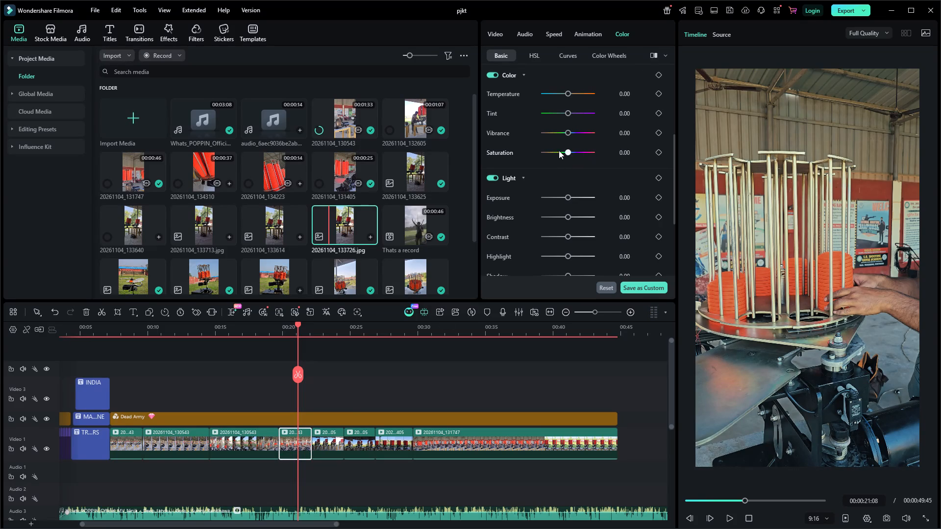
drag(568, 150, 581, 151)
drag(581, 151, 580, 151)
key(space)
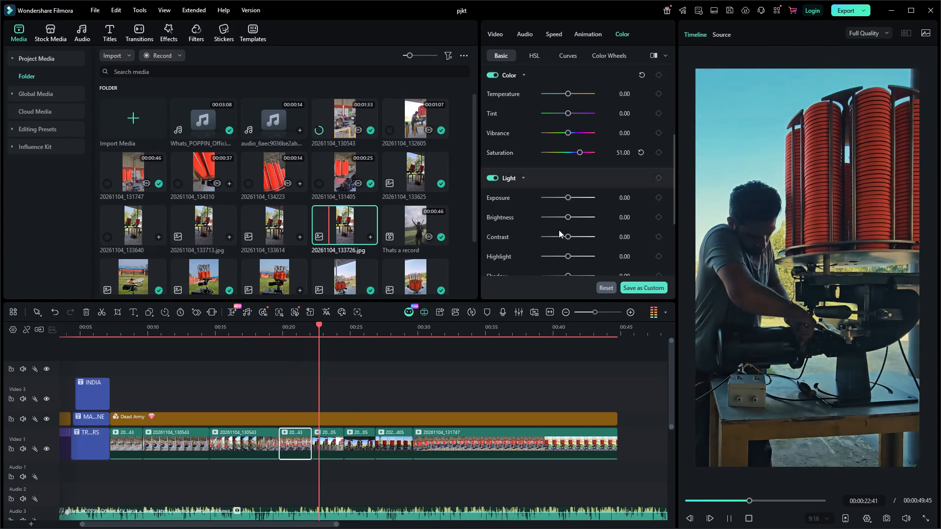
key(space)
Set the first 20261104_132605 clip's saturation to 100 and play the reel to its end.
click(327, 445)
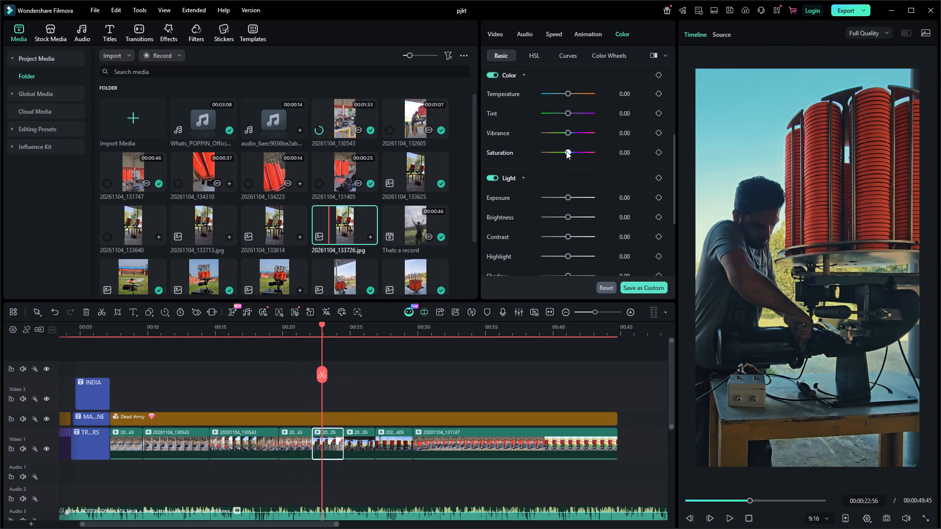
drag(566, 151, 870, 150)
key(space)
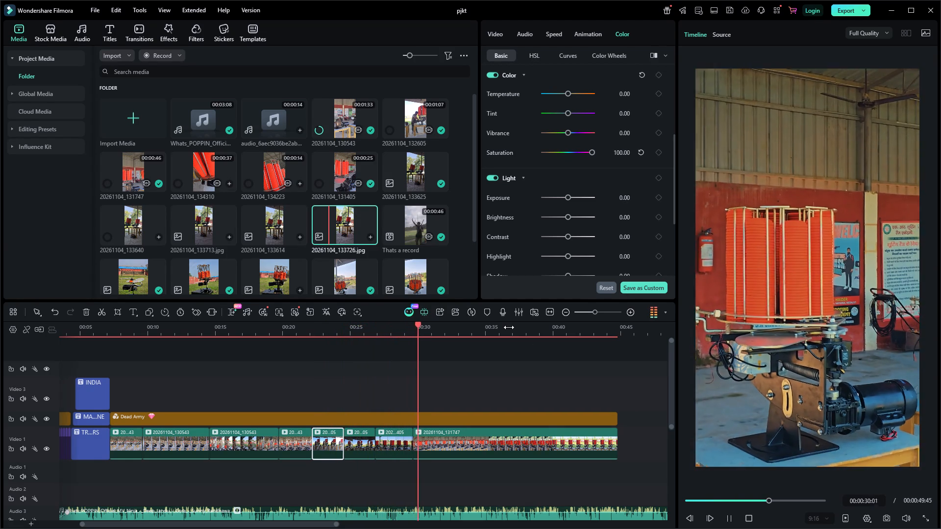
ctrl+scroll(553, 383, down, 2)
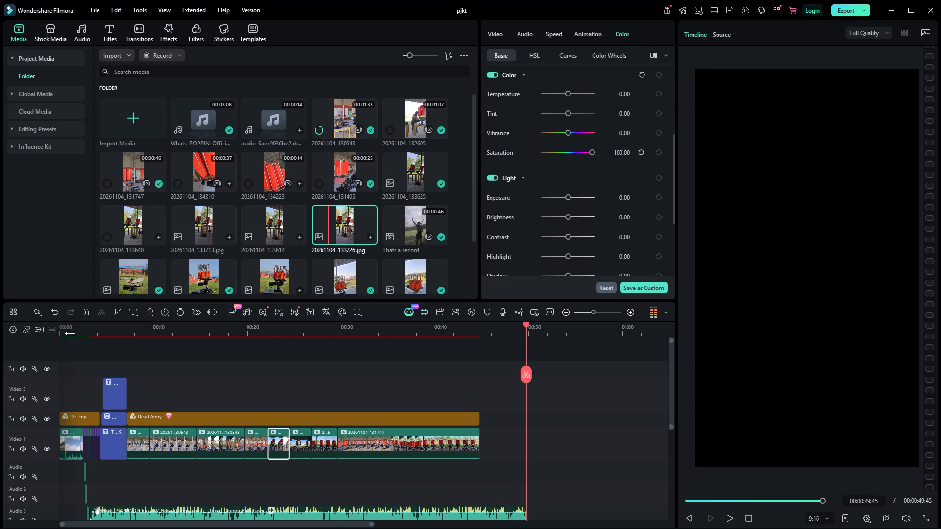
Play the reel's opening past the titles and import light leak transition and Transition 1 to 7 from the editing pack's transition folder.
key(space)
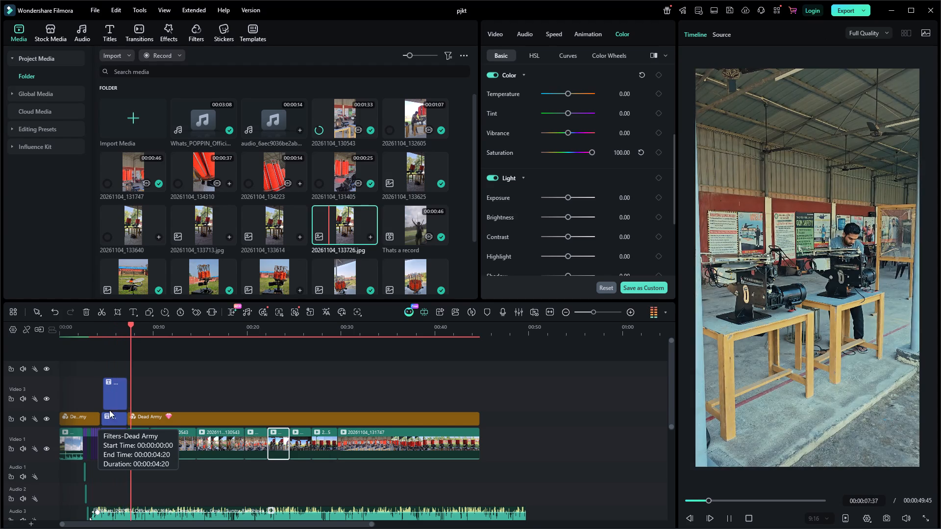
key(space)
drag(116, 354, 110, 343)
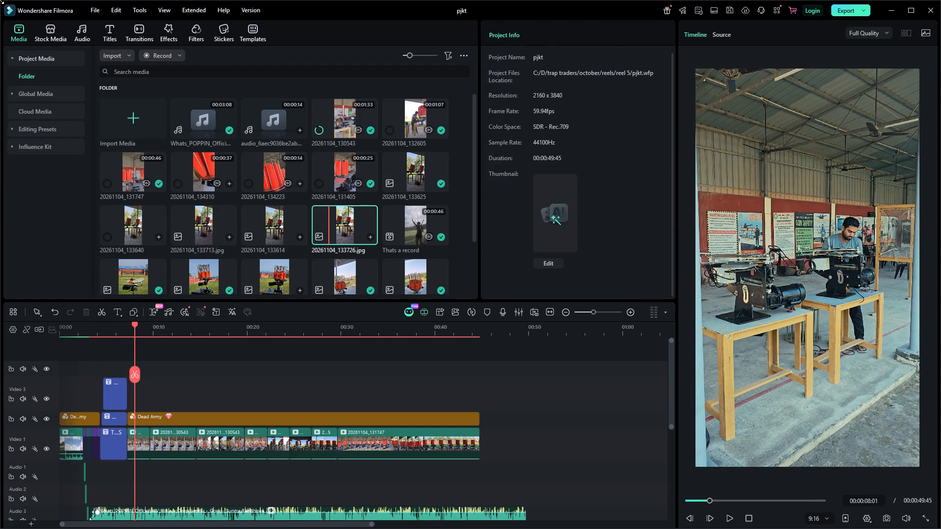
click(124, 111)
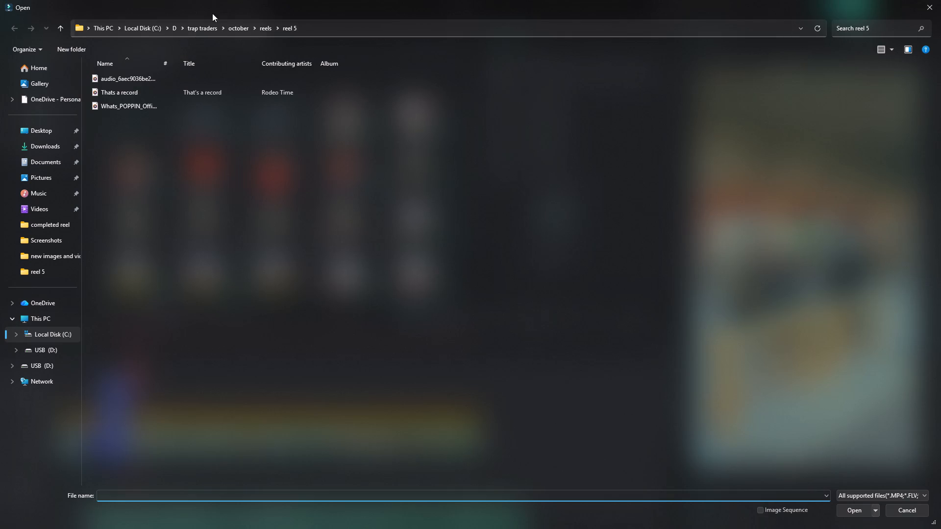
click(171, 30)
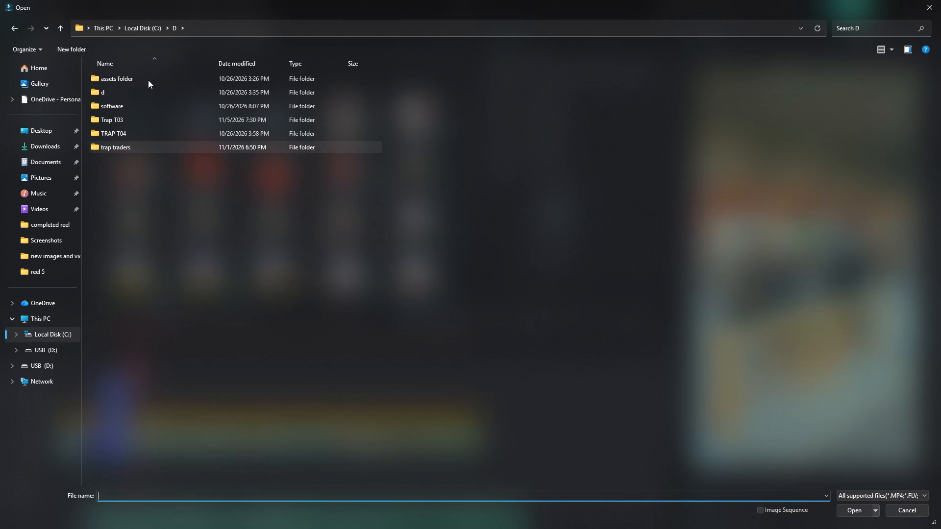
double_click(148, 80)
double_click(144, 114)
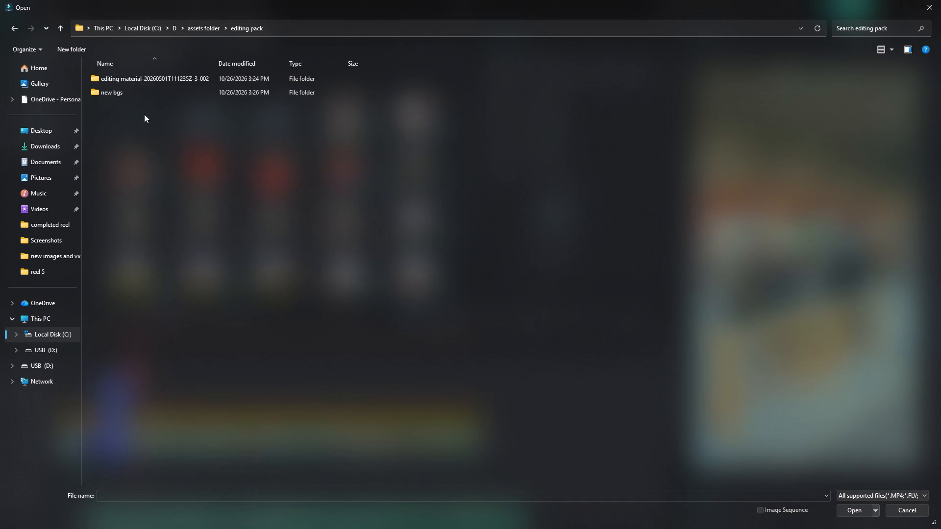
double_click(155, 76)
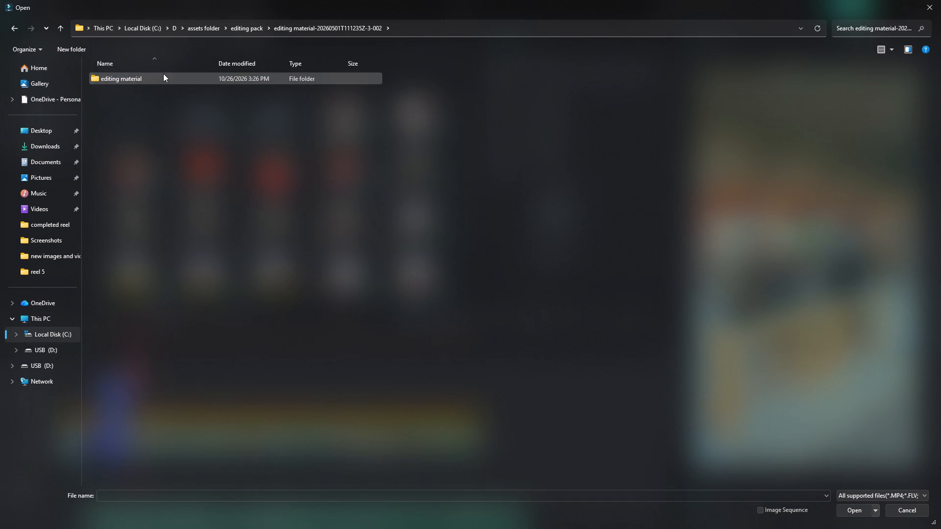
double_click(163, 73)
double_click(143, 161)
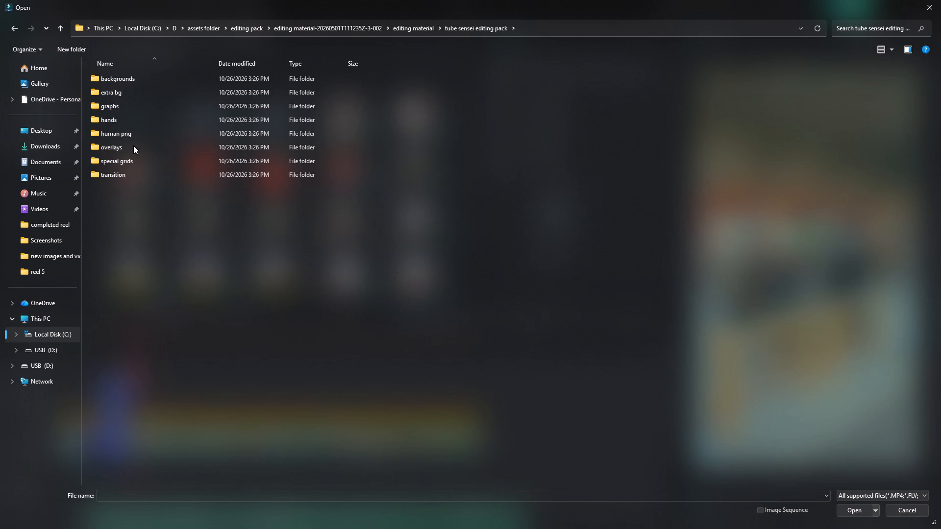
double_click(122, 173)
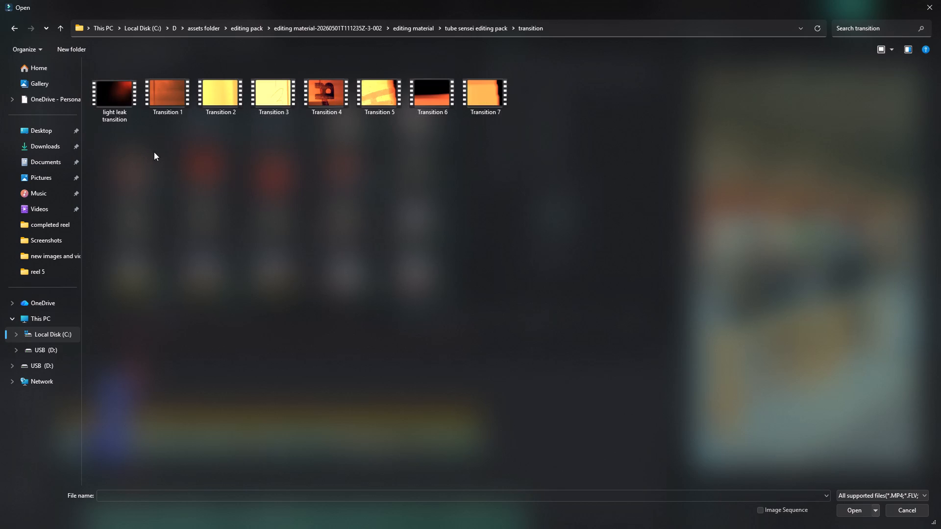
drag(110, 136, 559, 81)
key(Return)
Preview Transition 7 and Transition 4, and place Transition 4 above the INDIA title near its end, keeping the project settings of 2160x3840 59.94fps.
scroll(313, 169, down, 2)
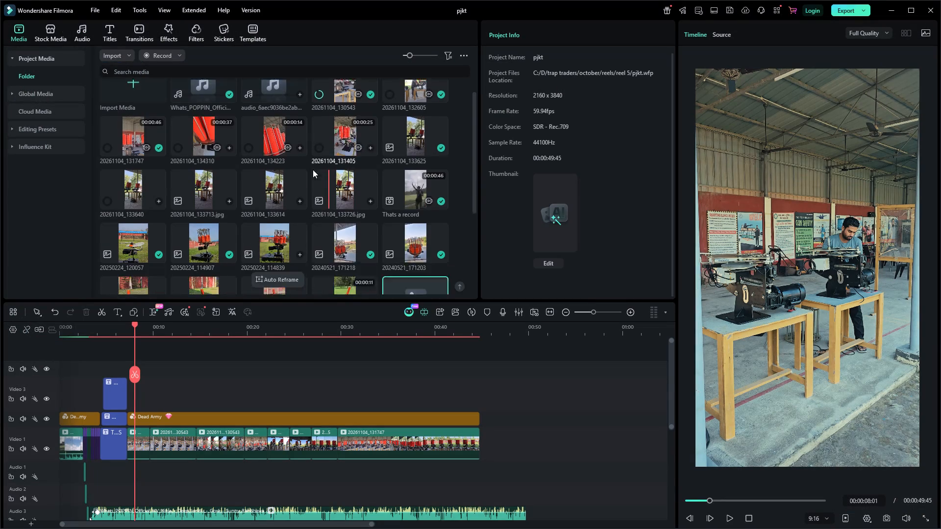
scroll(313, 169, down, 5)
click(395, 156)
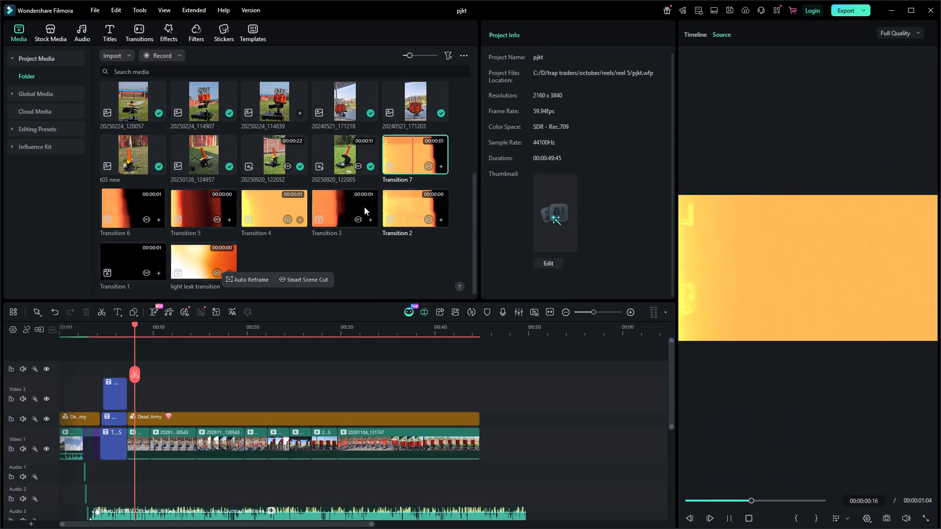
click(292, 198)
key(space)
drag(292, 198, 185, 353)
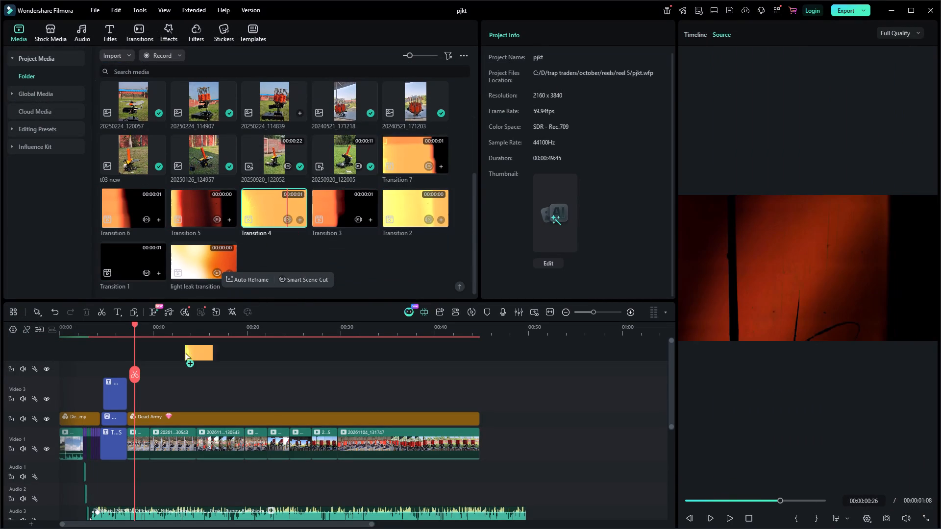
drag(185, 353, 121, 365)
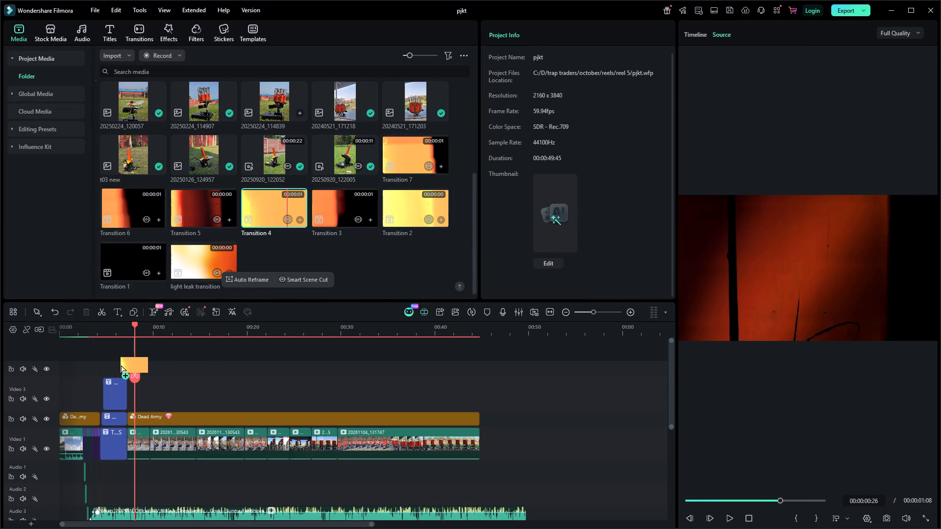
drag(121, 365, 119, 366)
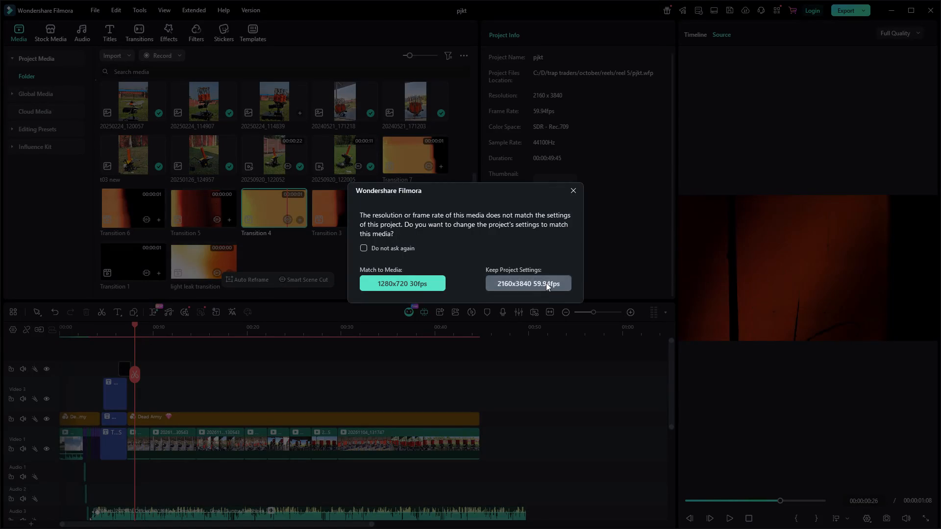
click(546, 283)
Rotate the Transition 4 clip to -90° and scale it to about 178% to fill the vertical frame, and play it through.
ctrl+scroll(146, 385, up, 4)
ctrl+scroll(197, 361, up, 2)
click(254, 330)
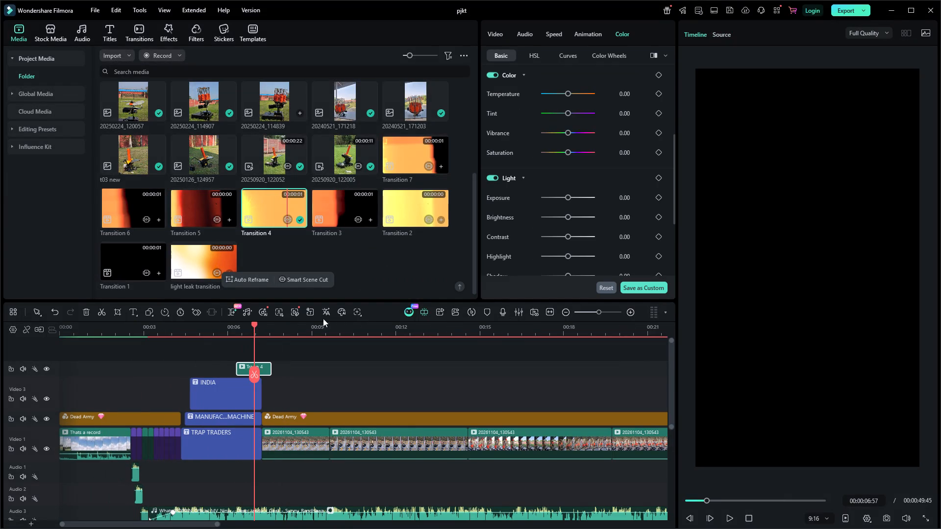
click(808, 303)
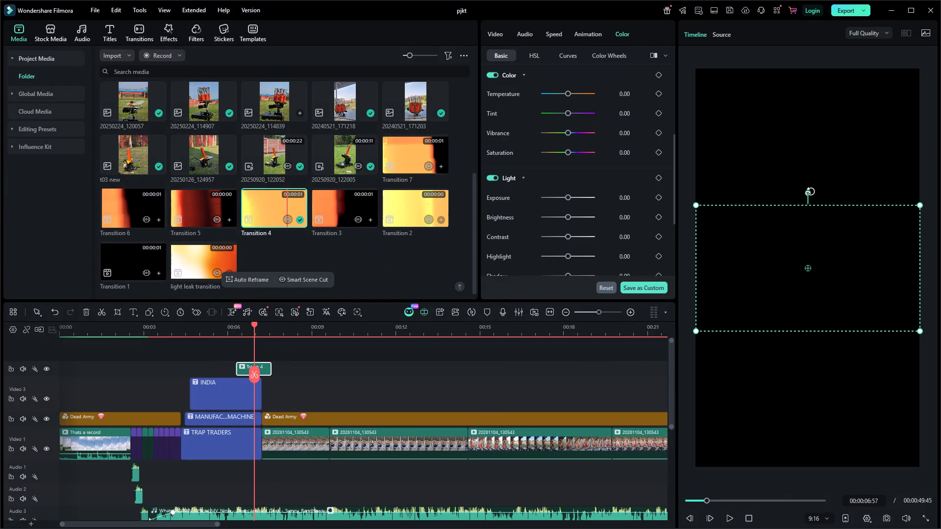
drag(810, 192, 733, 263)
drag(871, 379, 932, 430)
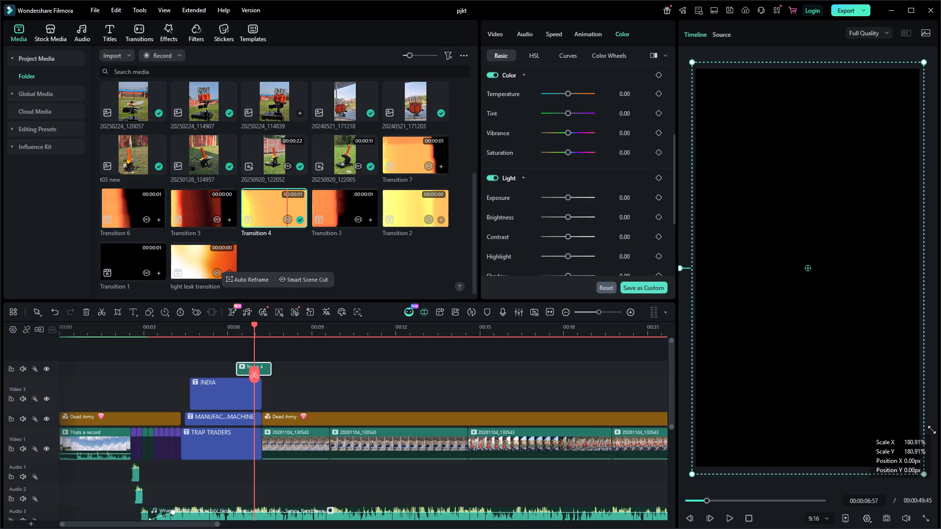
drag(932, 430, 921, 430)
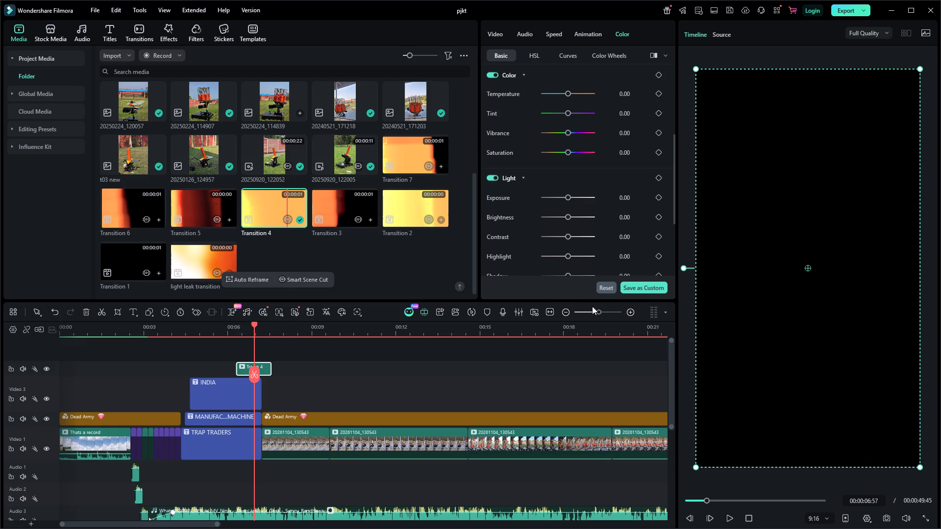
key(space)
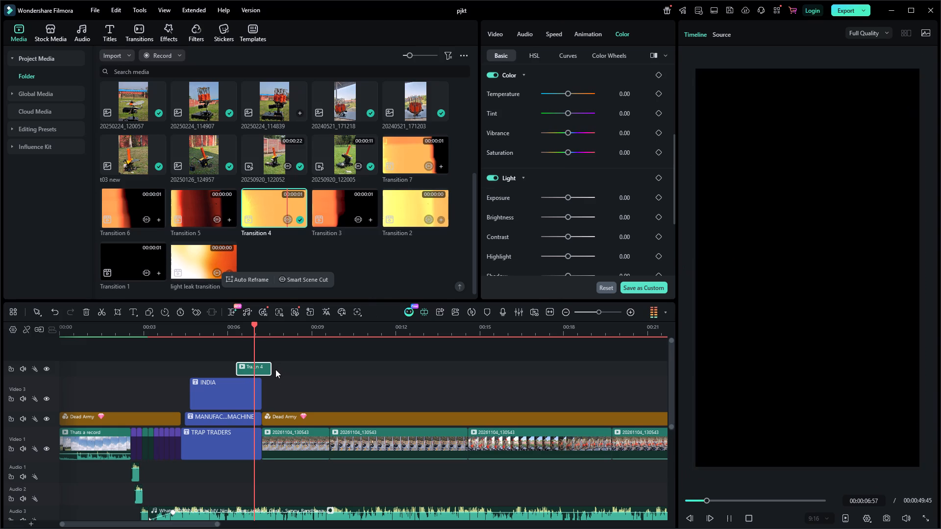
key(space)
click(238, 331)
key(space)
key(space)
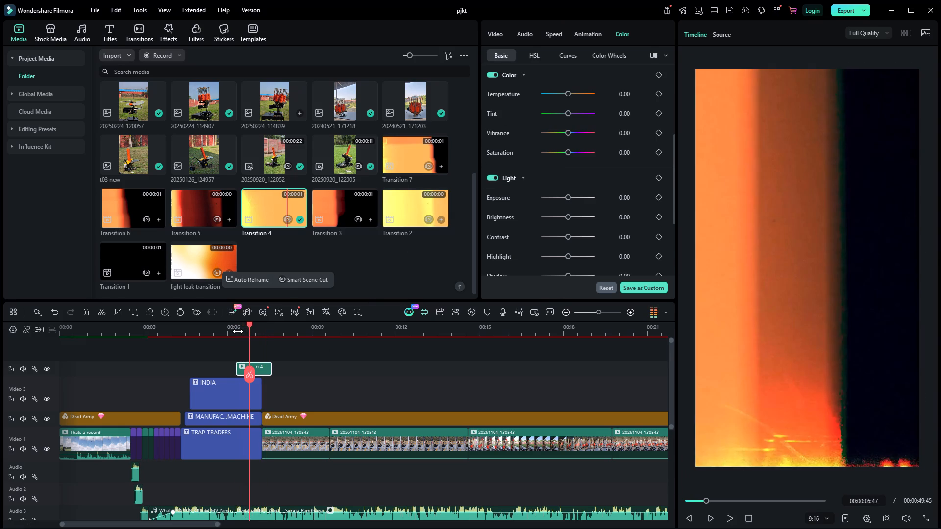
key(space)
key(space)
Move Transition 4 onto Video 3 directly after the INDIA title, split it at 00:00:07:44 and delete the second part.
ctrl+scroll(264, 357, up, 3)
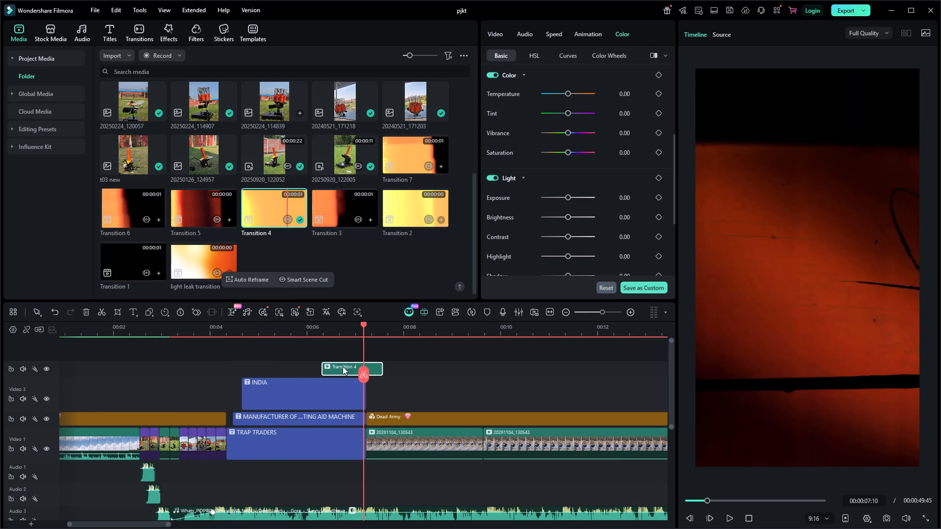
drag(343, 361, 456, 390)
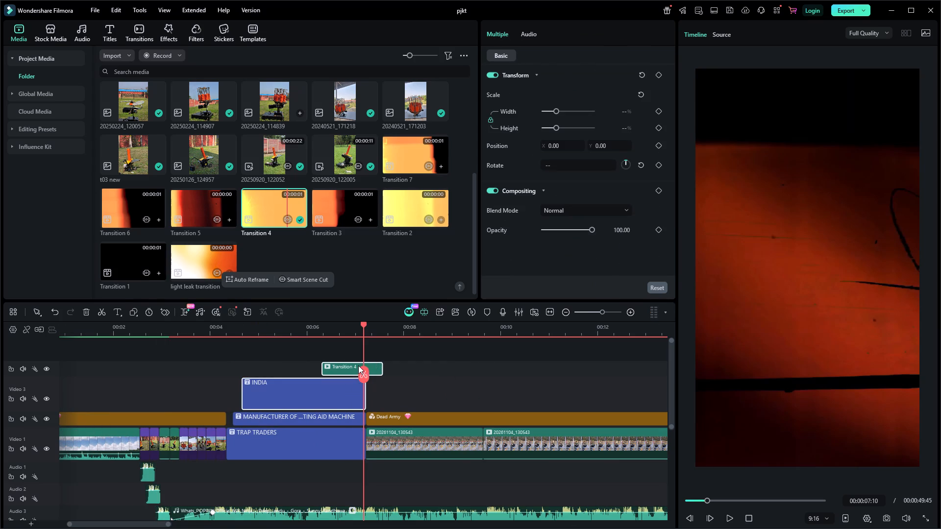
click(358, 365)
drag(351, 365, 395, 396)
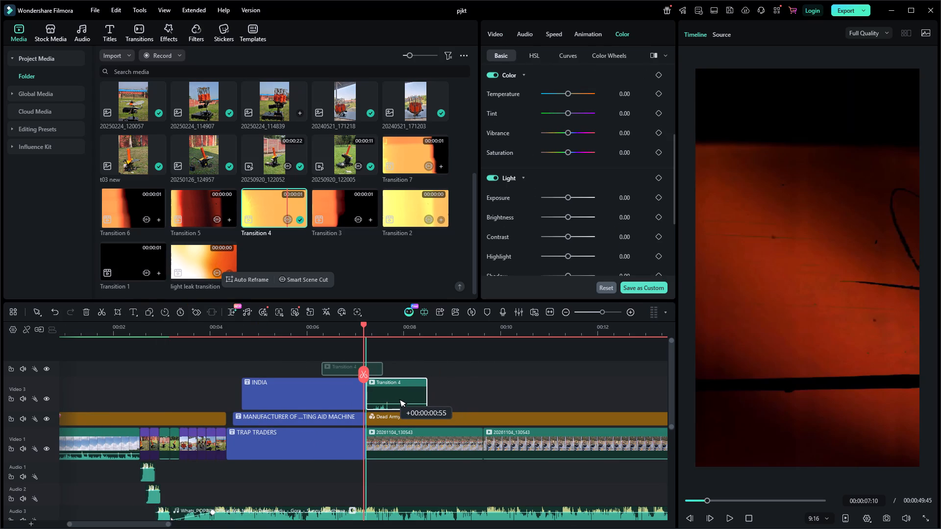
drag(395, 396, 396, 396)
key(space)
key(space)
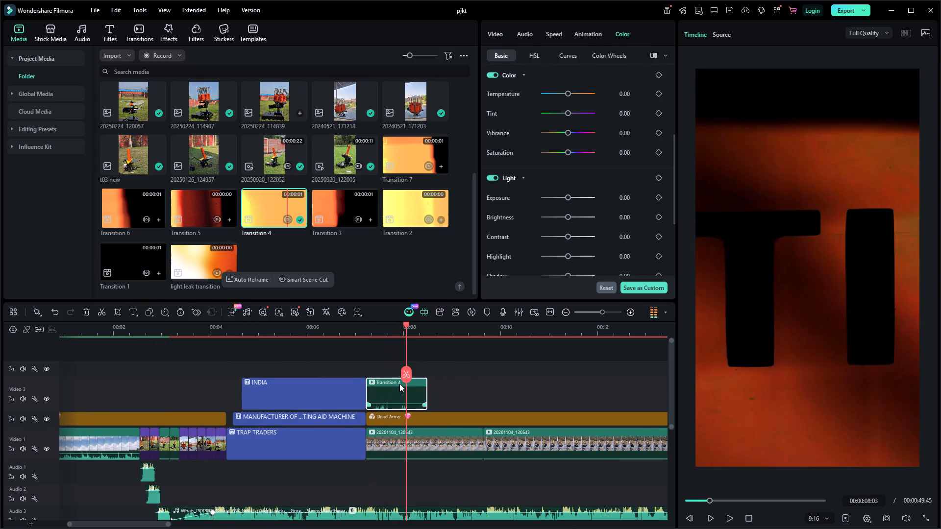
drag(405, 372, 389, 366)
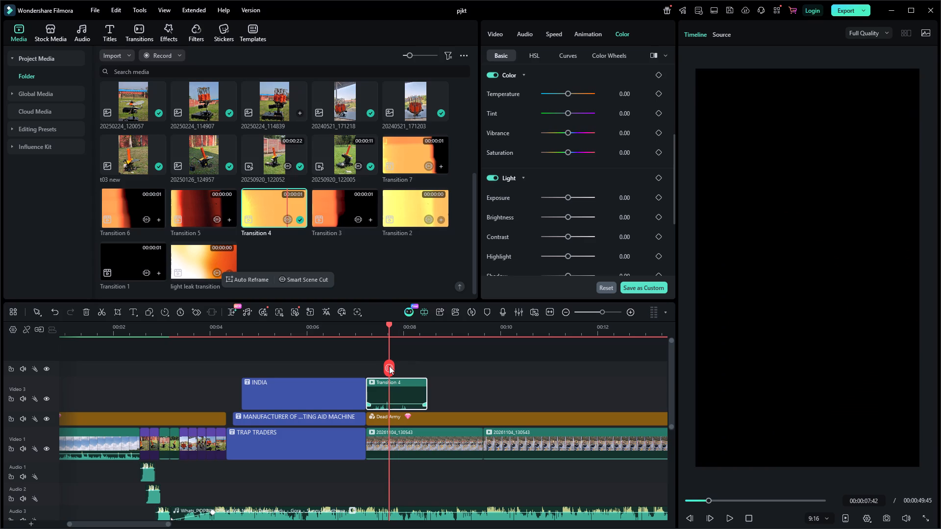
drag(389, 366, 391, 366)
click(391, 366)
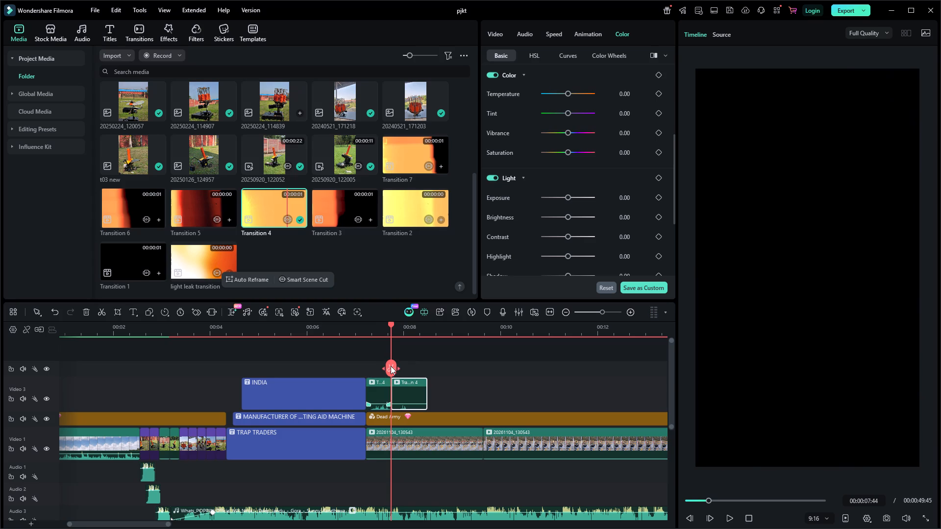
key(Delete)
Place the shortened Transition 4 above the cut from the titles to the first workshop clip, set its blend mode to Screen and play it.
drag(384, 387, 369, 365)
click(361, 333)
click(496, 27)
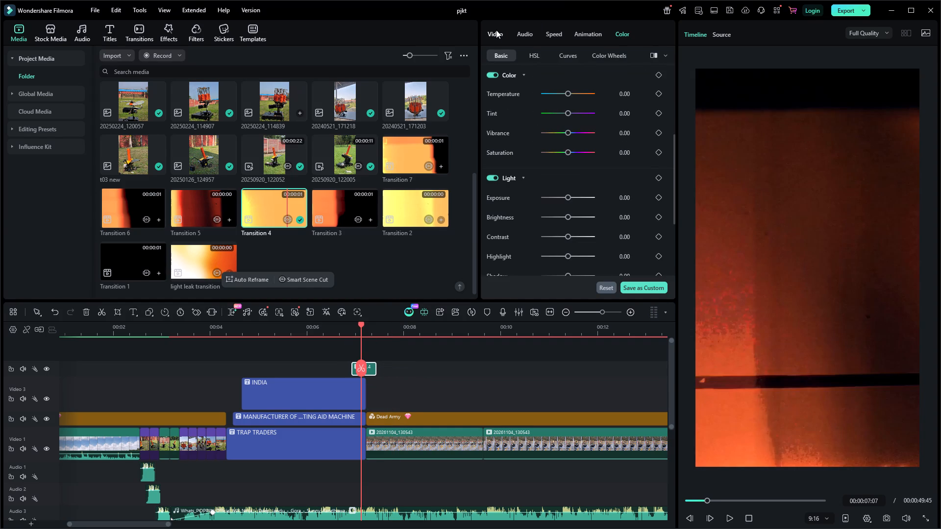
click(496, 34)
scroll(606, 217, down, 1)
click(580, 248)
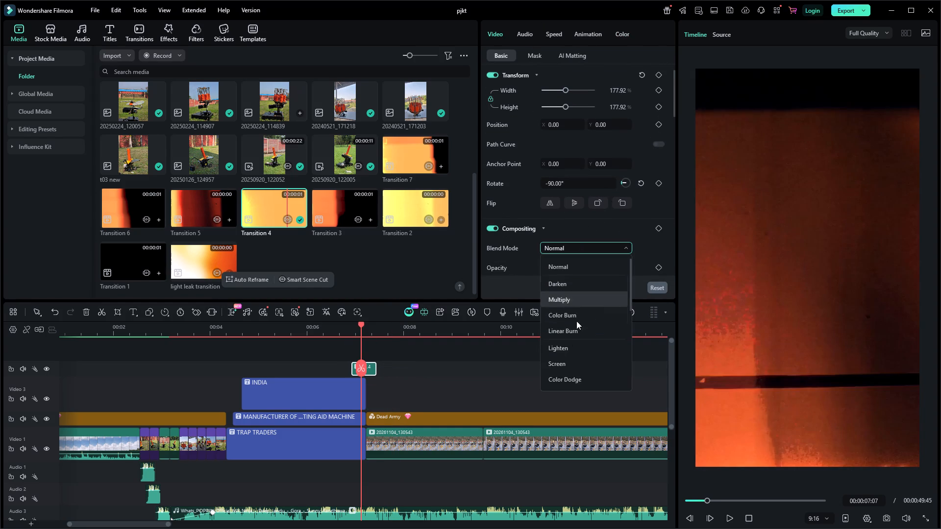
click(565, 361)
click(345, 331)
key(space)
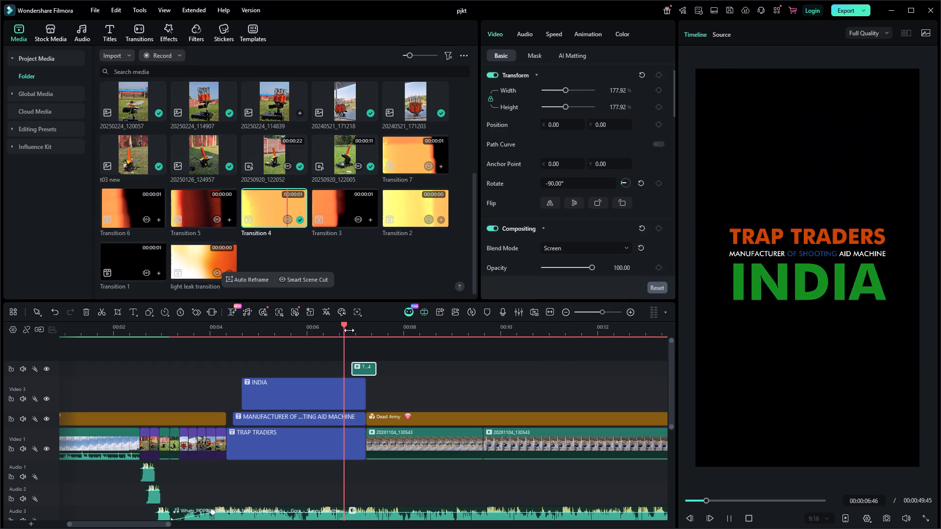
ctrl+scroll(419, 368, down, 2)
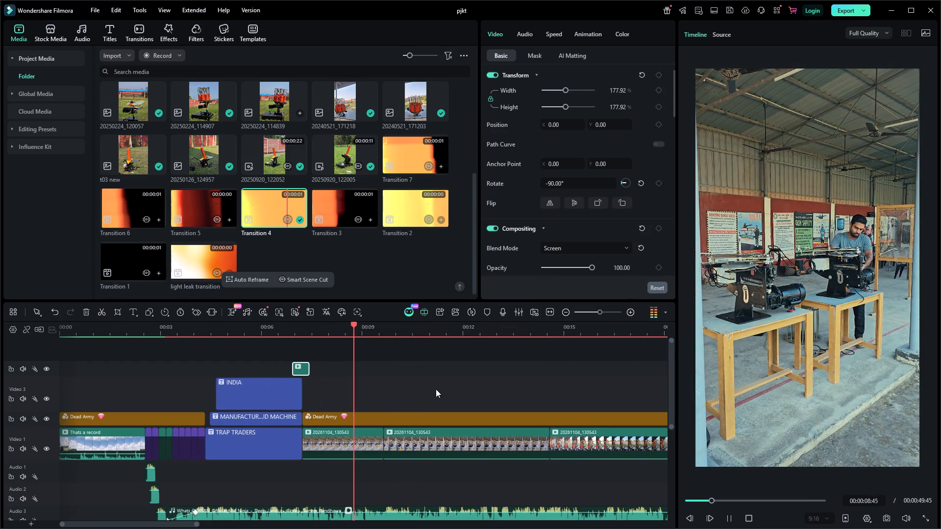
key(space)
Duplicate the shortened Transition 4 onto Video 3 over the cut between the first and second 20261104_130543 clips, and play on from there.
alt+drag(300, 368, 372, 387)
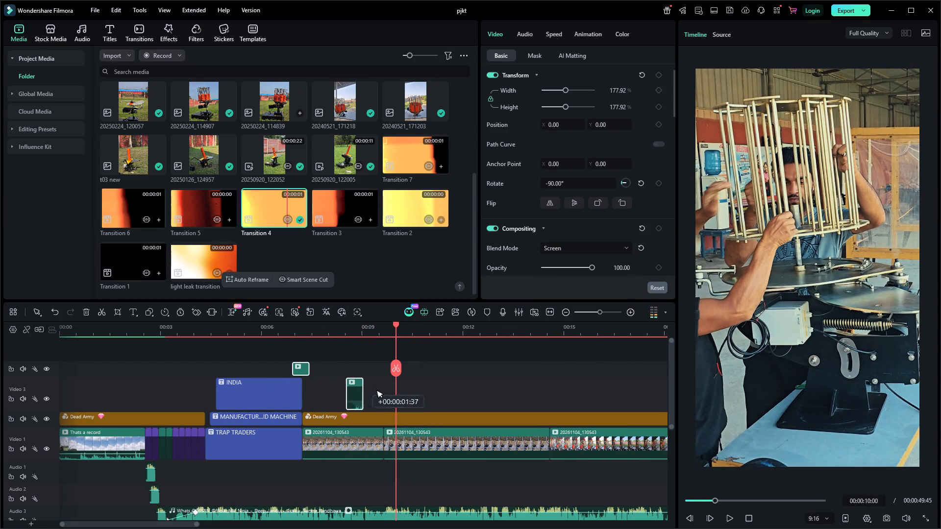
alt+drag(372, 387, 383, 393)
click(375, 330)
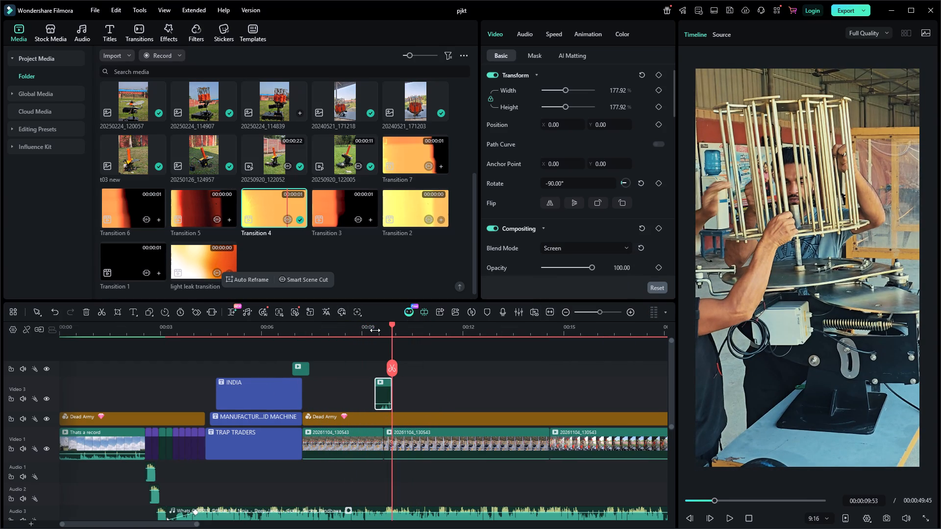
key(space)
ctrl+scroll(437, 354, down, 3)
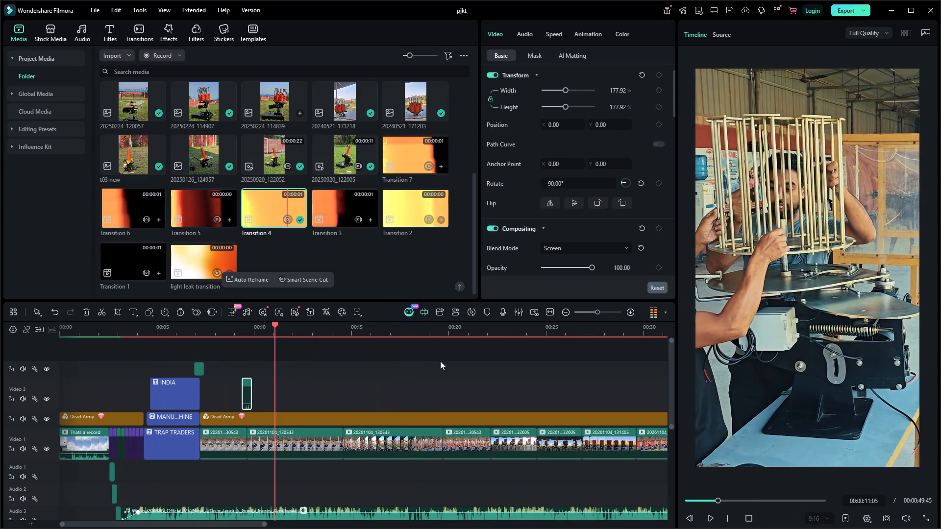
Add a Push Down transition at the cut between the second and third 20261104_130543 clips, shorten it to 00:00:01:03 and play it.
click(140, 25)
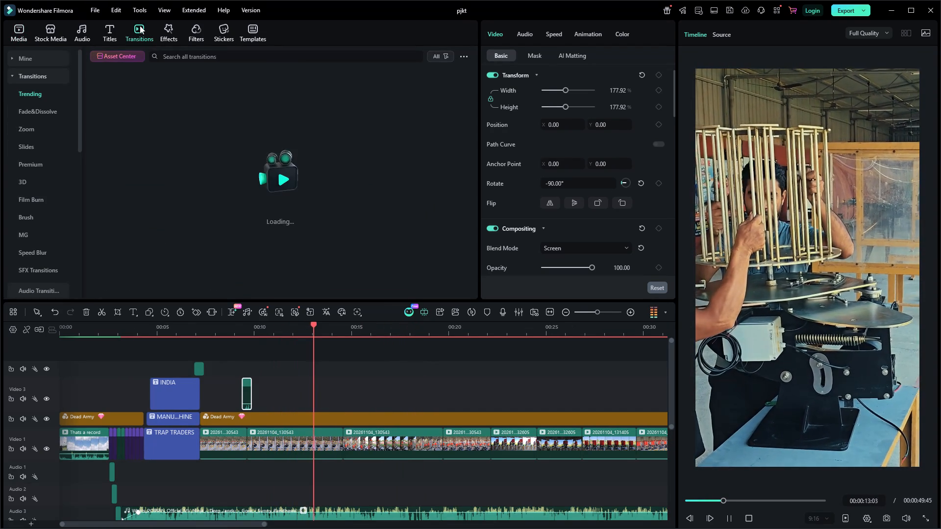
key(space)
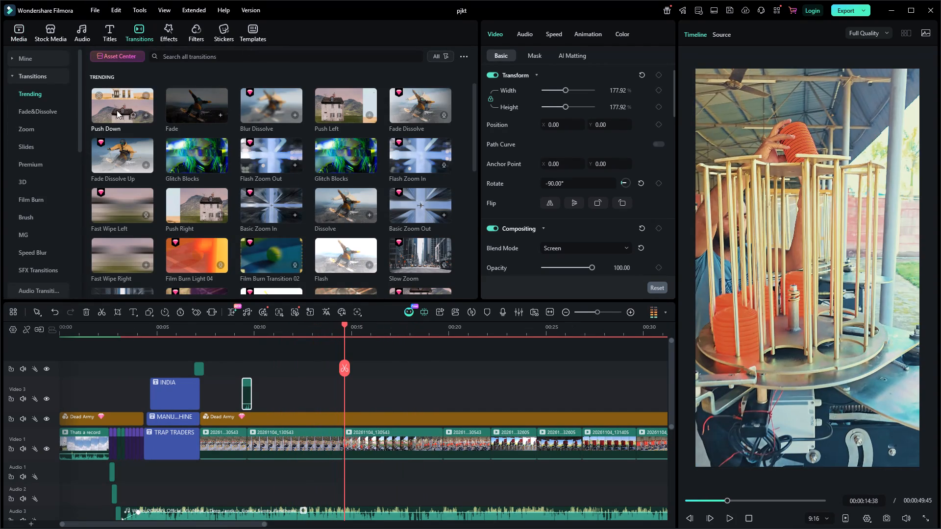
drag(115, 109, 341, 449)
drag(325, 443, 331, 444)
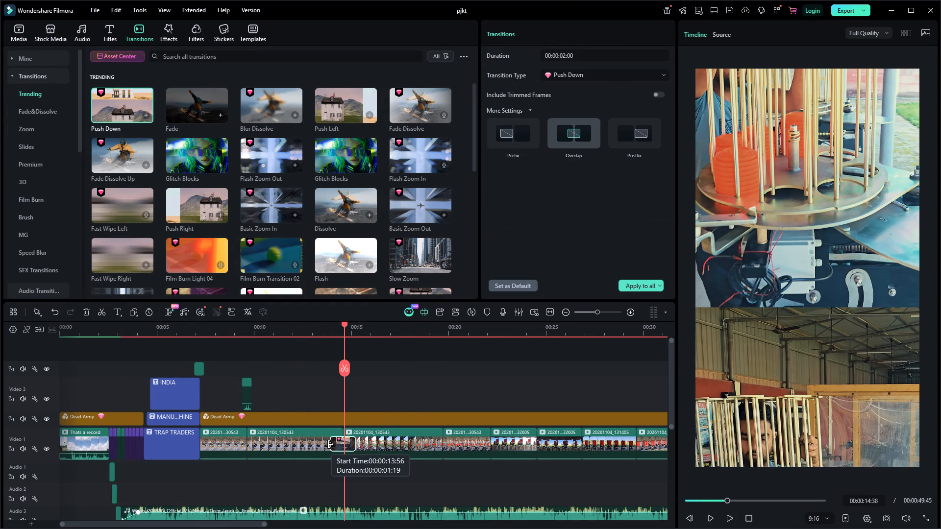
drag(331, 444, 333, 444)
click(338, 327)
key(space)
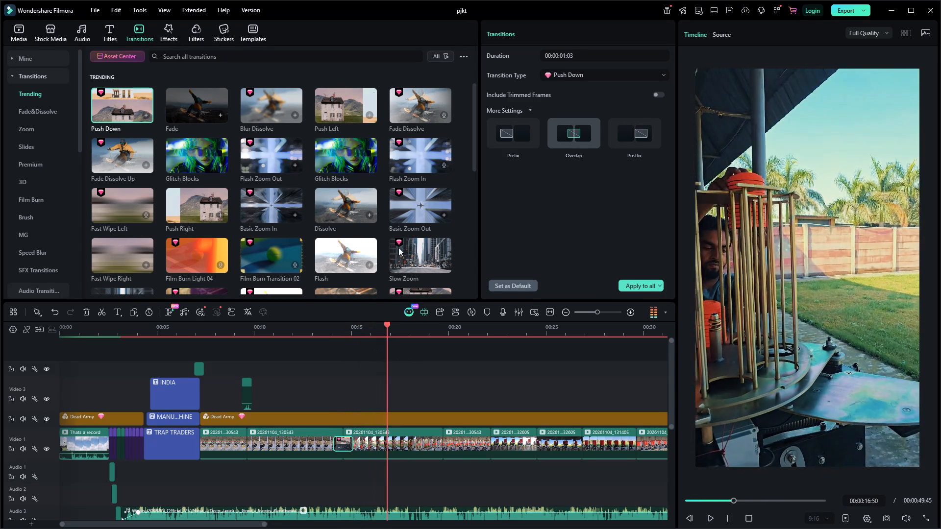
Add a Glitch Blocks transition between the third and fourth 20261104_130543 clips, shorten it to 00:00:01:00 and play it.
drag(350, 150, 438, 445)
key(space)
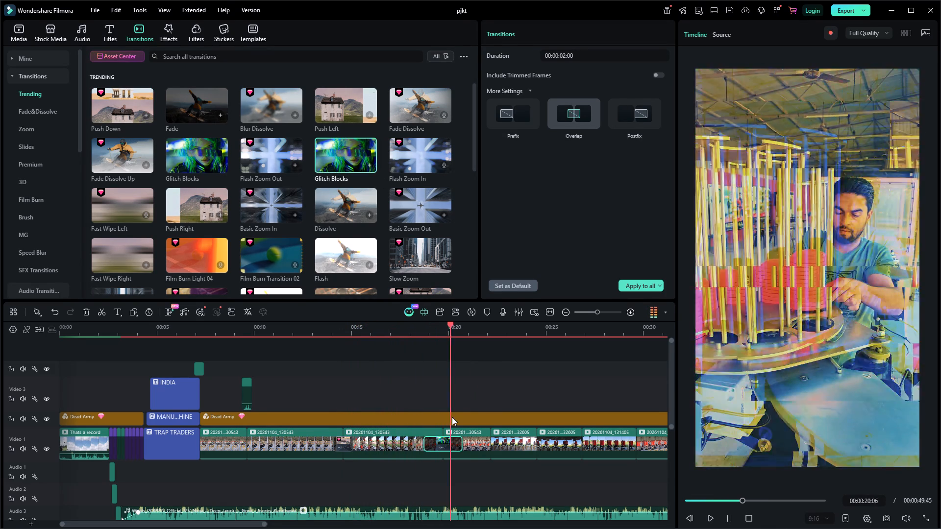
key(space)
drag(426, 442, 430, 444)
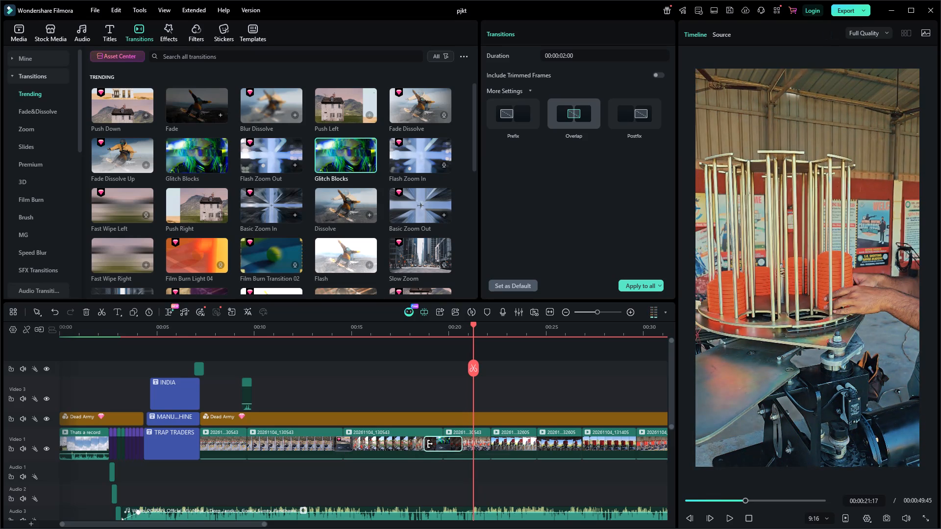
drag(430, 444, 433, 445)
click(436, 330)
key(space)
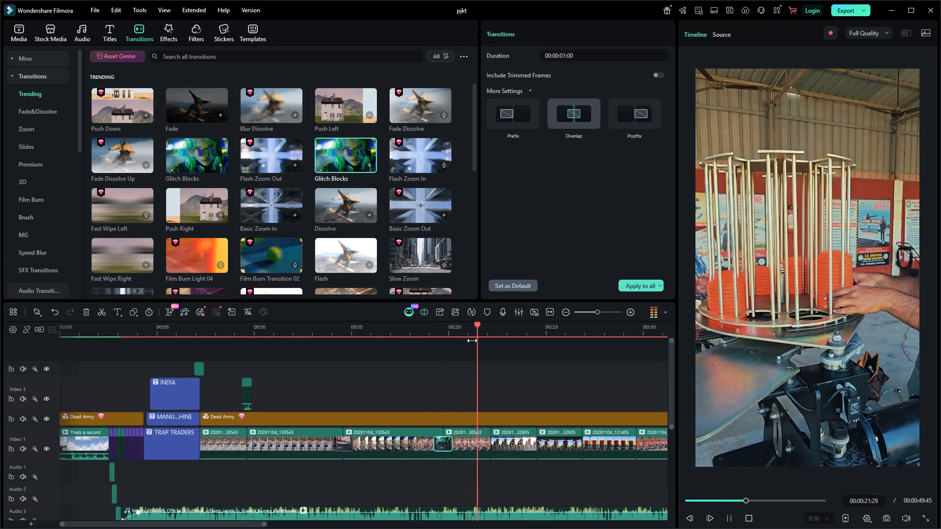
key(space)
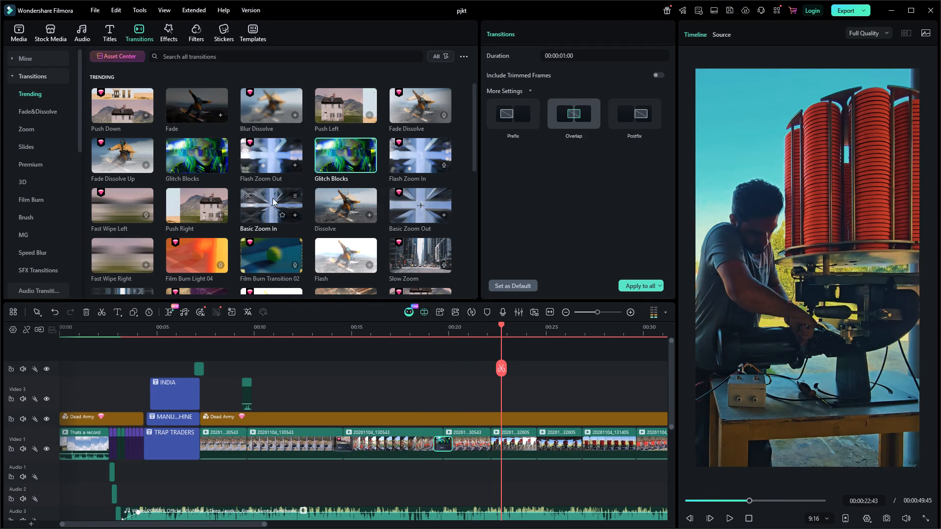
Add a Basic Zoom In transition between the last 20261104_130543 clip and the following clip, shorten it to 00:00:01:04 and play it.
drag(272, 198, 484, 440)
click(470, 440)
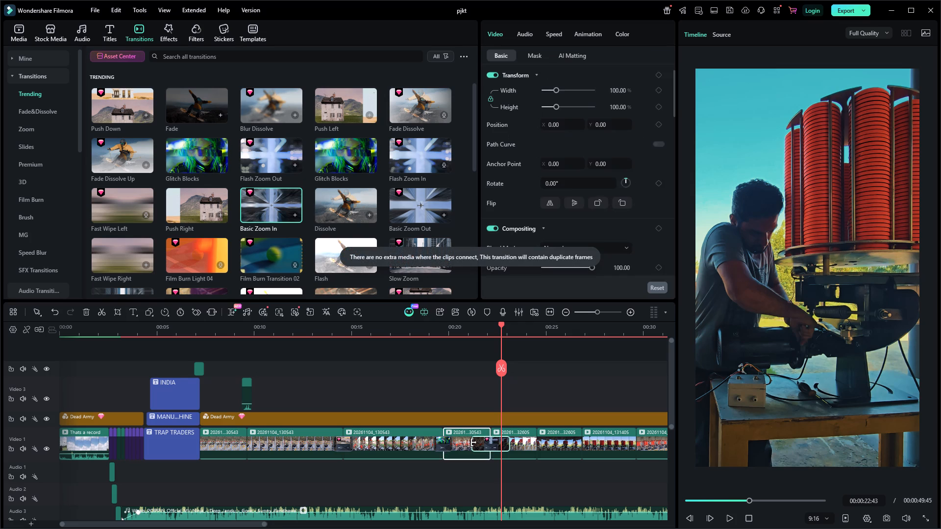
drag(474, 442, 480, 445)
click(480, 328)
key(space)
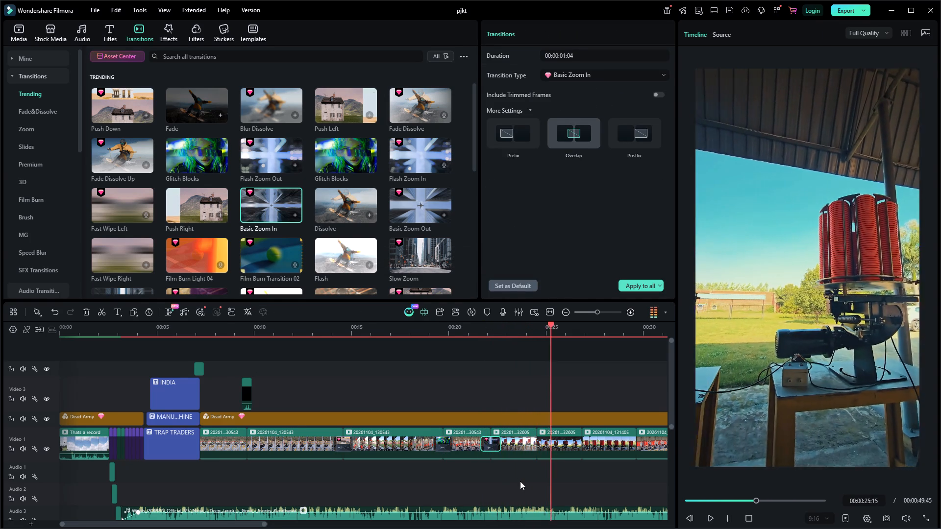
Play the remaining workshop clips through to the end of 20261104_131747 and save the project.
ctrl+scroll(520, 481, down, 1)
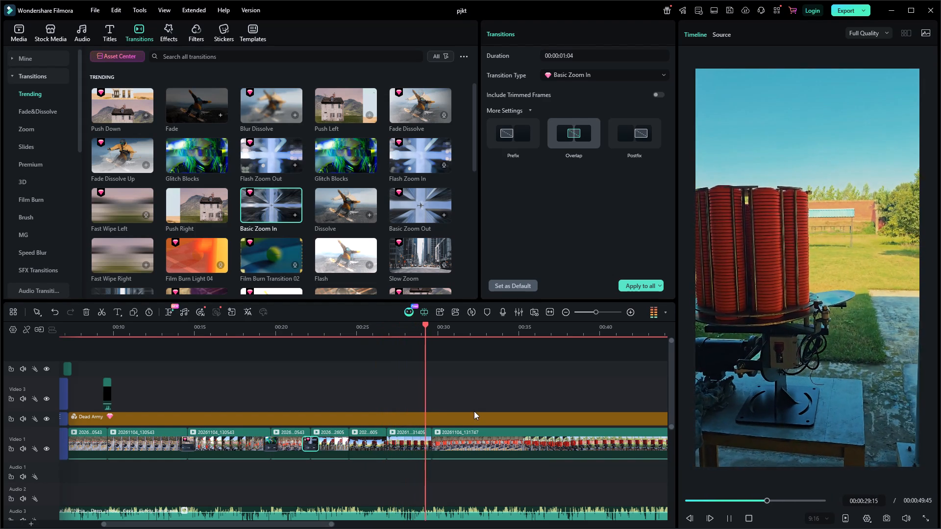
ctrl+scroll(474, 411, down, 2)
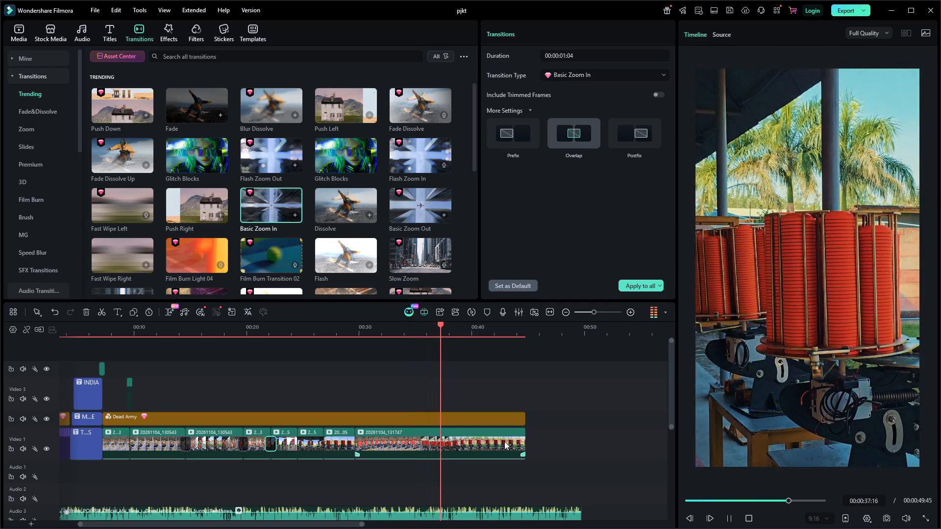
ctrl+scroll(159, 311, down, 3)
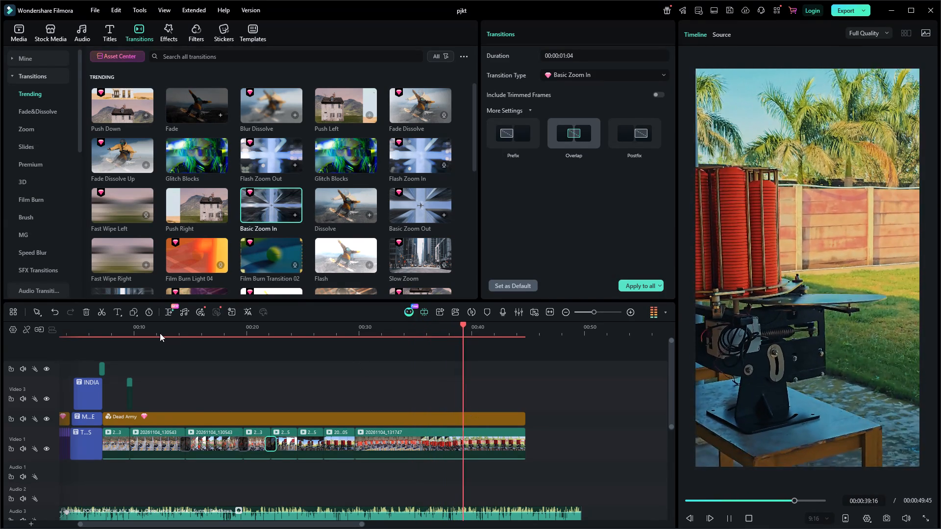
ctrl+scroll(644, 512, down, 3)
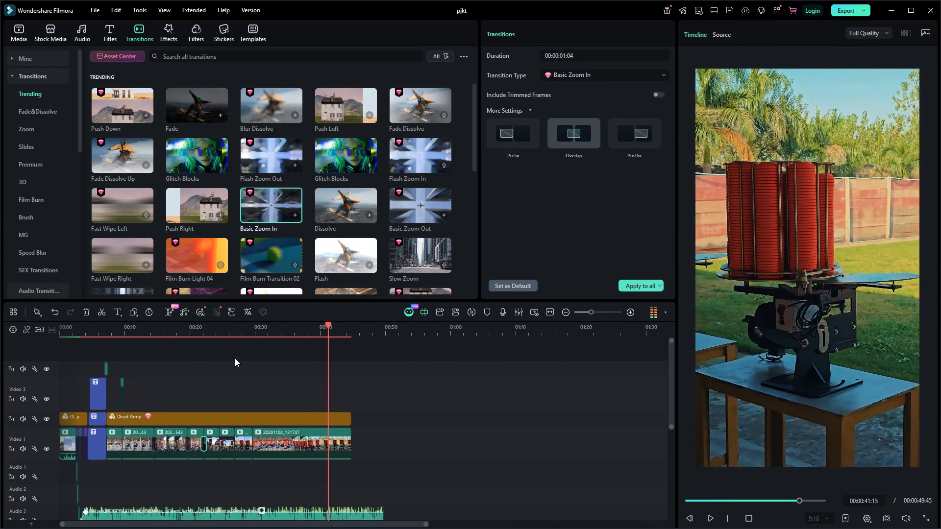
scroll(263, 467, down, 2)
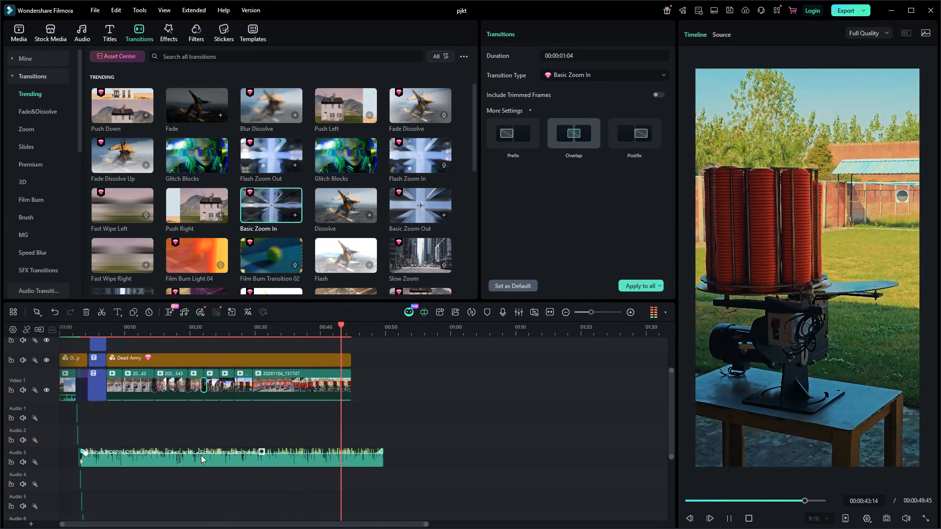
key(space)
key(ctrl+s)
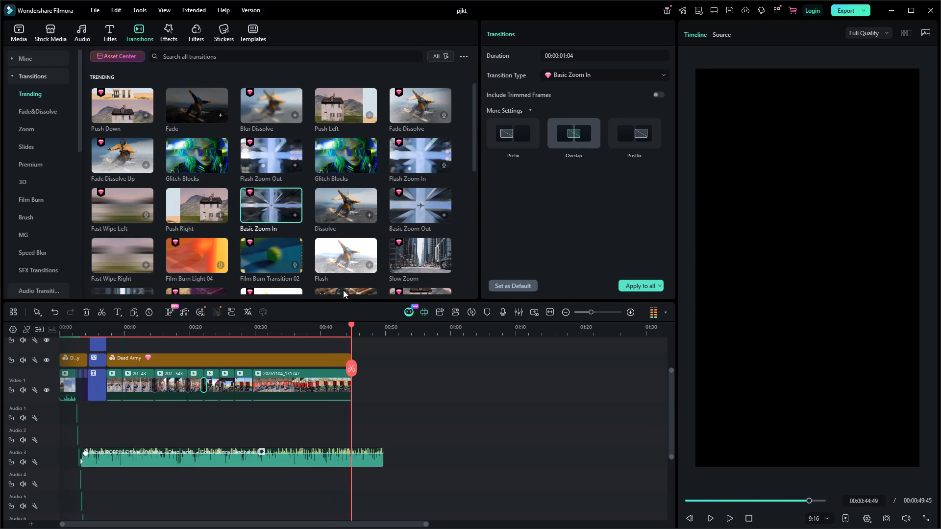
Import the WITHOUT BG logo from the LOGO folder of trap traders all data on the USB drive (D:), accepting proxy creation.
click(20, 29)
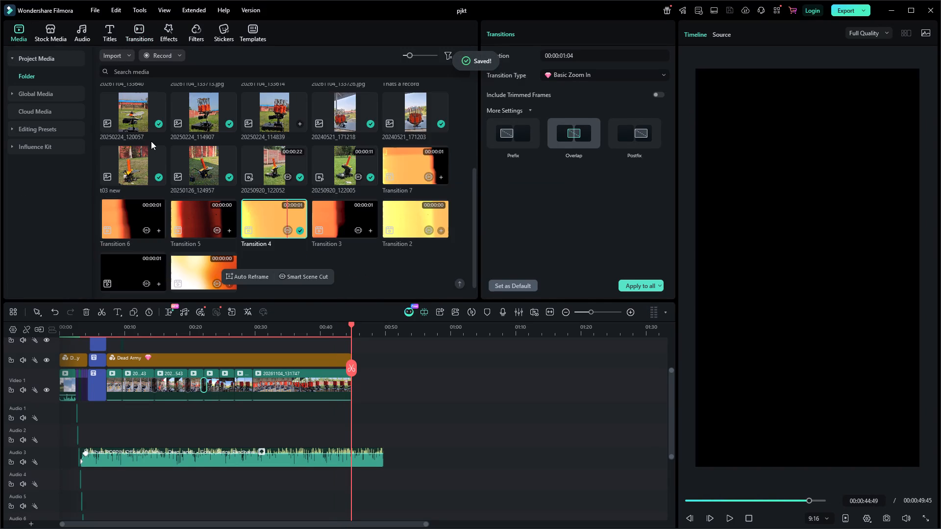
double_click(386, 269)
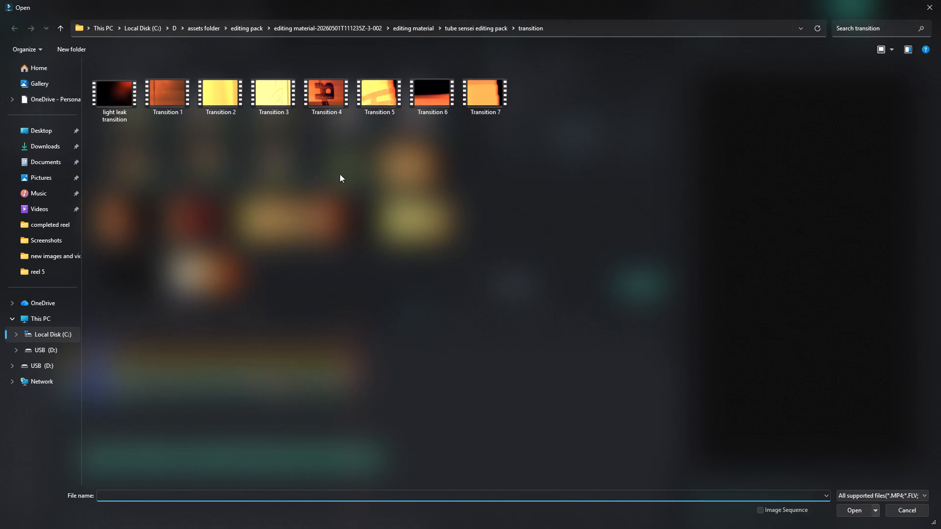
click(925, 2)
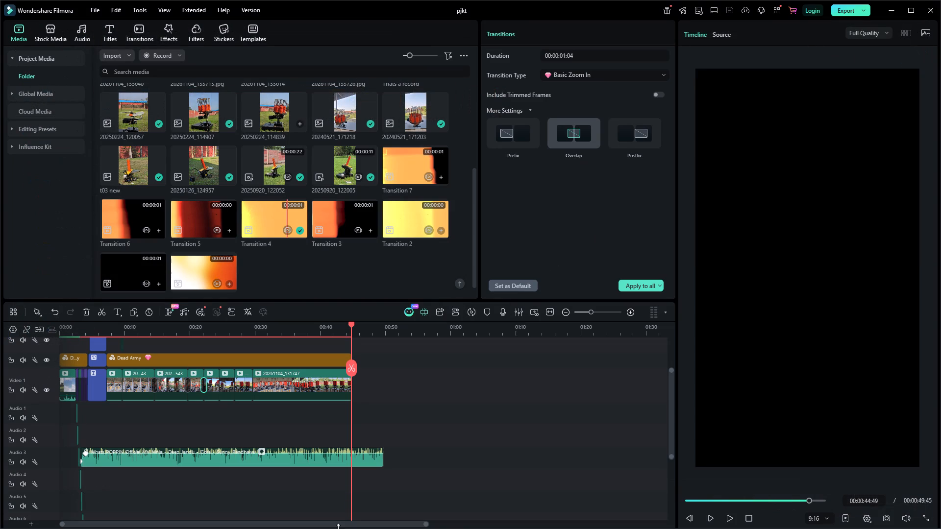
double_click(265, 275)
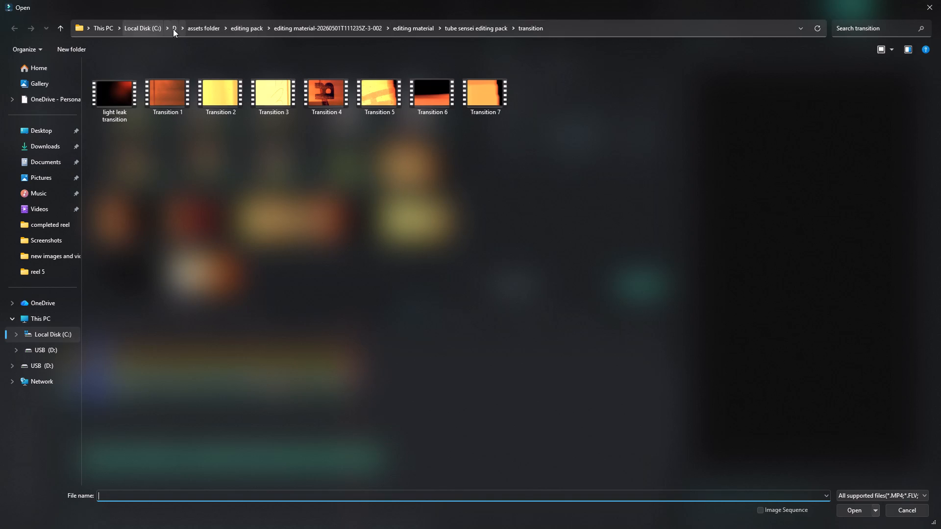
click(173, 29)
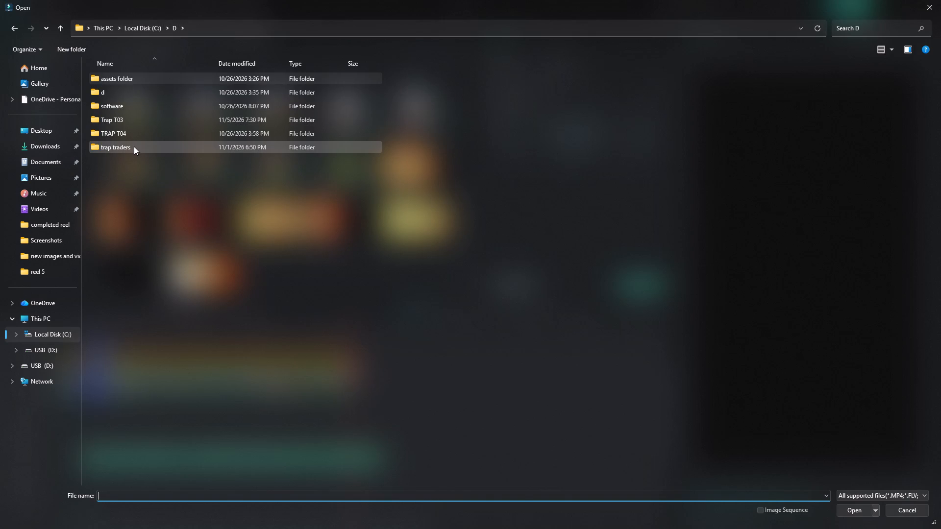
click(42, 357)
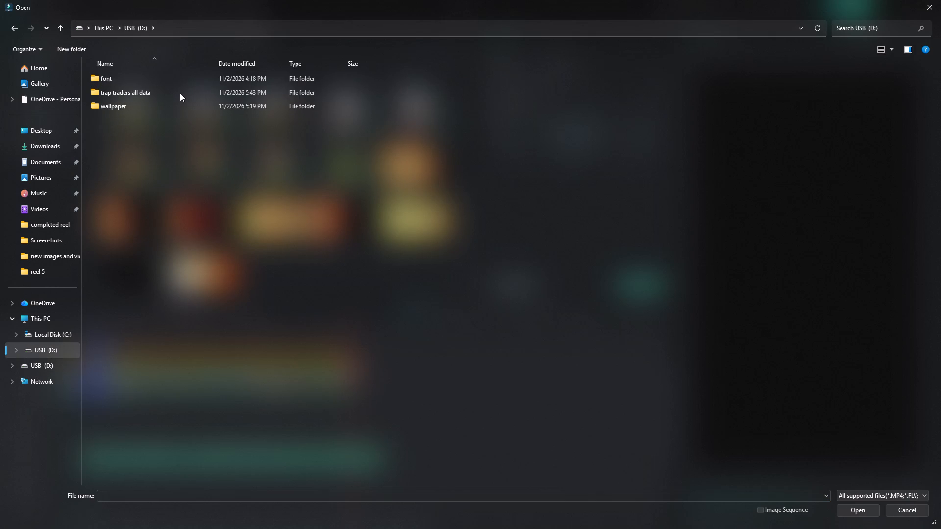
double_click(180, 93)
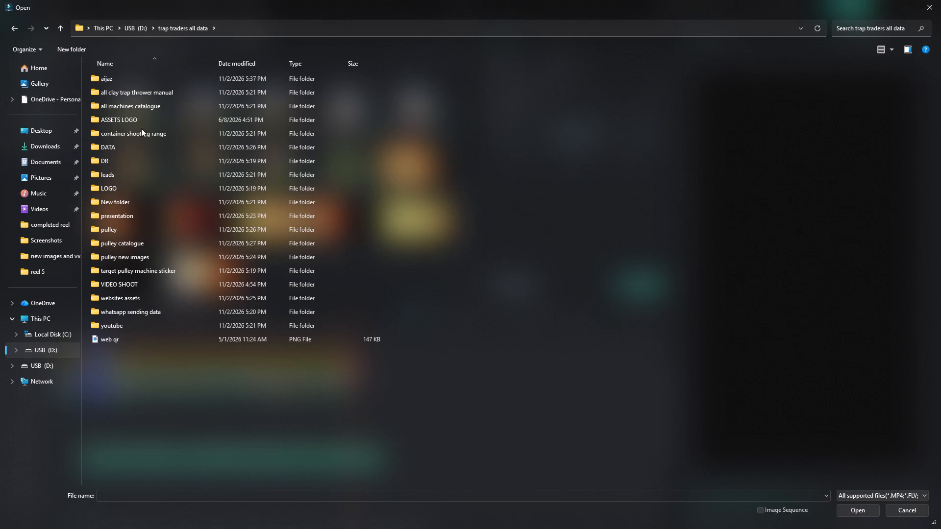
double_click(129, 184)
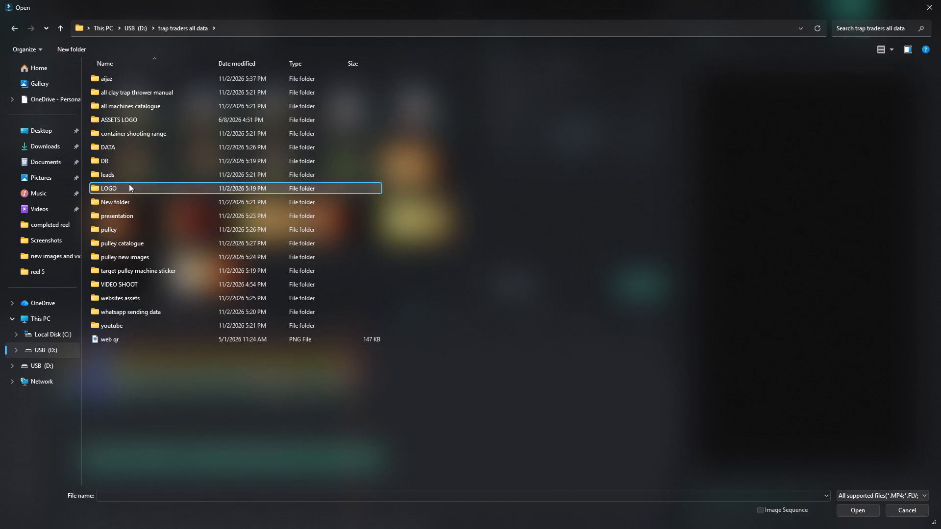
ctrl+scroll(182, 168, up, 7)
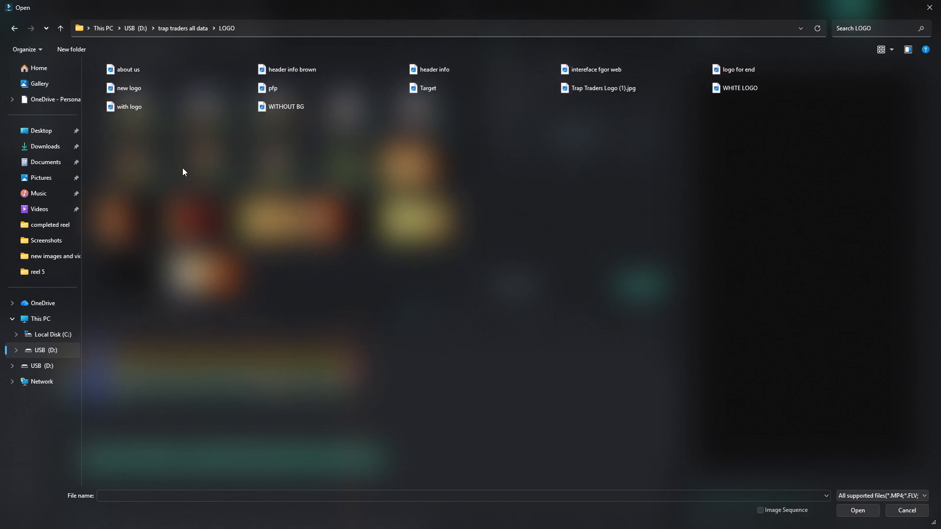
ctrl+scroll(182, 168, up, 17)
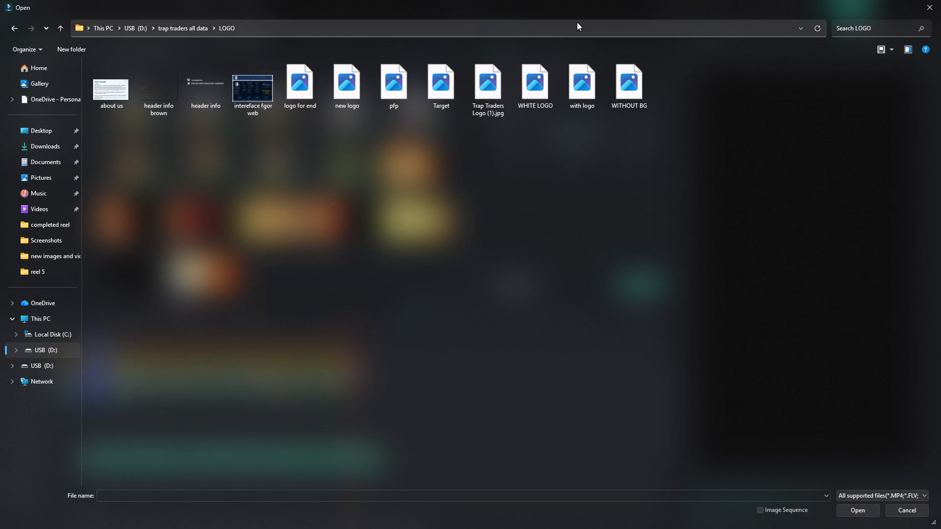
ctrl+scroll(459, 86, up, 2)
ctrl+scroll(699, 125, down, 2)
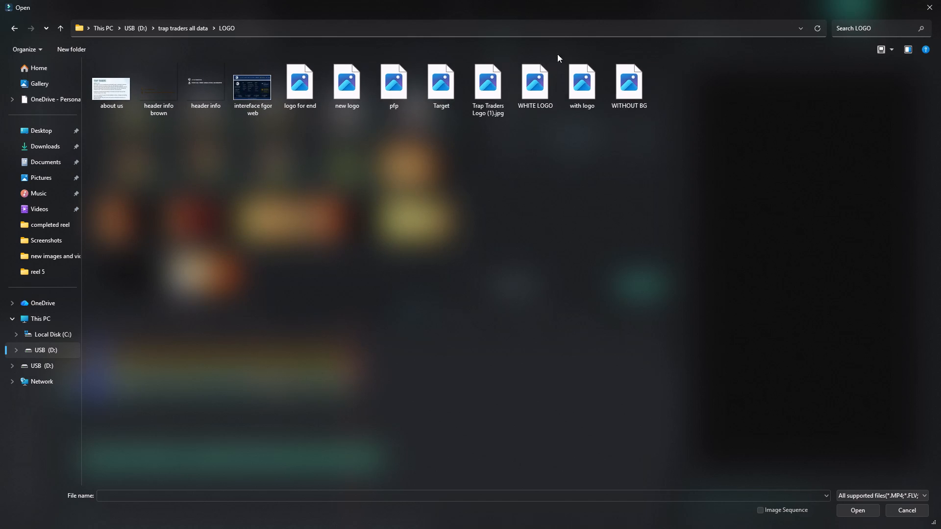
double_click(612, 74)
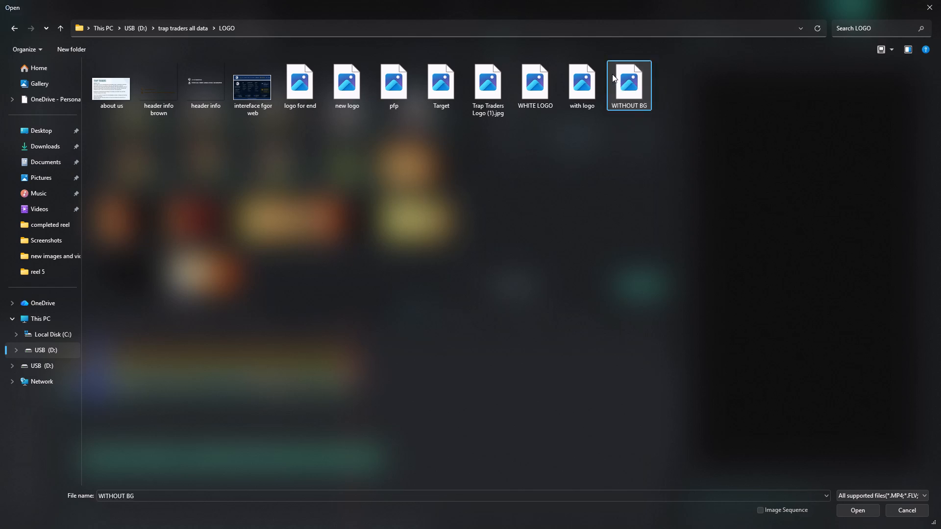
click(526, 286)
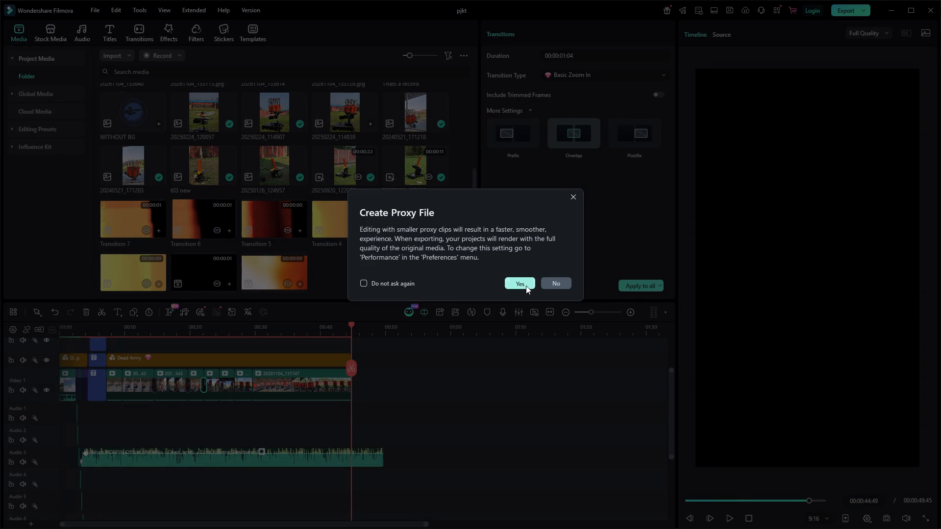
Place the WITHOUT BG logo on a new top video track at the start of the timeline and play over it briefly.
drag(129, 111, 73, 347)
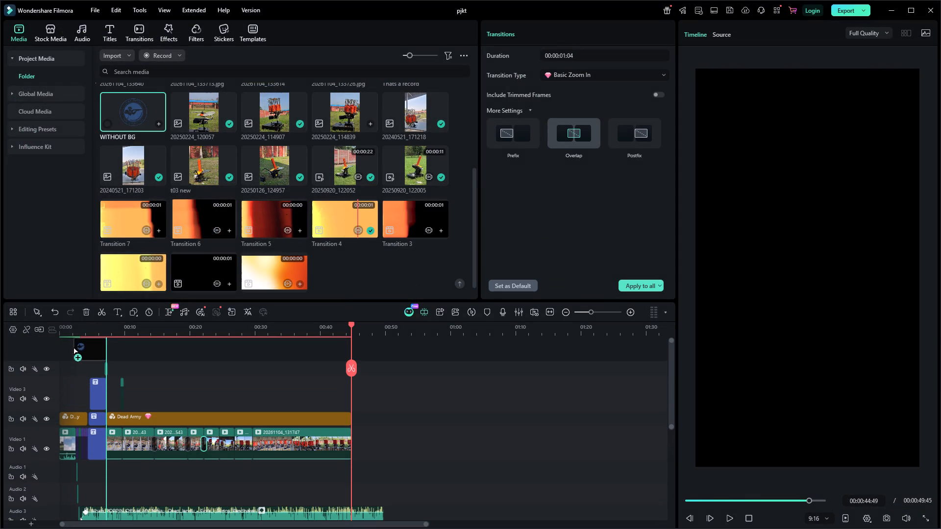
drag(73, 347, 59, 355)
click(66, 330)
key(space)
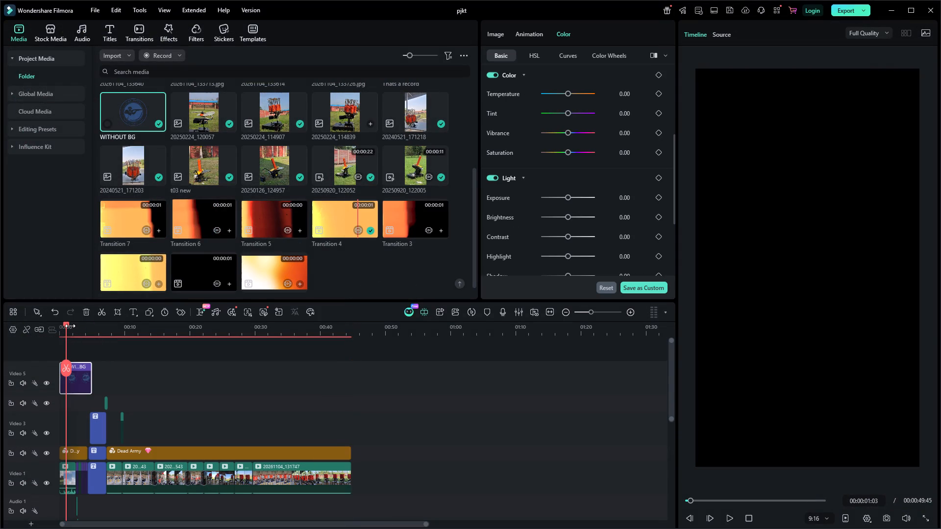
key(space)
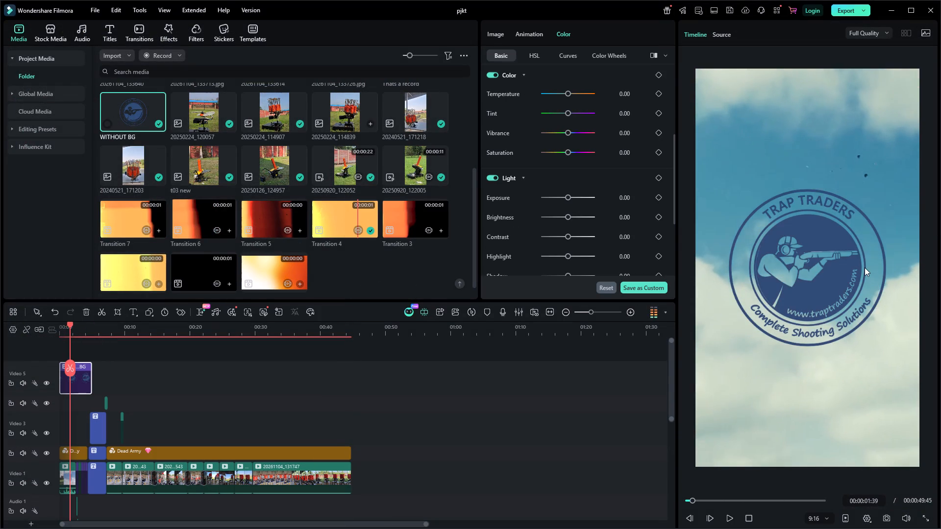
Shrink the WITHOUT BG logo to about 15.5% and move it into the upper-left corner of the video frame.
click(865, 267)
click(919, 377)
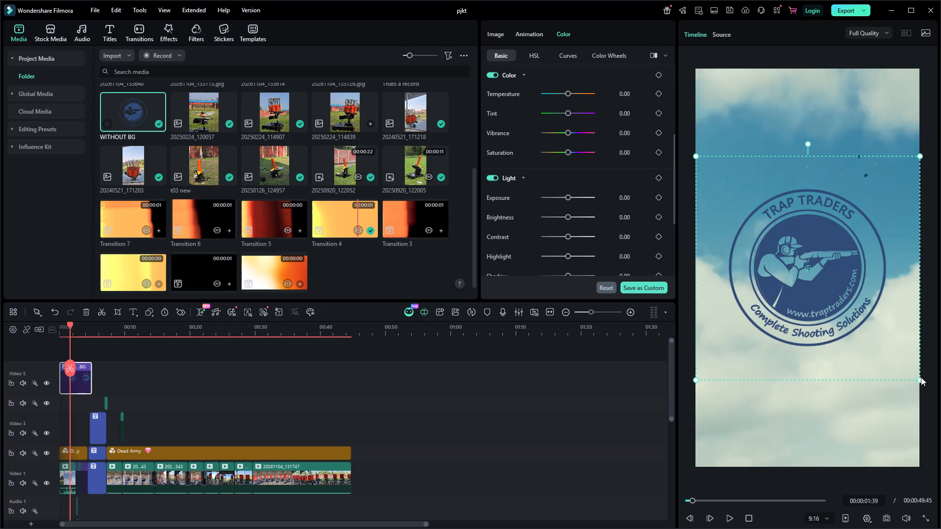
drag(919, 381, 820, 272)
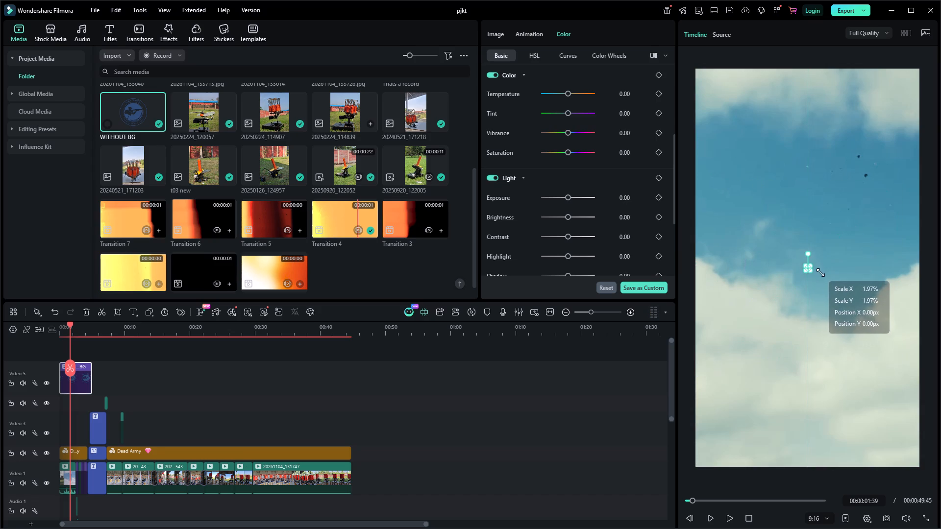
drag(820, 272, 831, 286)
drag(813, 279, 778, 234)
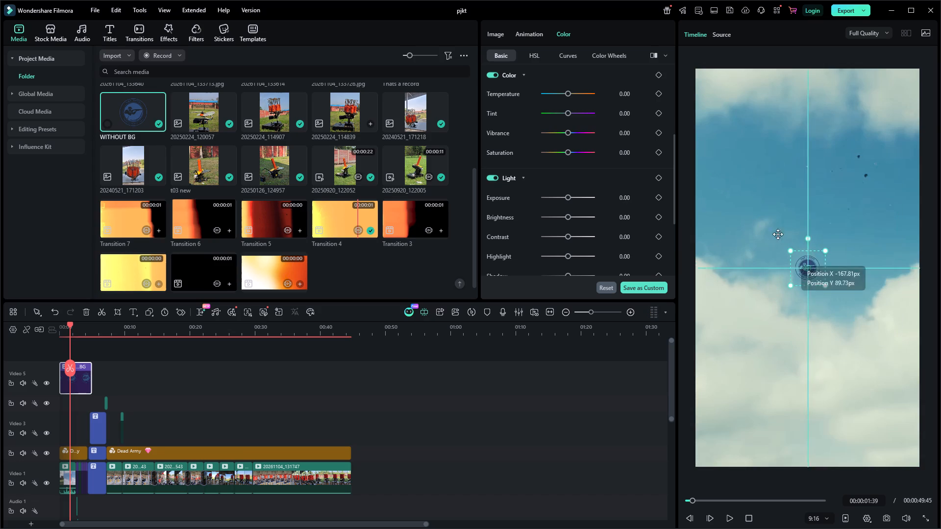
drag(778, 234, 725, 100)
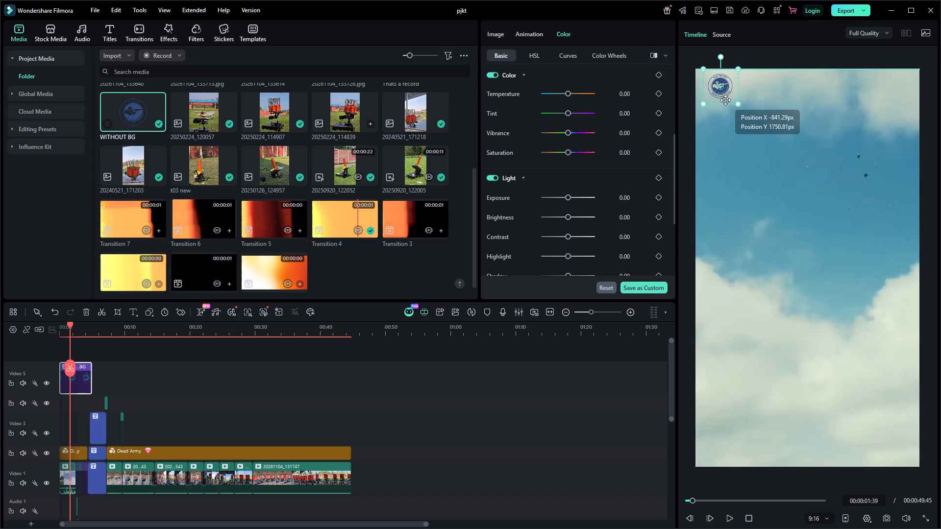
drag(725, 100, 721, 101)
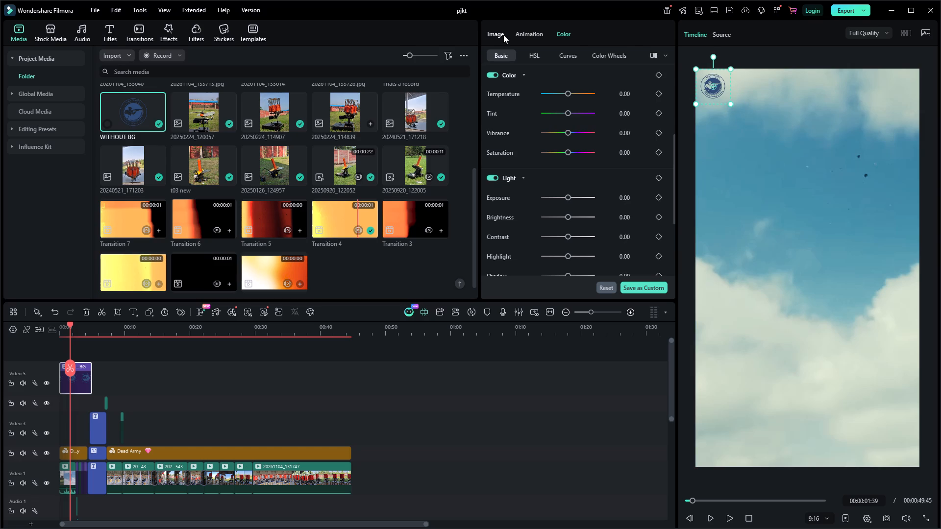
Set the WITHOUT BG logo's scale to 17% and its position to X -869.19, Y 1701.81, and start playback.
click(503, 35)
click(624, 85)
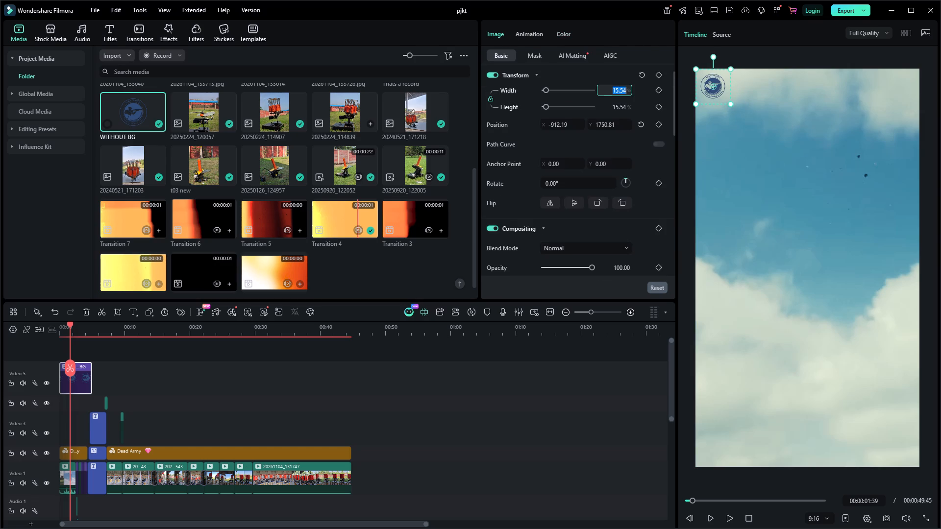
text(17)
key(Return)
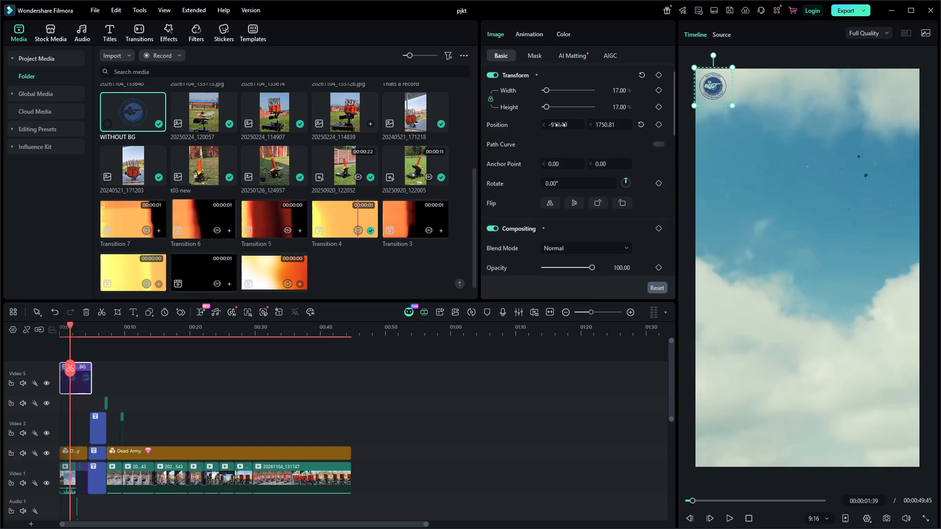
click(560, 125)
click(618, 127)
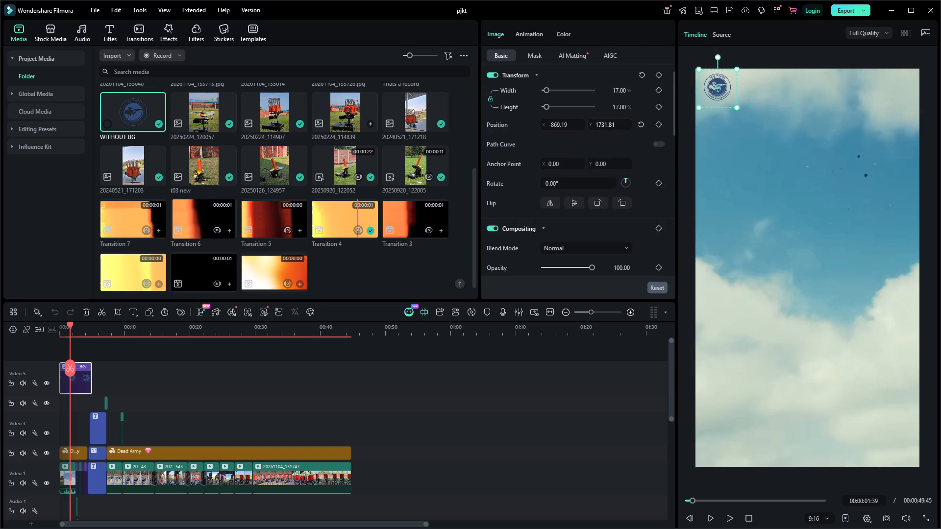
key(space)
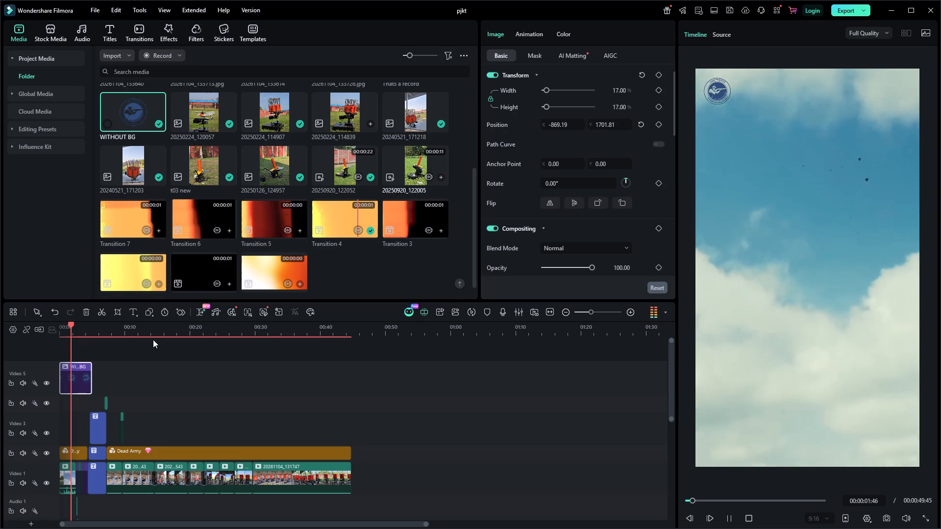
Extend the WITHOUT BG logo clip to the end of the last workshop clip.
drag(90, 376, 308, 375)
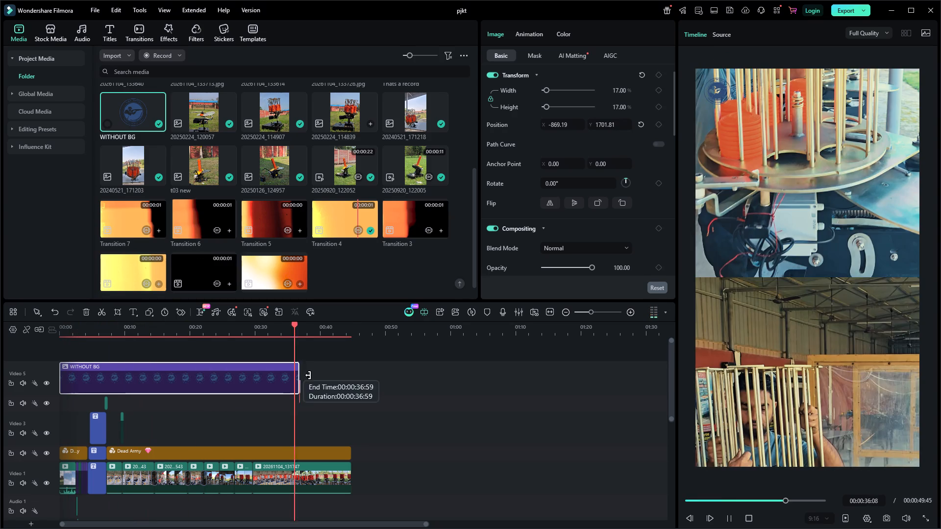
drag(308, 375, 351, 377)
Import WHITE LOGO from the LOGO folder and place it on a new top video track at the timeline start.
double_click(384, 260)
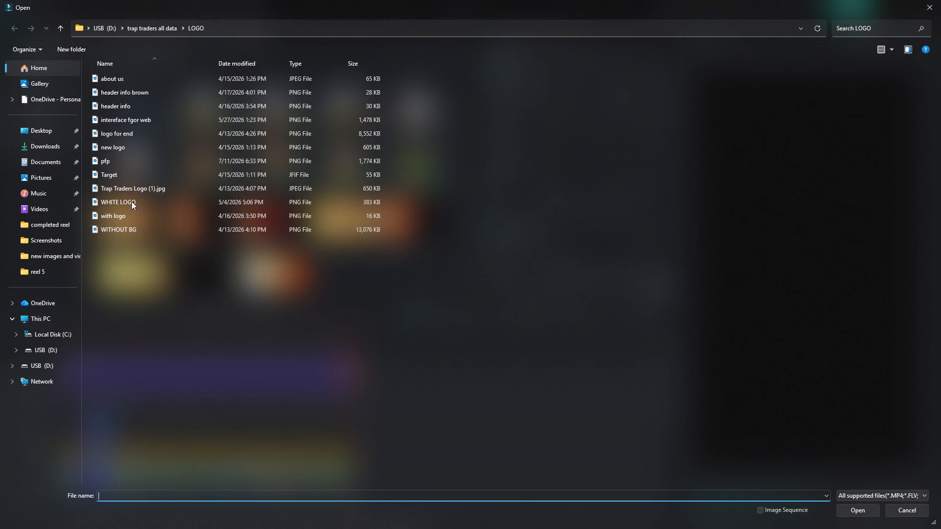
double_click(137, 198)
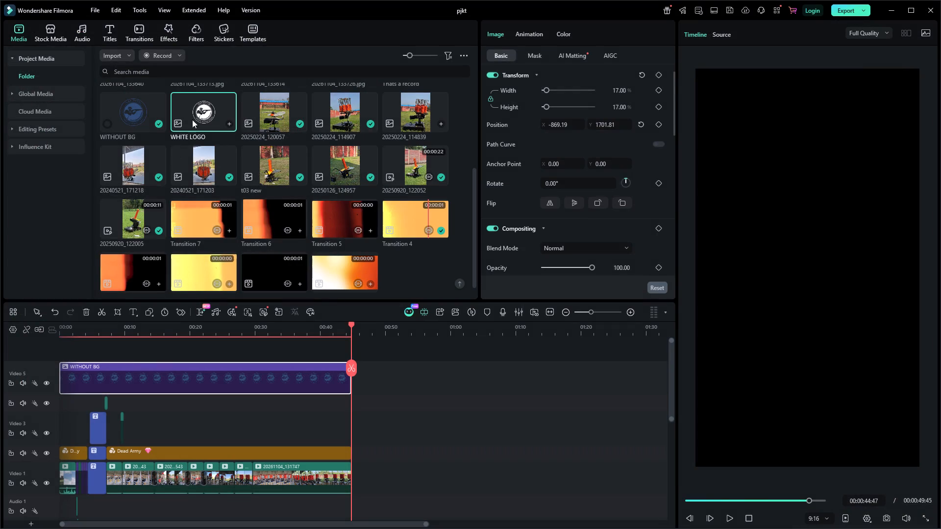
drag(197, 109, 53, 353)
Copy the WITHOUT BG clip's size and position attributes onto the WHITE LOGO clip.
click(60, 336)
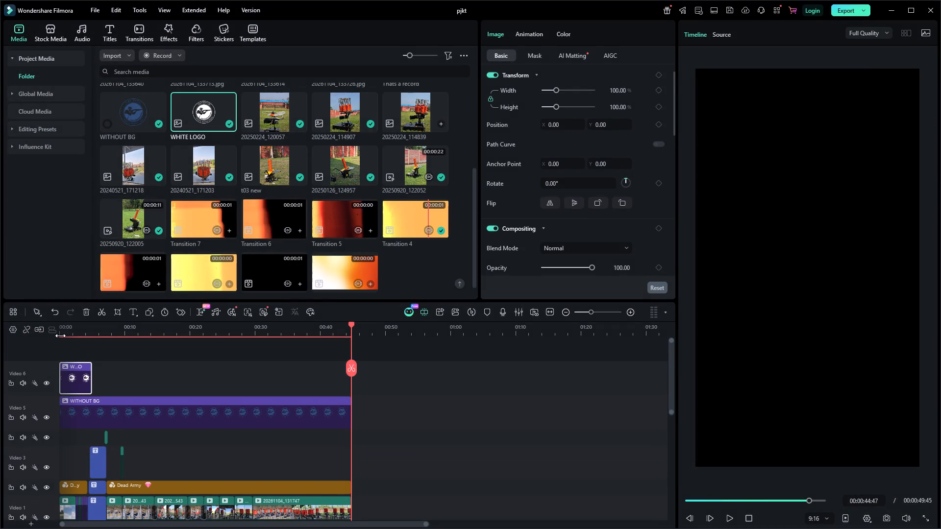
click(108, 409)
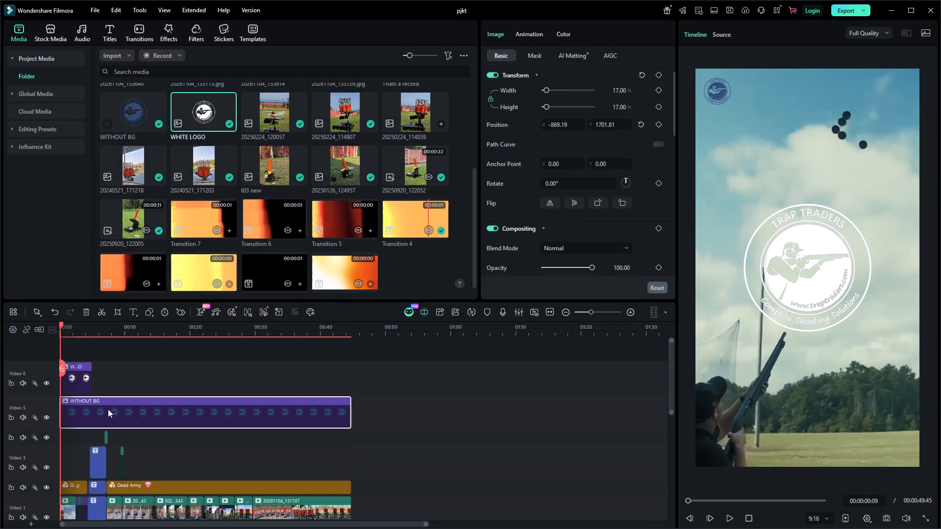
key(ctrl+alt+c)
click(76, 376)
key(ctrl+alt+v)
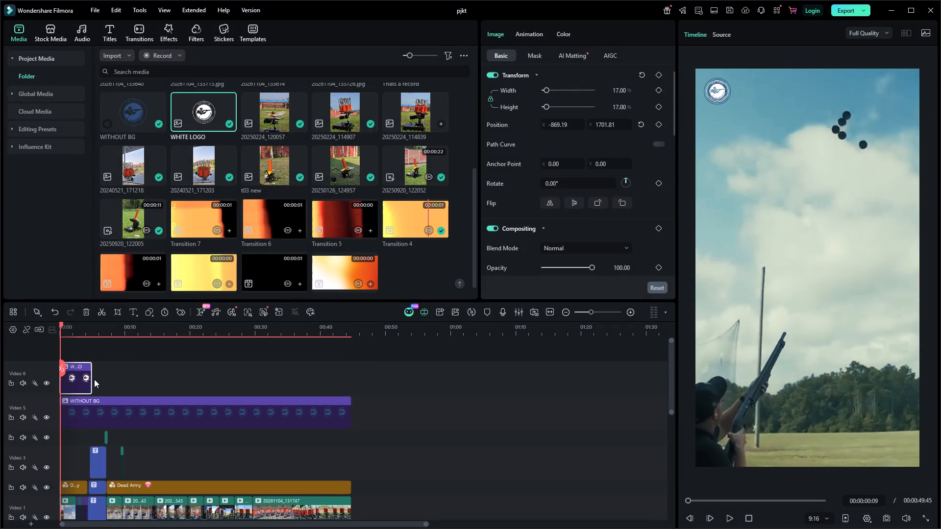
Delete the WITHOUT BG logo clip from the timeline.
click(93, 402)
key(Delete)
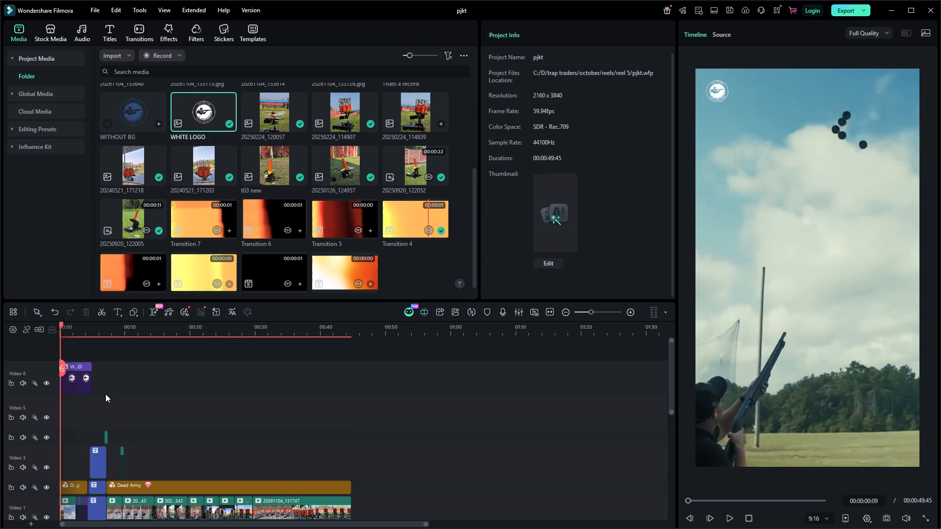
Set the WHITE LOGO's scale to 19% and its horizontal position to X -854.19.
click(714, 88)
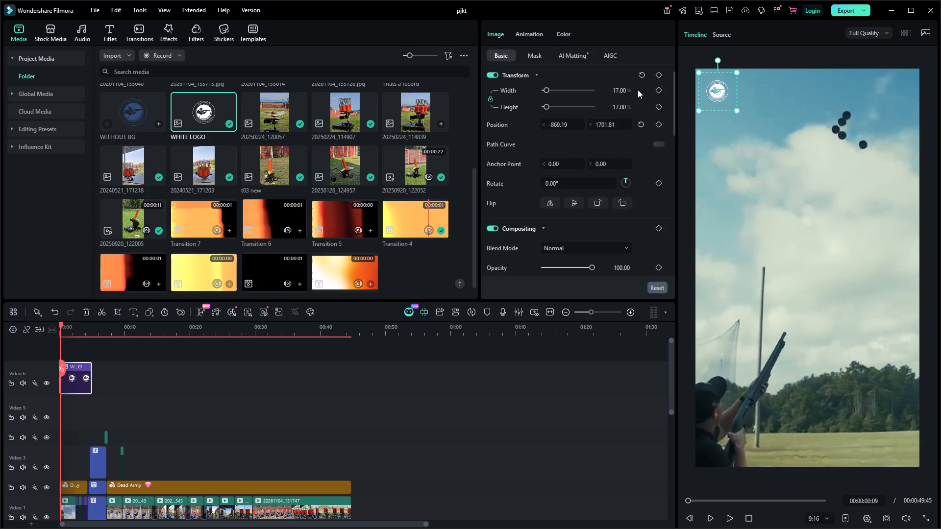
click(616, 88)
text(19)
key(Return)
click(558, 125)
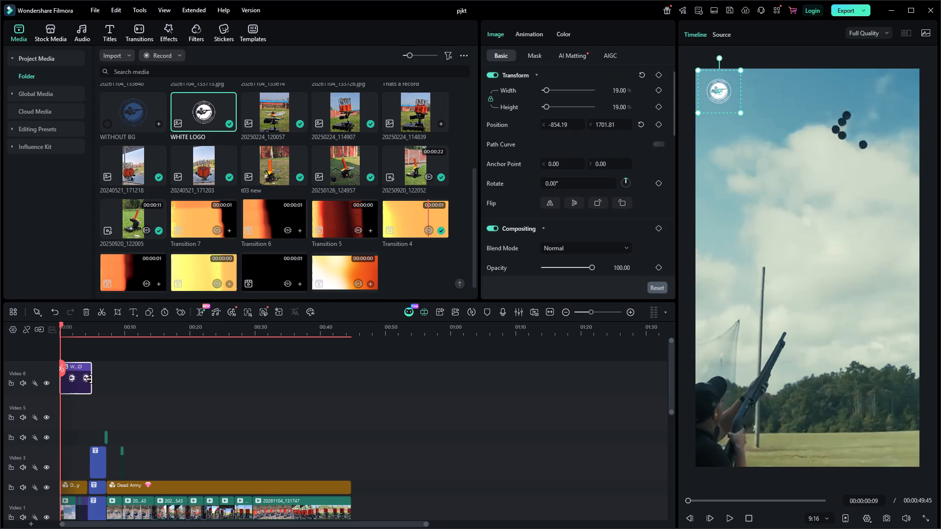
Extend the WHITE LOGO clip to the end of the last workshop clip and play the opening up to the INDIA title.
drag(90, 379, 349, 388)
key(space)
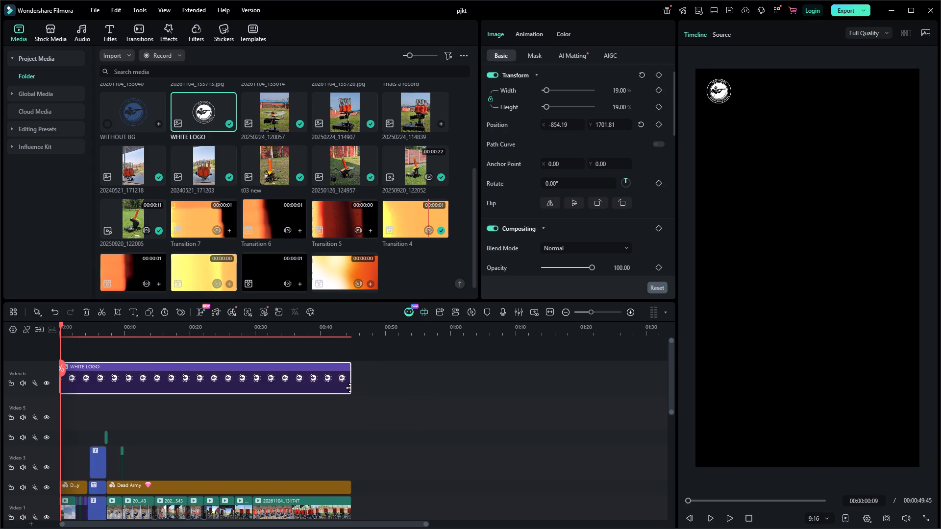
scroll(248, 433, down, 2)
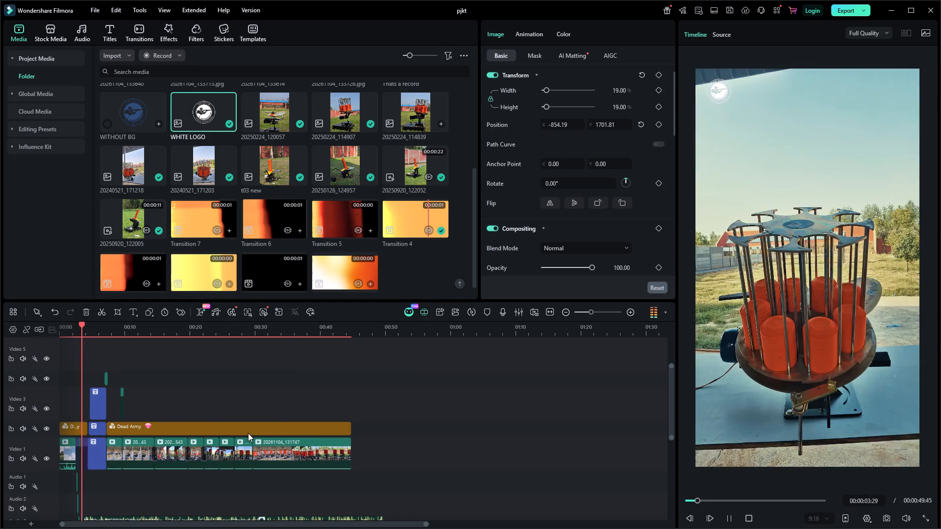
key(space)
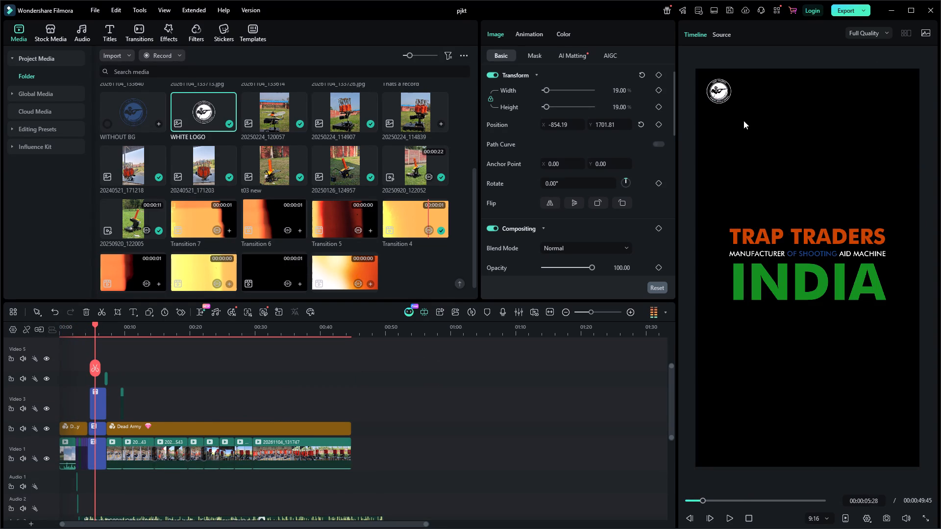
Enlarge the WHITE LOGO slightly and shift it inward from the upper-left corner of the video frame.
click(712, 92)
drag(726, 100, 728, 107)
click(560, 122)
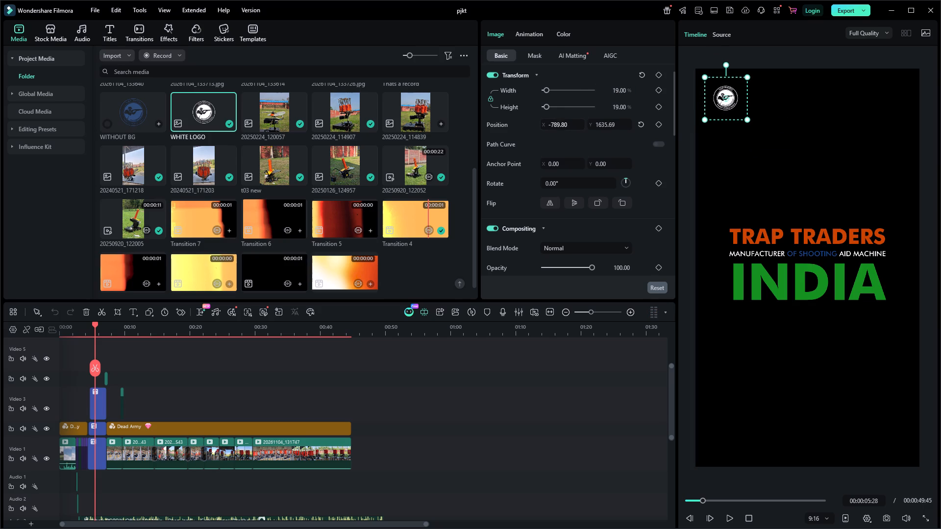
Set the WHITE LOGO's width and height scale to 25%.
click(618, 90)
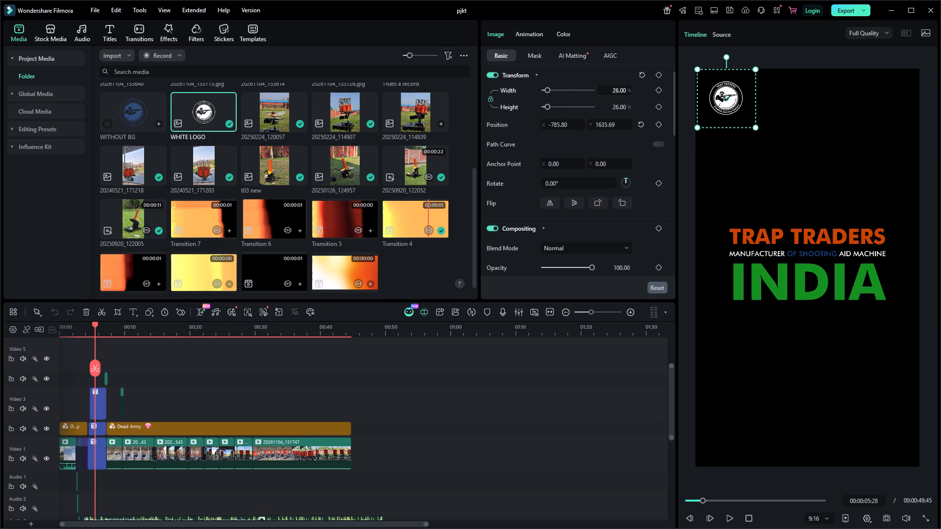
click(793, 53)
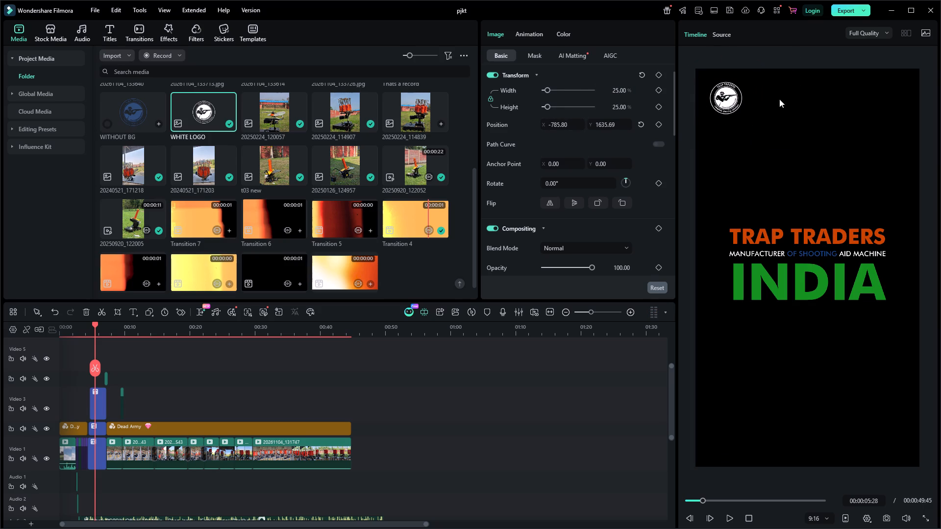
Play from the INDIA title into the first workshop clip to check the logo, and save the project.
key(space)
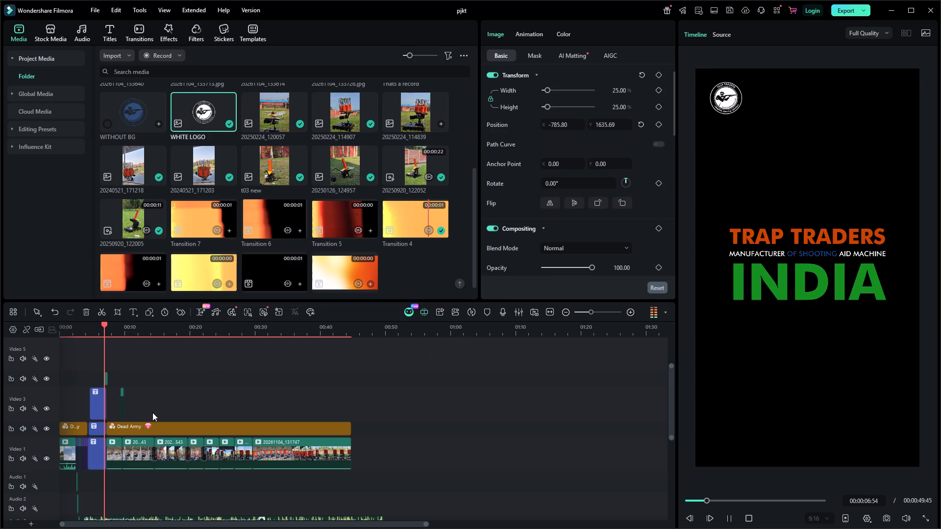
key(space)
scroll(165, 397, up, 2)
click(165, 397)
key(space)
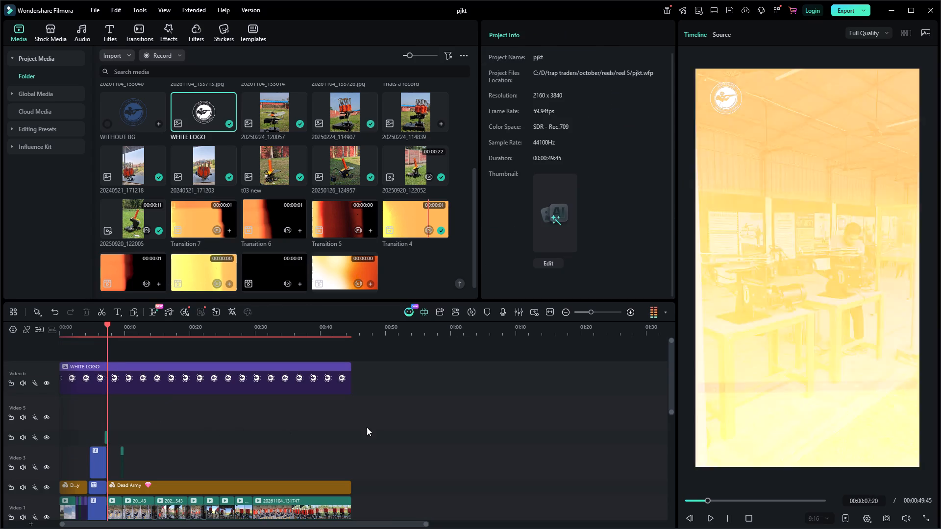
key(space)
key(ctrl+s)
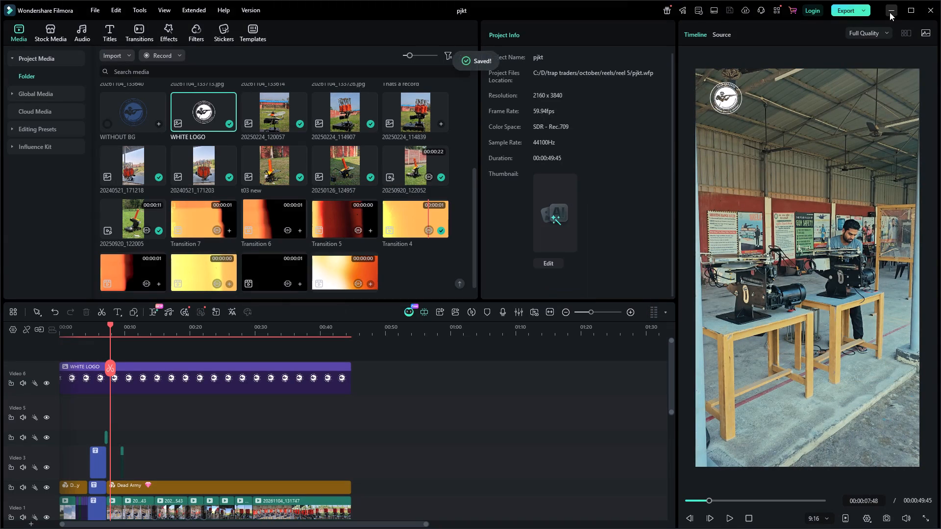
Switch to the Windows Bluetooth settings, disconnect the iQOO TWS 1e earbuds and close the settings.
click(890, 12)
click(889, 510)
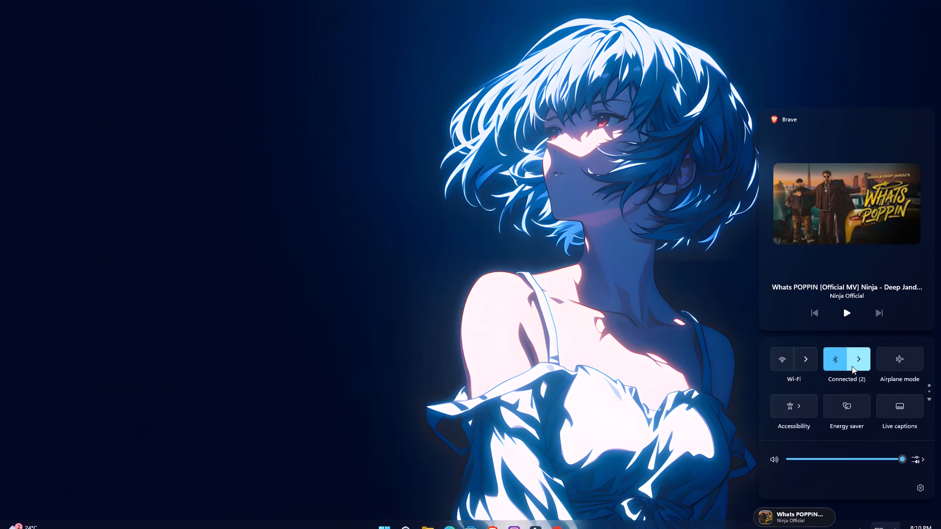
click(860, 361)
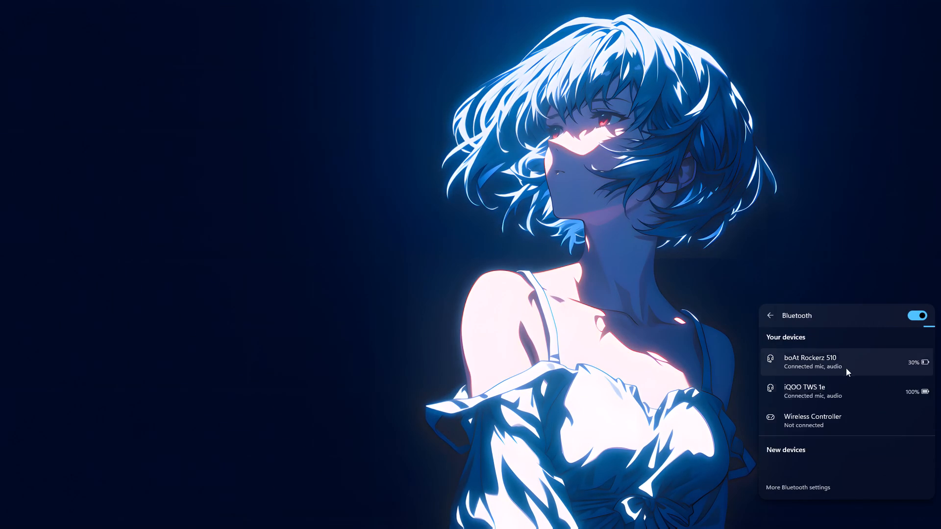
right_click(837, 390)
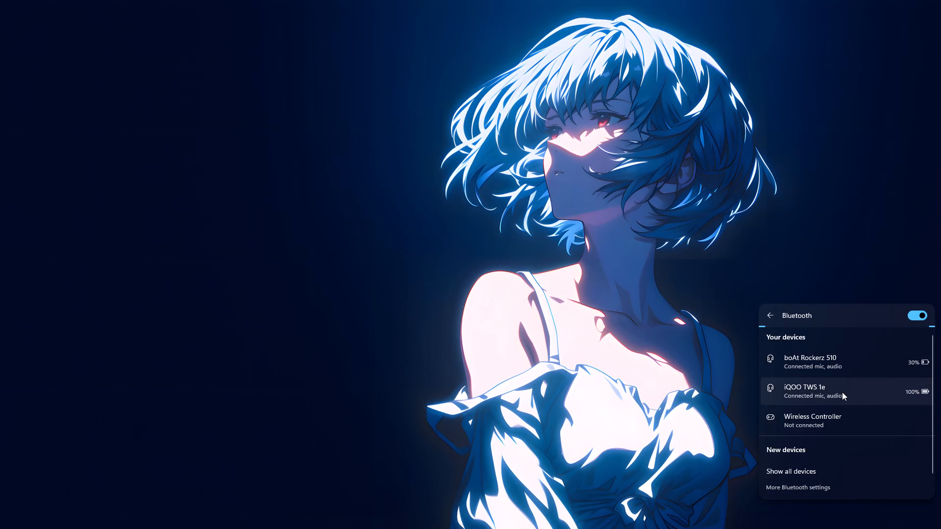
right_click(841, 392)
right_click(800, 393)
right_click(800, 393)
right_click(800, 393)
right_click(800, 393)
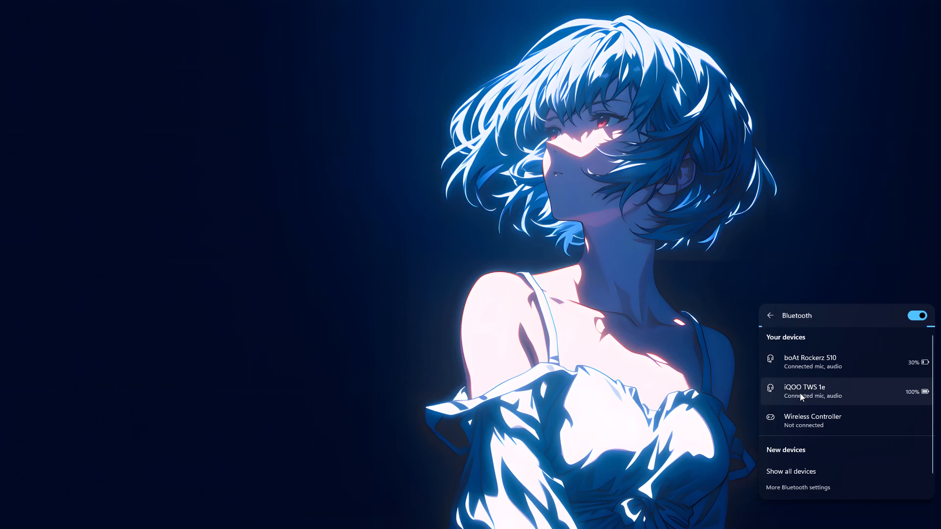
click(788, 490)
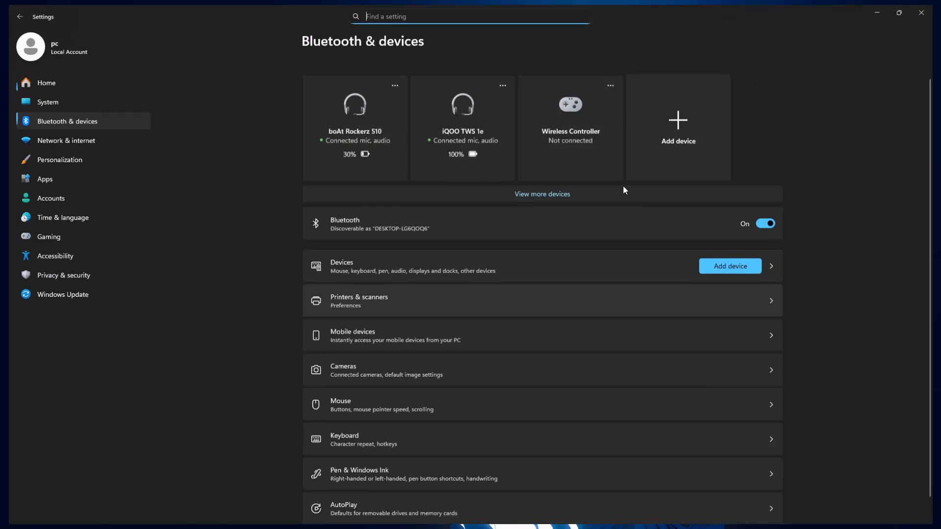
click(505, 66)
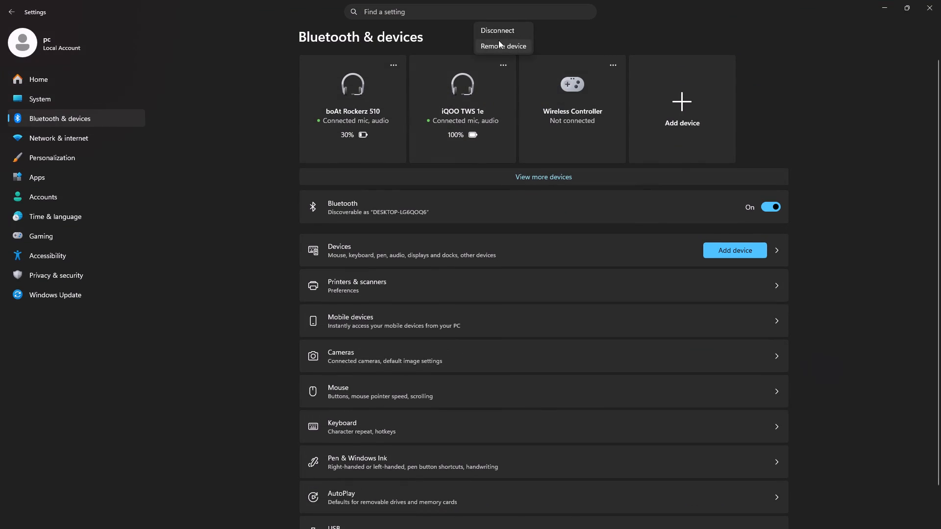
click(500, 29)
click(940, 0)
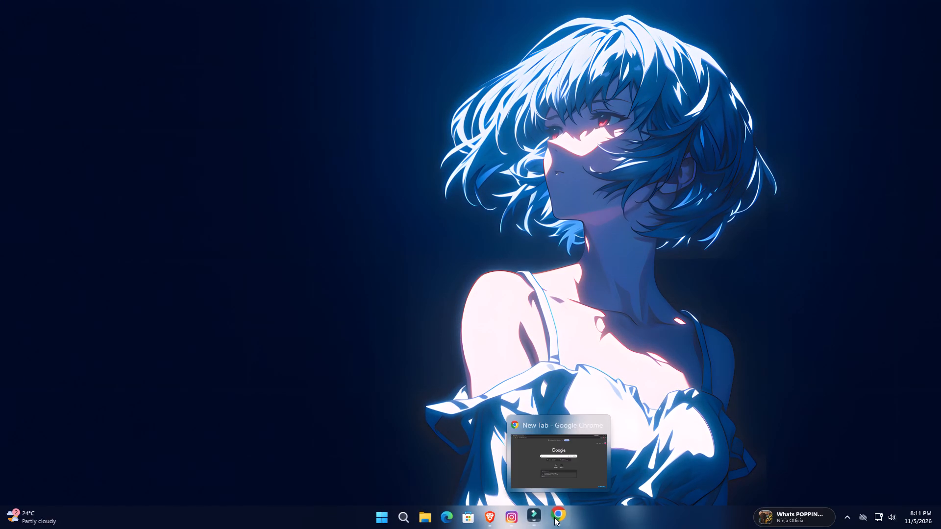
Switch back to Filmora, play the workshop clips to about 17 seconds to review the logo over the footage, and save the project.
click(536, 517)
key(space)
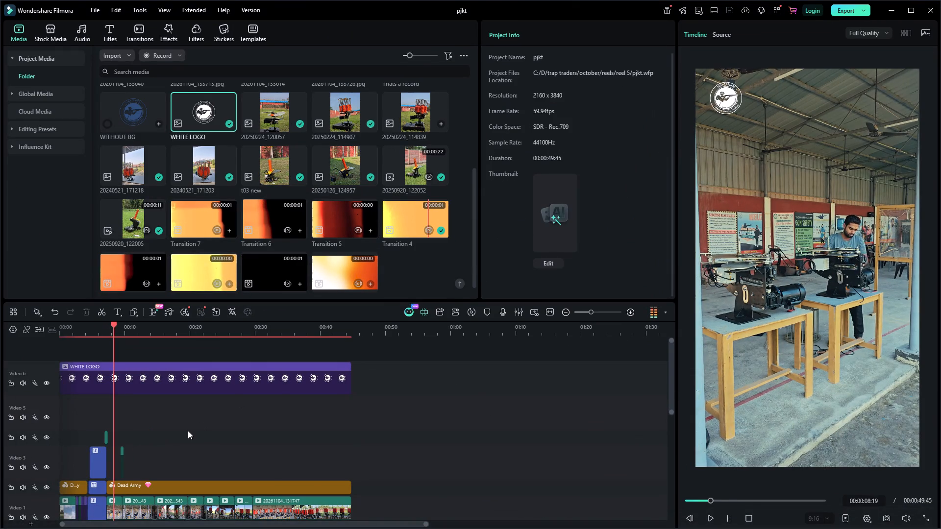
ctrl+scroll(189, 430, up, 7)
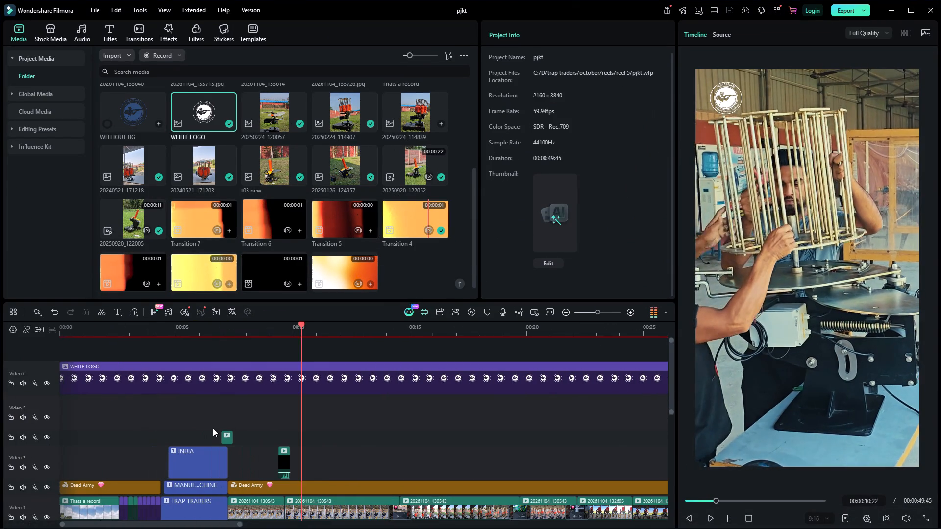
scroll(486, 385, down, 1)
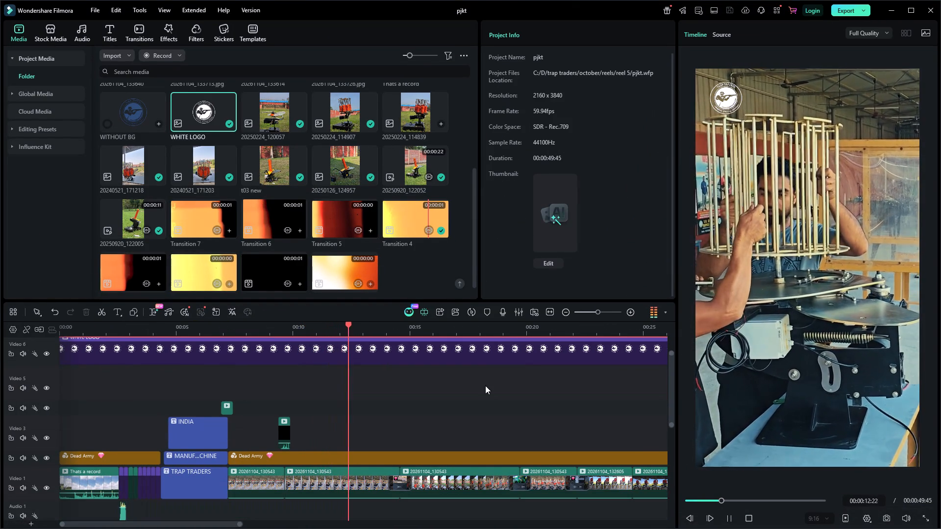
scroll(485, 385, down, 1)
ctrl+scroll(432, 431, down, 2)
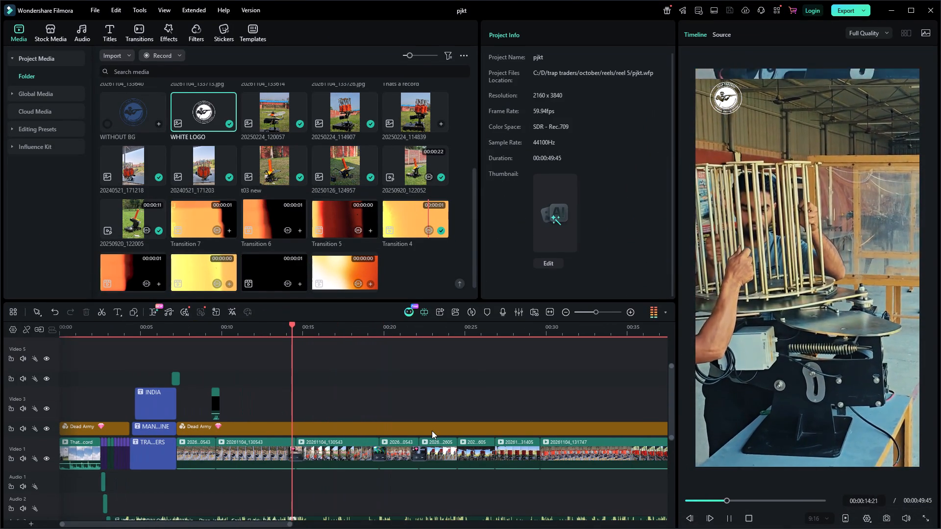
ctrl+scroll(432, 431, down, 3)
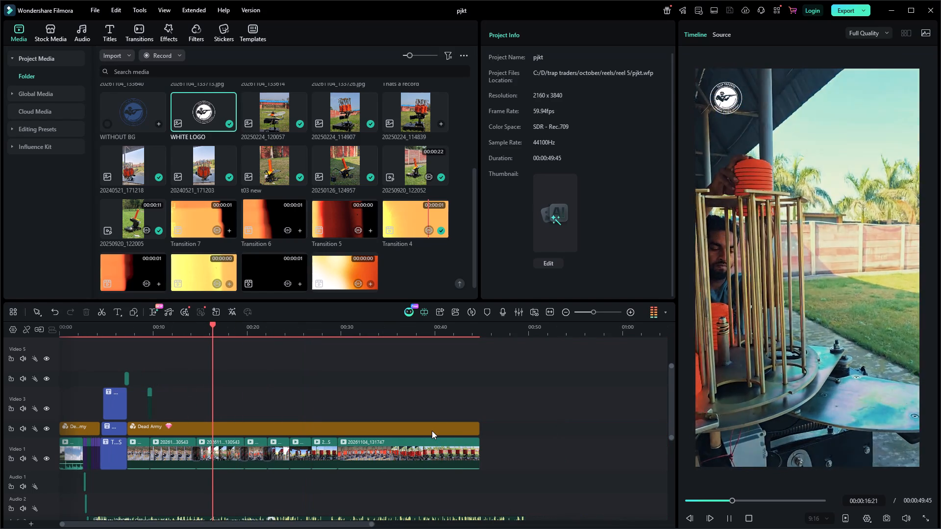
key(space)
key(ctrl+s)
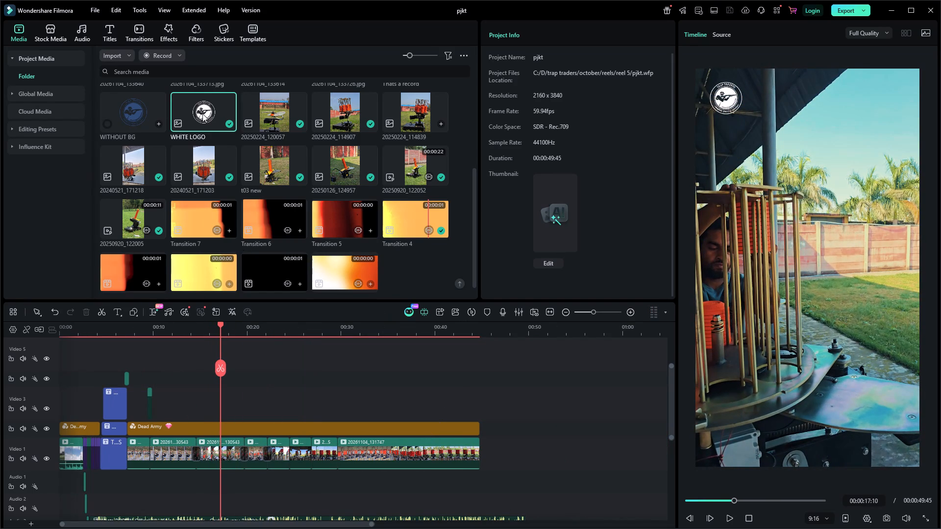
Open the media import dialog to bring another file into the project.
double_click(433, 264)
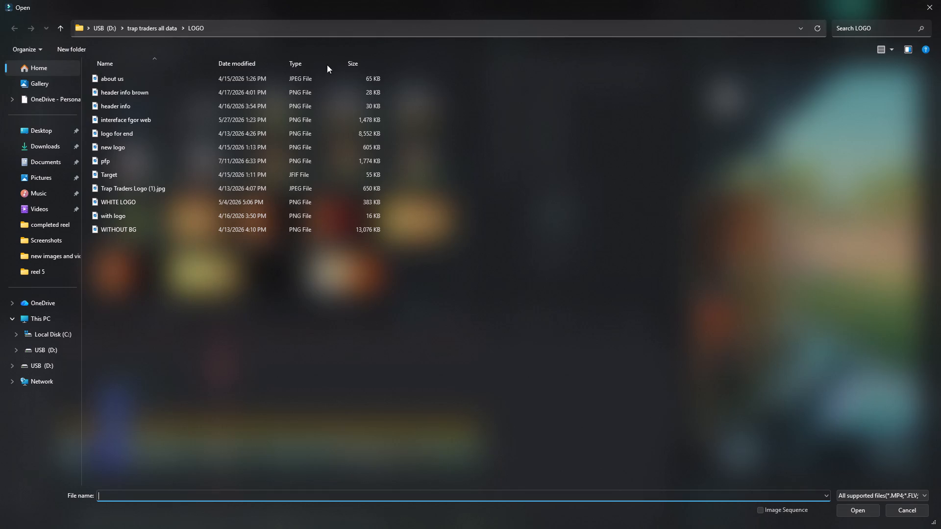
Import the CLAY TRAP THROWER video from the completed reel folder under D, trap traders, october, reels on Local Disk (C:).
click(42, 322)
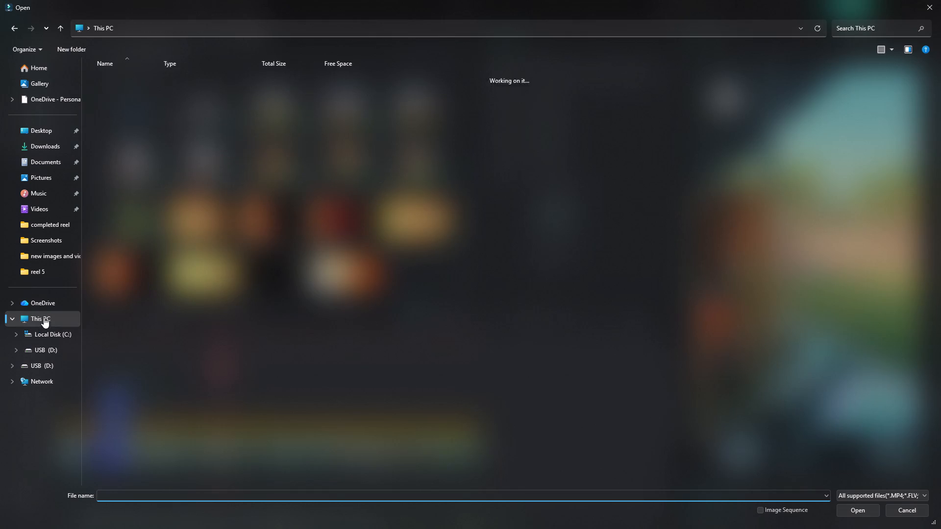
double_click(149, 101)
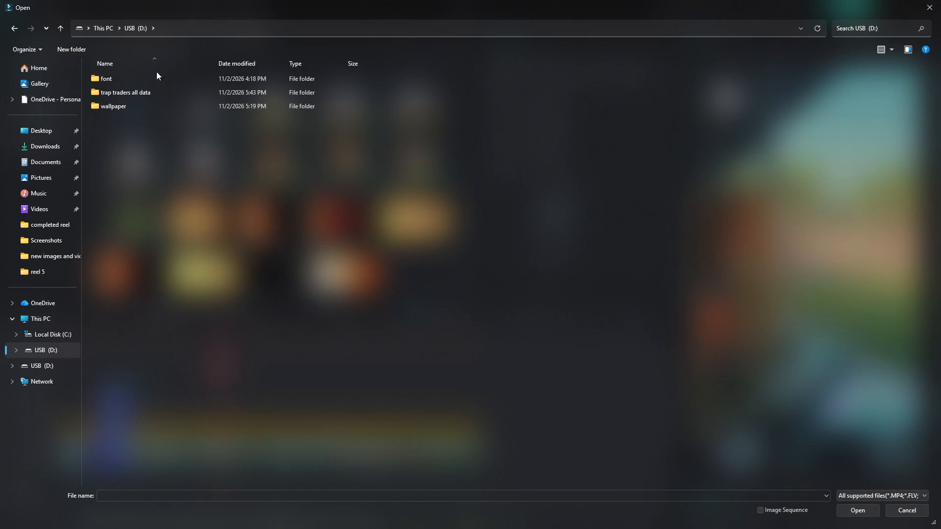
click(99, 31)
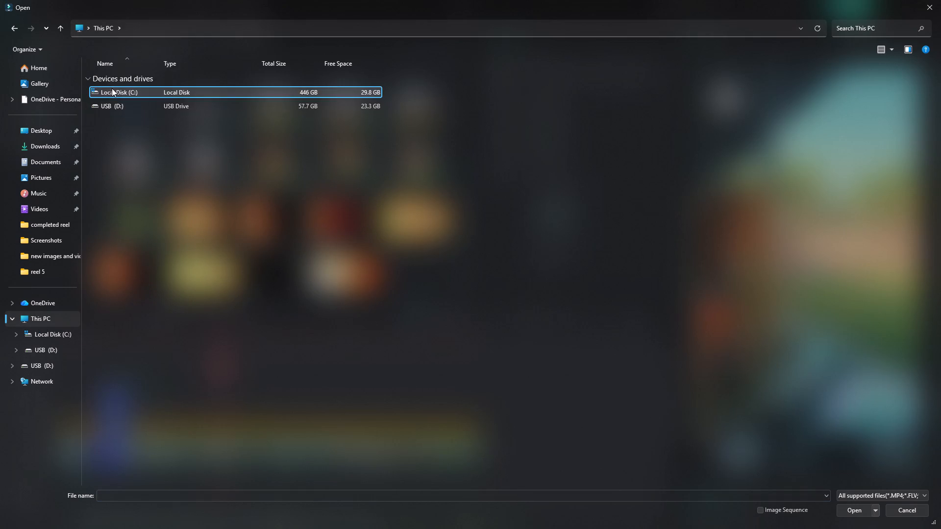
double_click(112, 88)
double_click(117, 103)
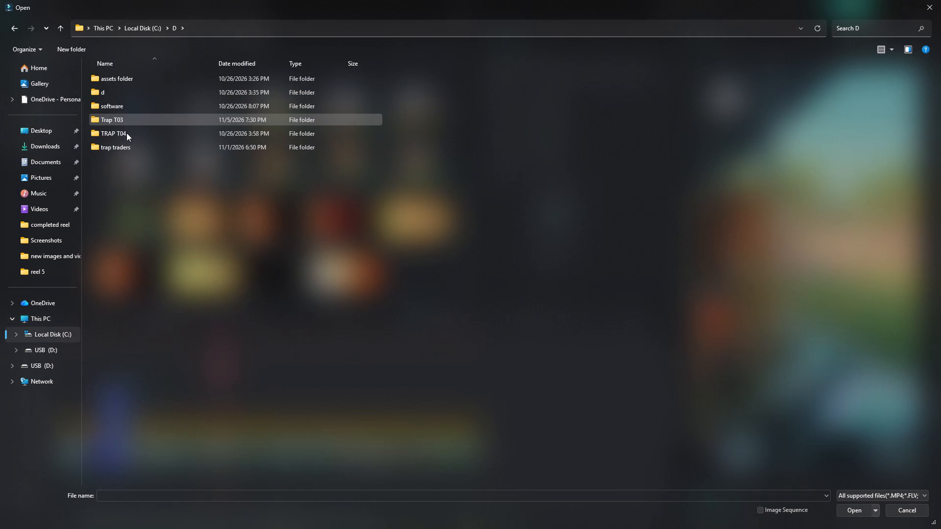
double_click(121, 150)
double_click(129, 88)
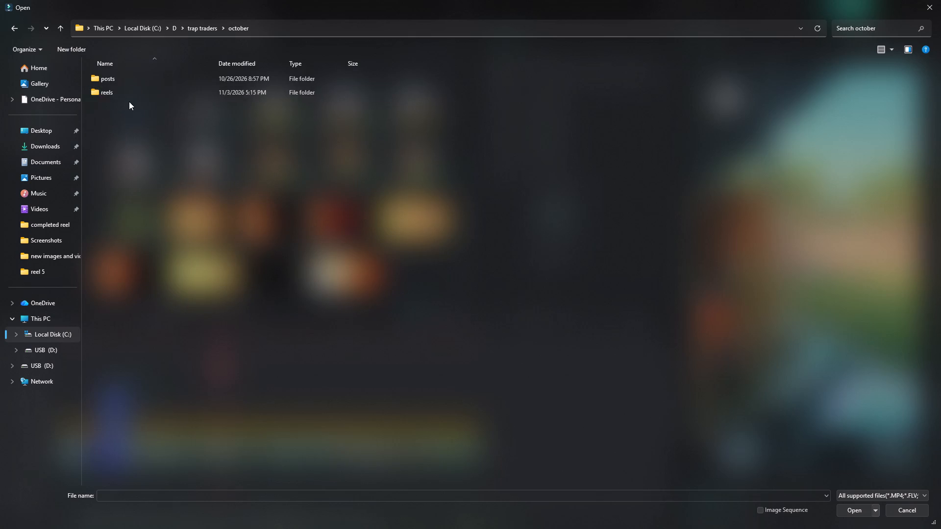
double_click(127, 91)
double_click(133, 81)
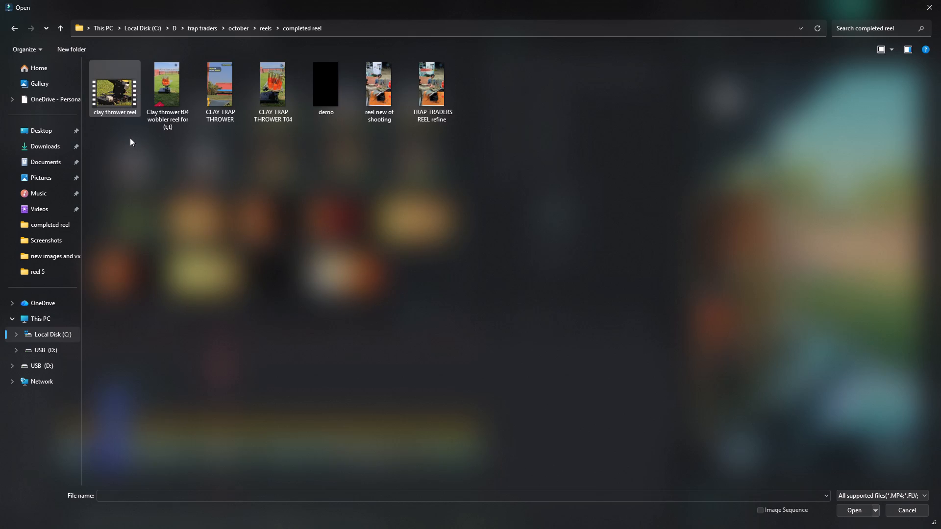
click(126, 145)
double_click(235, 98)
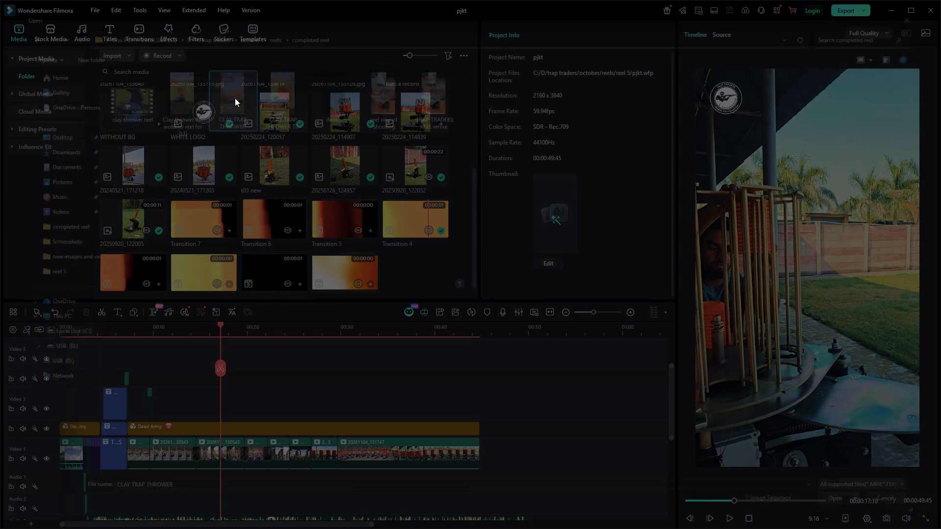
Preview the ending of CLAY TRAP THROWER and place the video on the Video 3 track above the 20261104_131747 clip.
click(260, 112)
click(799, 499)
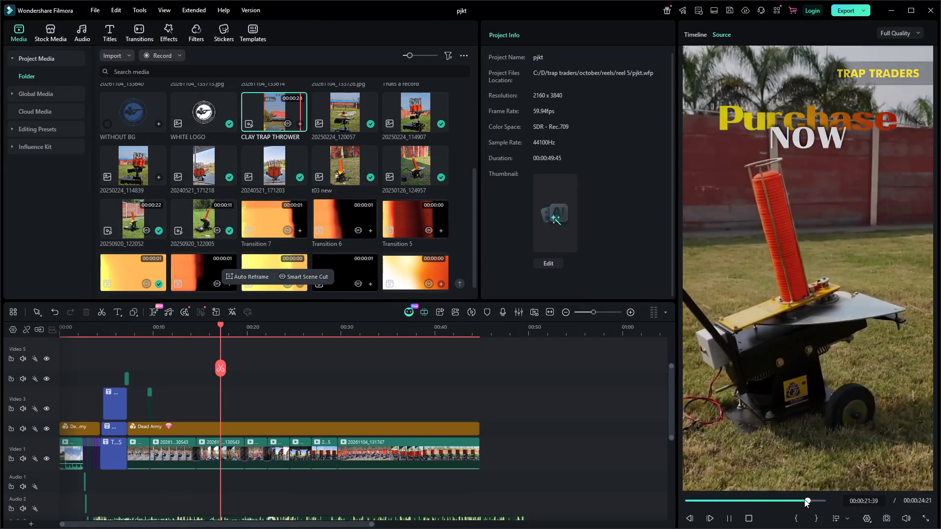
key(space)
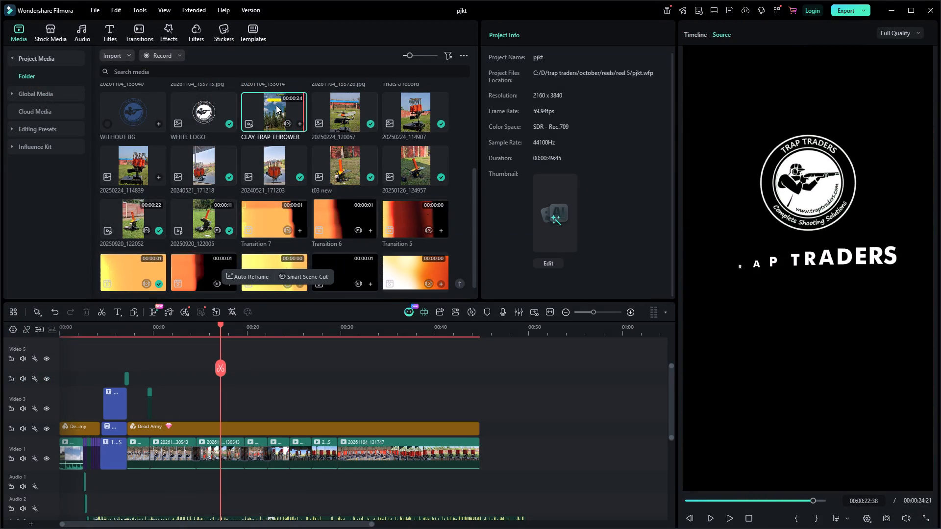
drag(276, 105, 394, 405)
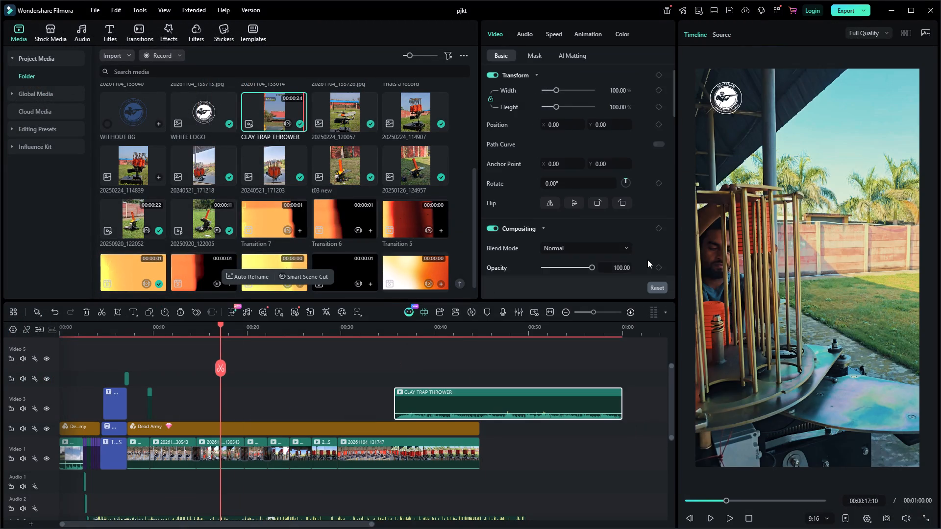
Split the CLAY TRAP THROWER clip at 00:00:57:39, just before the logo outro, and delete the part before the cut.
click(608, 332)
drag(608, 365, 603, 367)
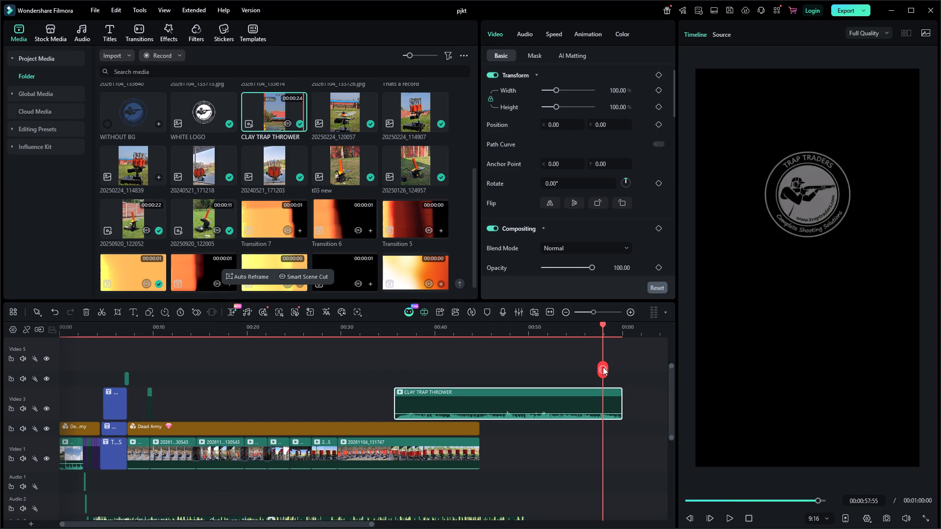
drag(603, 367, 599, 367)
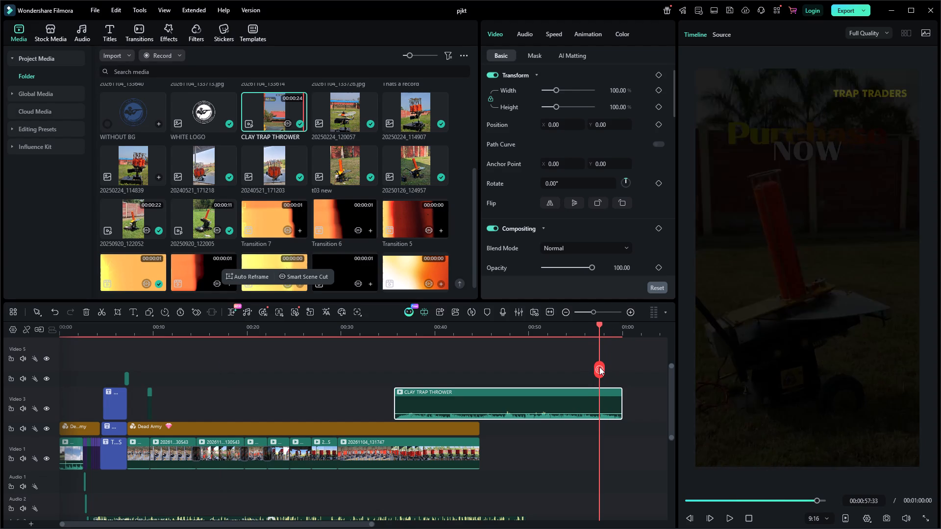
drag(599, 367, 600, 367)
click(600, 367)
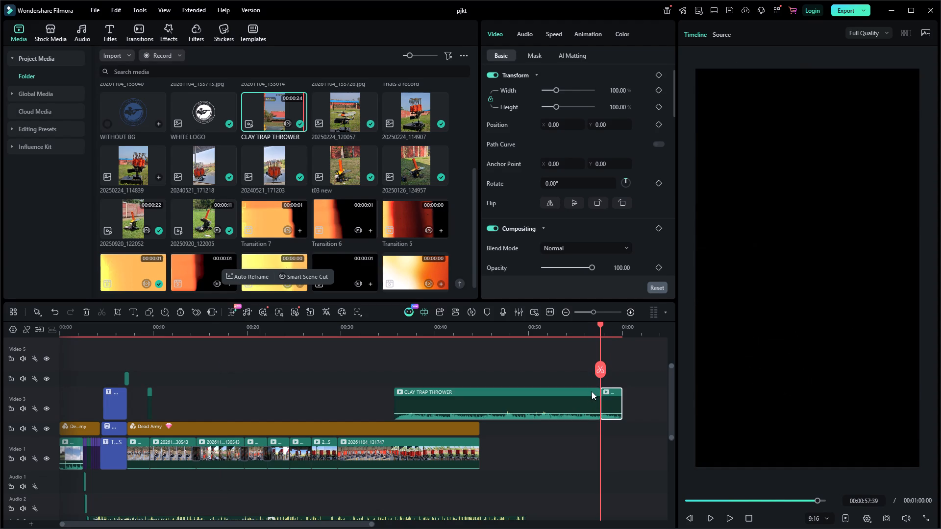
click(586, 405)
key(Delete)
Move the remaining outro piece to the Video 1 track and close the gap after the 20261104_131747 clip.
drag(611, 394, 607, 432)
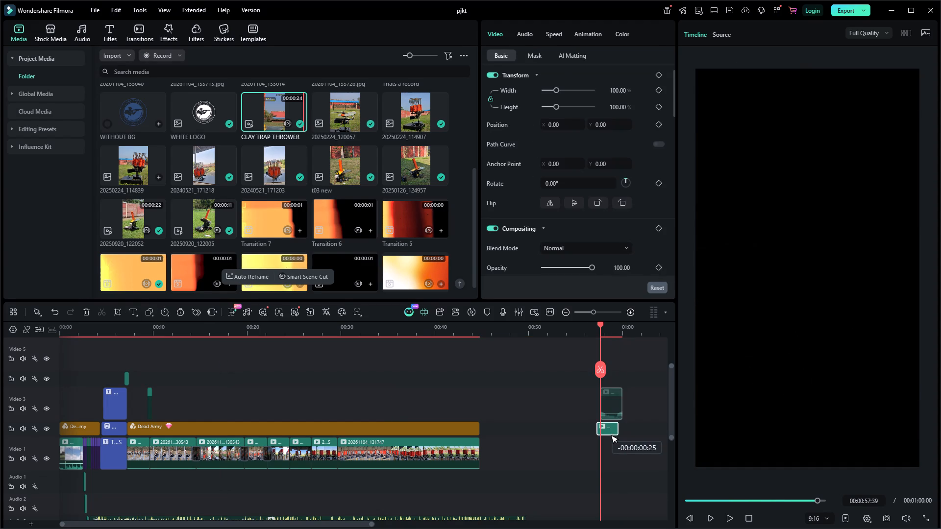
drag(607, 432, 607, 442)
click(579, 446)
key(Delete)
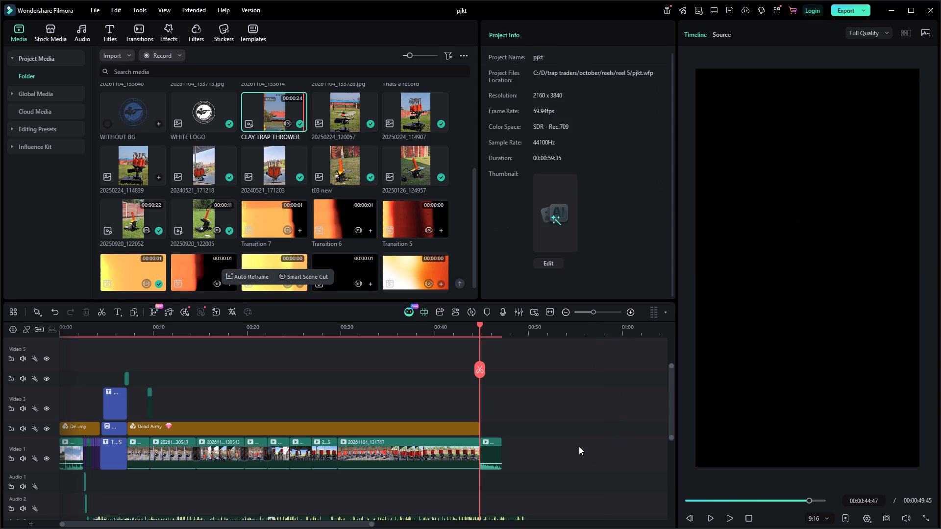
Slow the outro clip to a uniform speed of 0.51 with Optical Flow frame interpolation and play back its ending.
drag(490, 464, 492, 477)
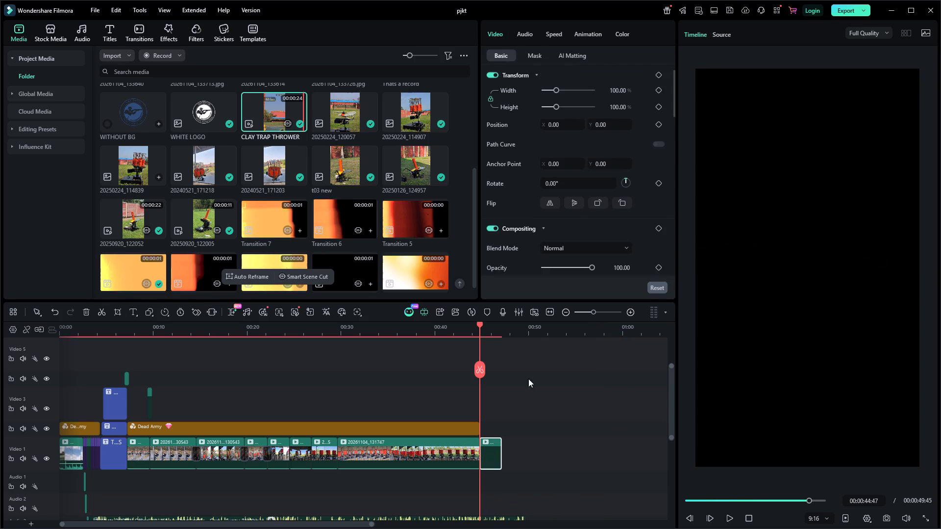
click(556, 35)
click(566, 74)
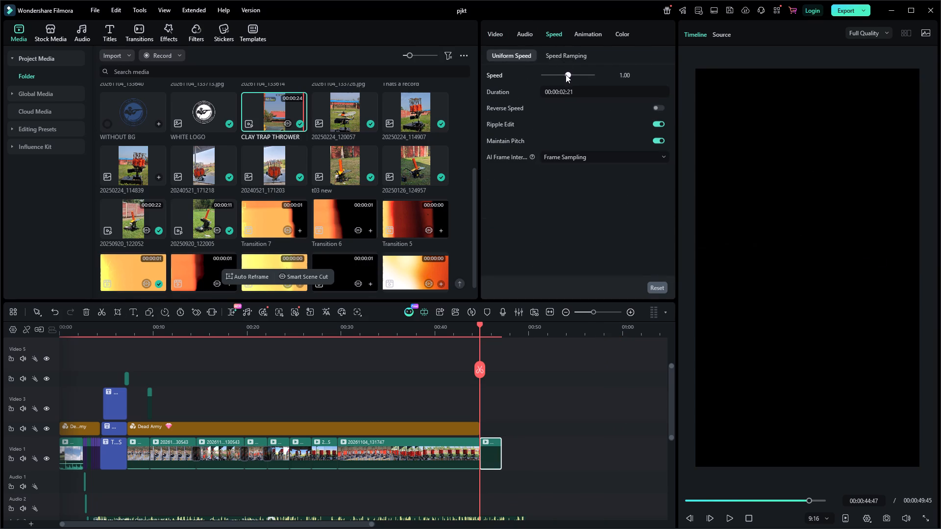
key(space)
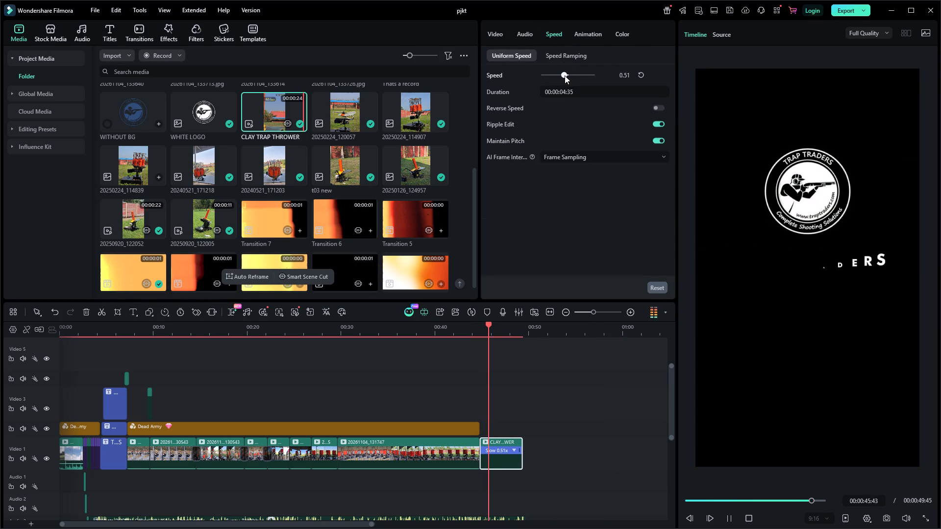
click(593, 161)
click(594, 225)
click(558, 421)
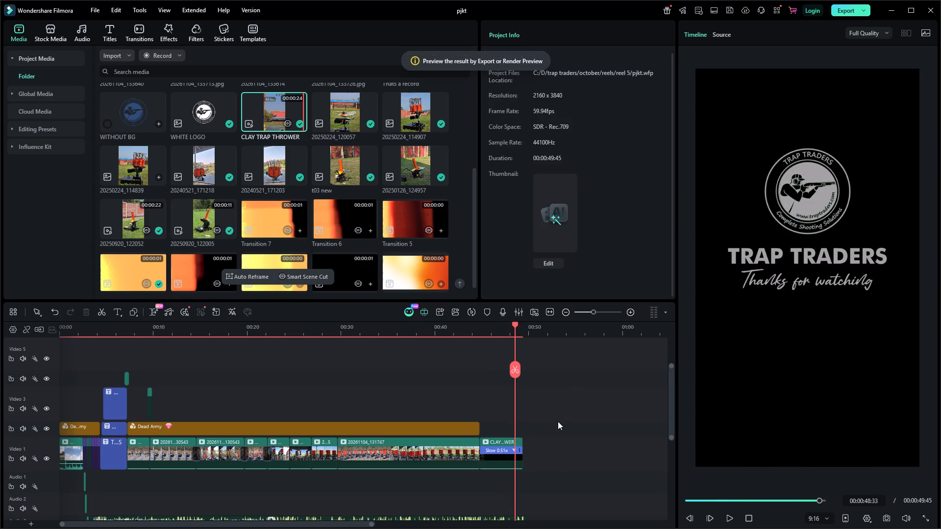
key(space)
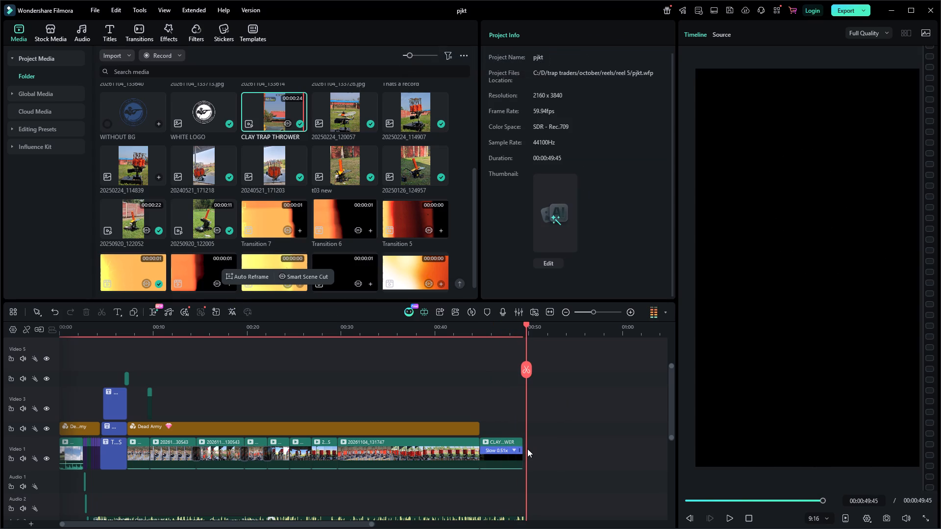
click(511, 327)
key(space)
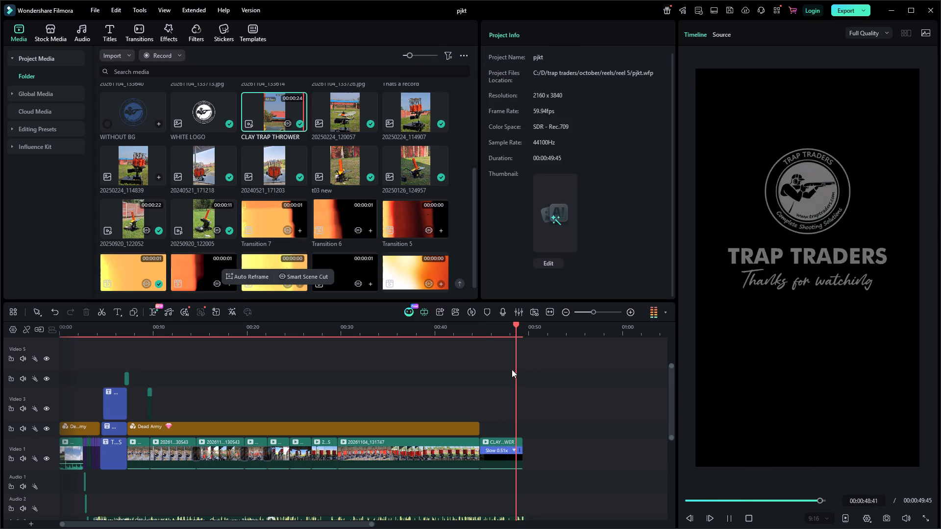
Trim the music on Audio 3 at 00:00:49:22 so that it ends together with the outro clip.
scroll(523, 462, down, 3)
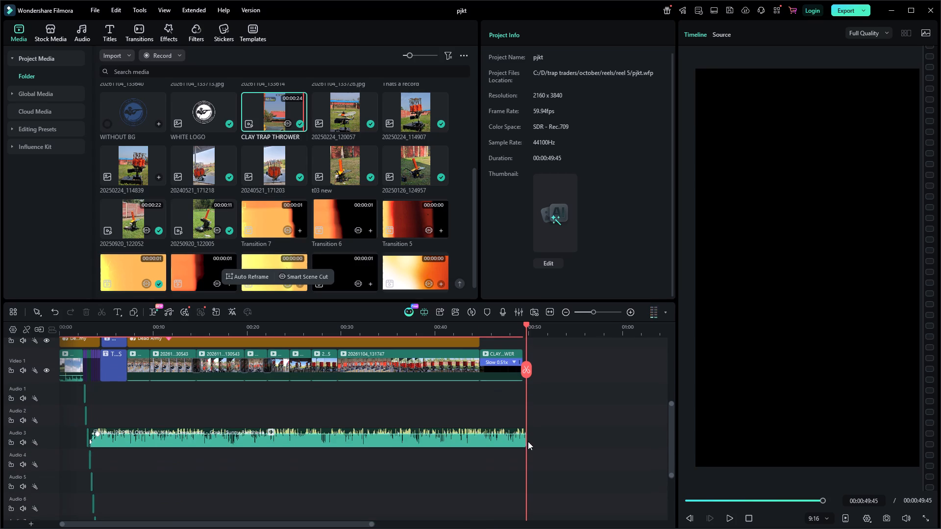
ctrl+scroll(528, 441, up, 3)
click(361, 367)
click(357, 367)
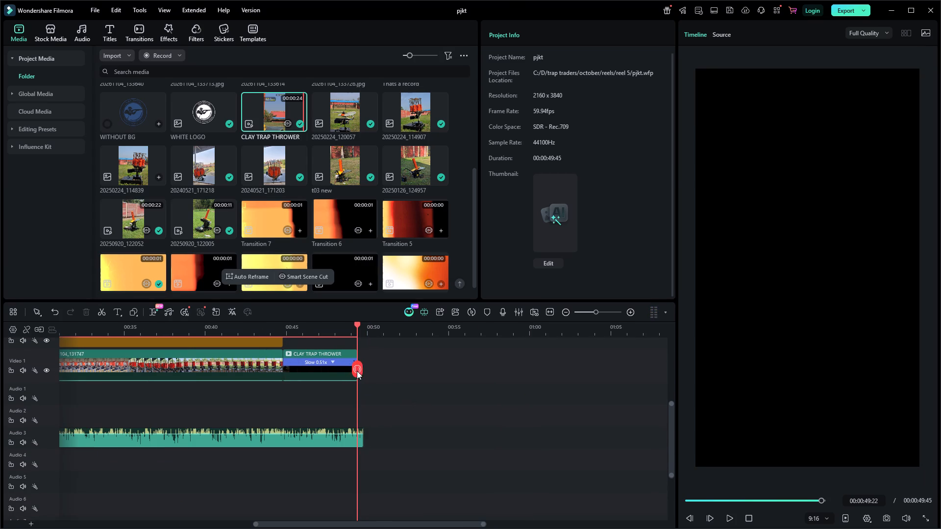
key(Delete)
Play the end of the outro to find the fade point and add a music volume keyframe at 00:00:48:19.
drag(358, 370, 329, 360)
key(space)
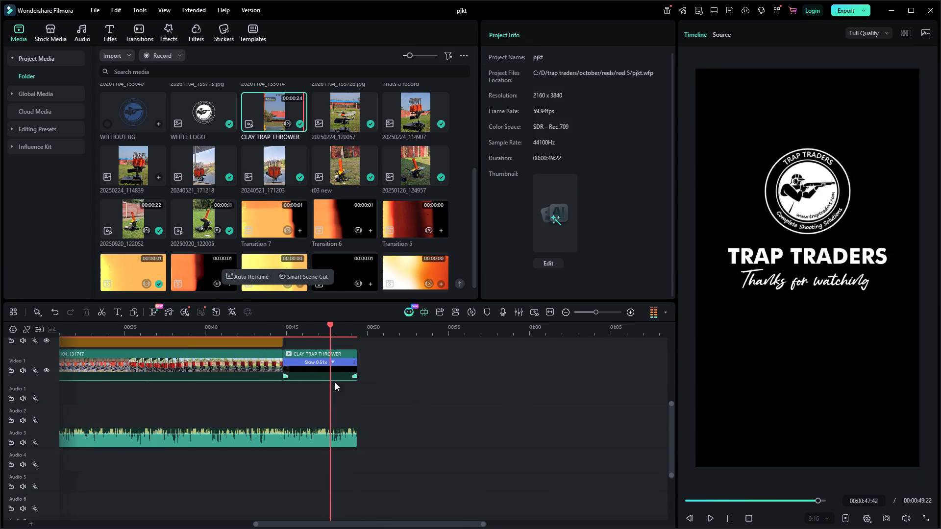
key(space)
click(343, 442)
key(space)
key(space)
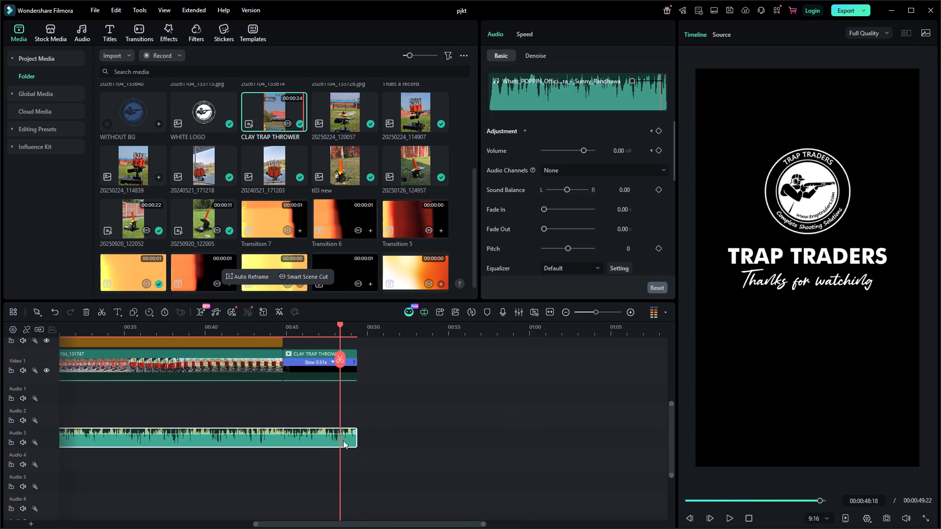
key(space)
key(space)
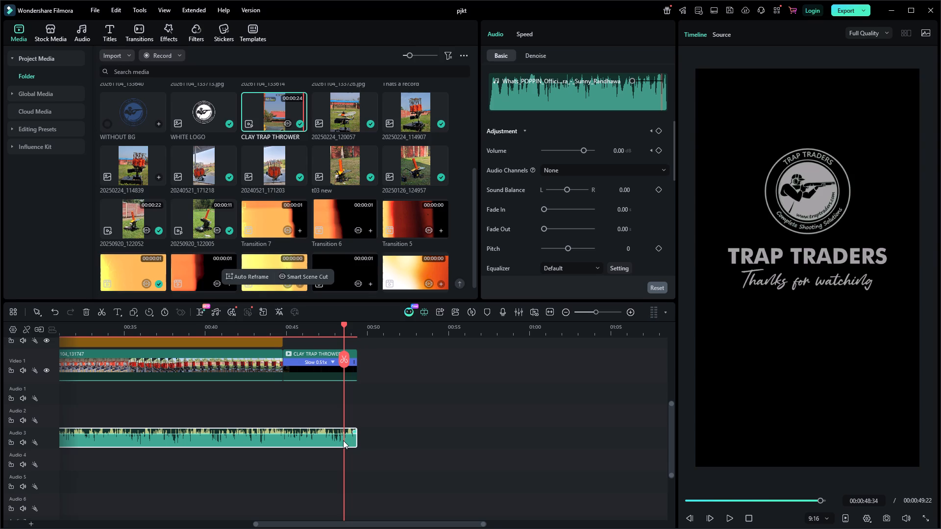
key(Left)
key(Left)
key(Left)
key(Left)
key(Left)
key(Left)
key(Left)
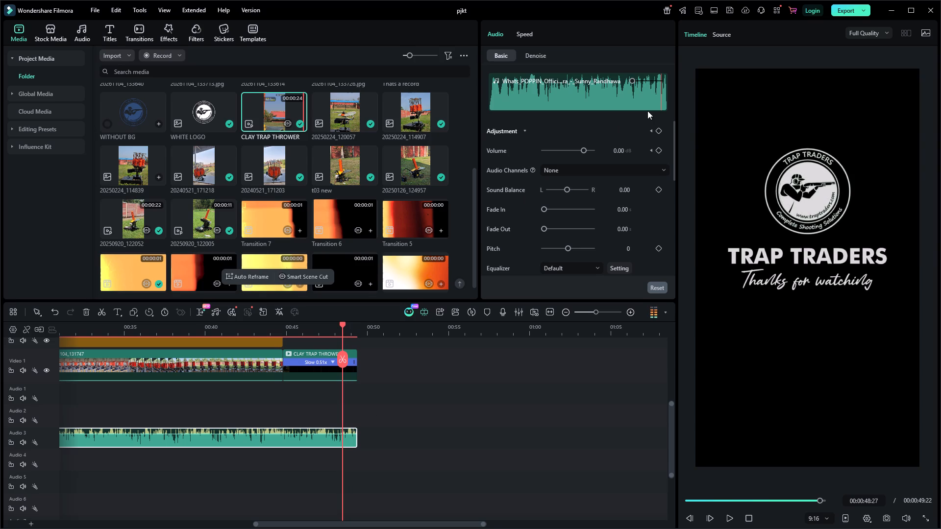
key(Left)
key(Left)
key(Left)
key(Left)
key(Left)
key(Left)
key(Left)
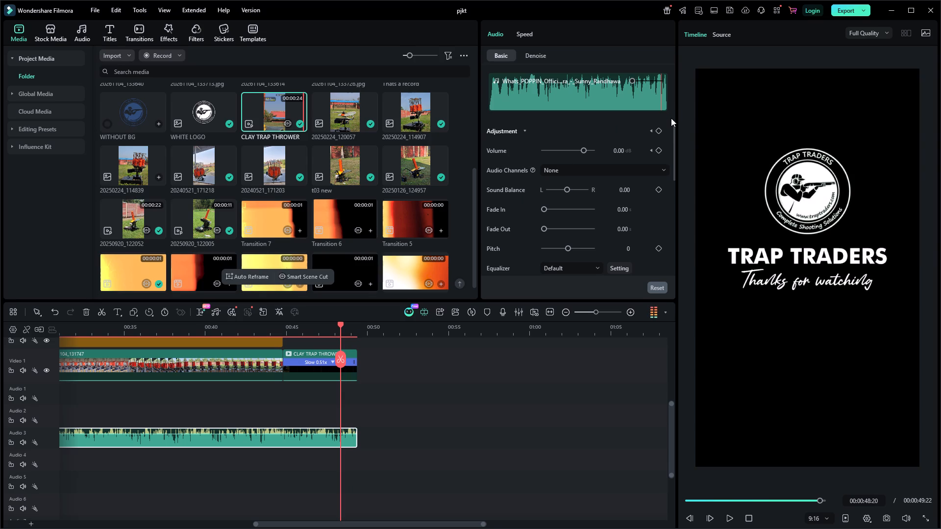
key(Left)
click(660, 149)
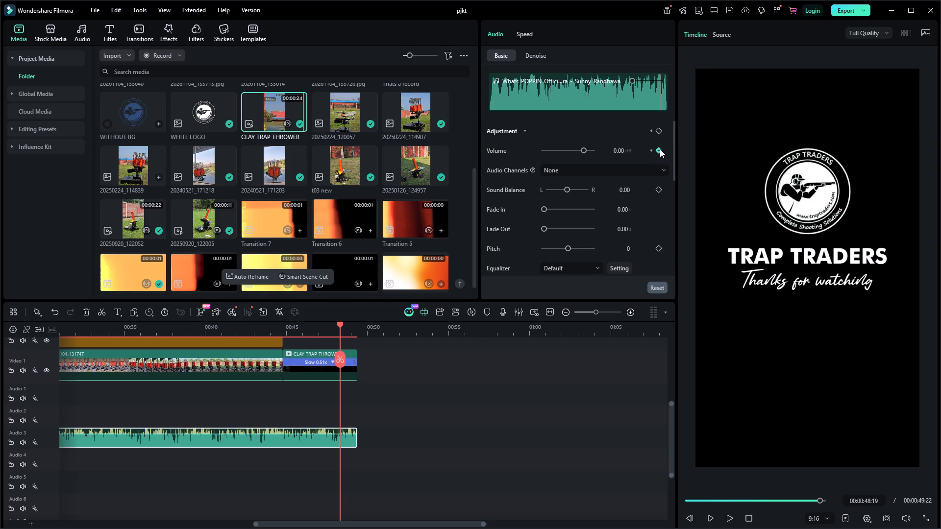
Lower the music volume to -17.96 dB at the end of the timeline and play back the outro.
key(space)
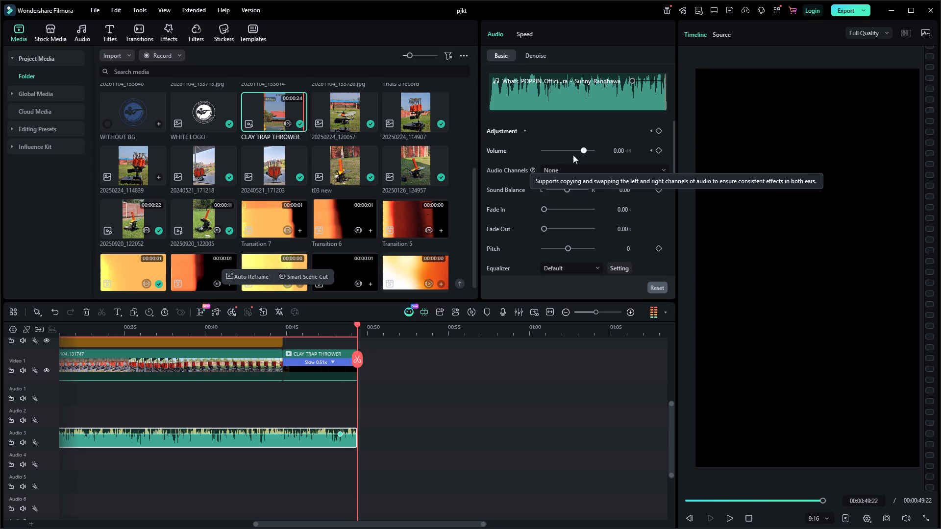
click(575, 152)
click(575, 152)
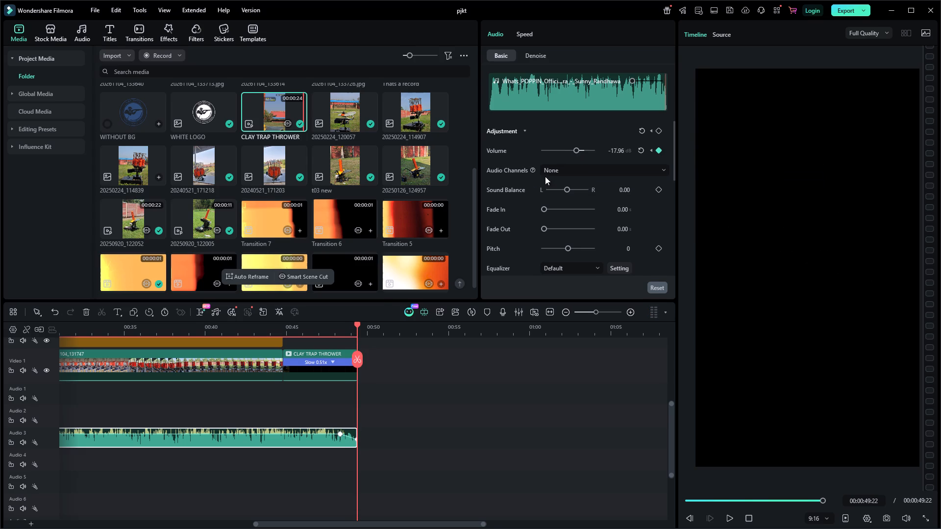
click(327, 331)
key(space)
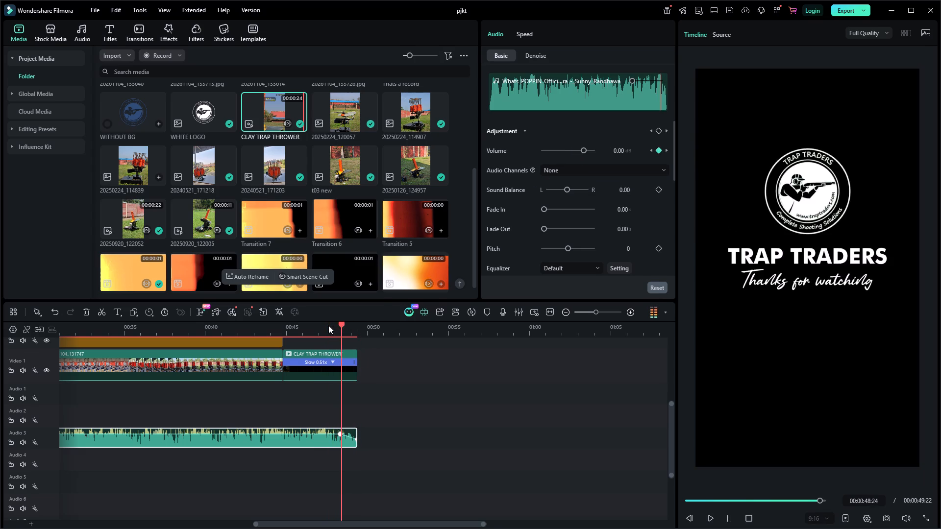
click(274, 335)
key(space)
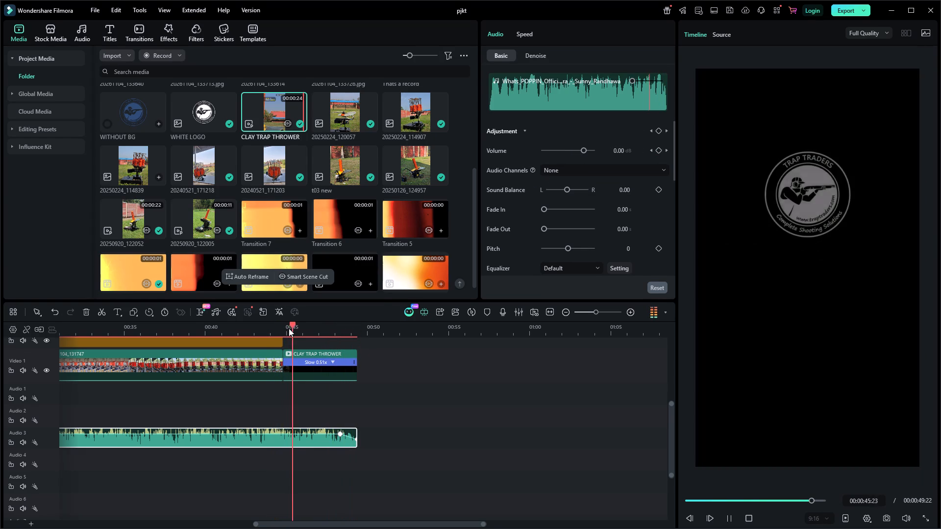
key(space)
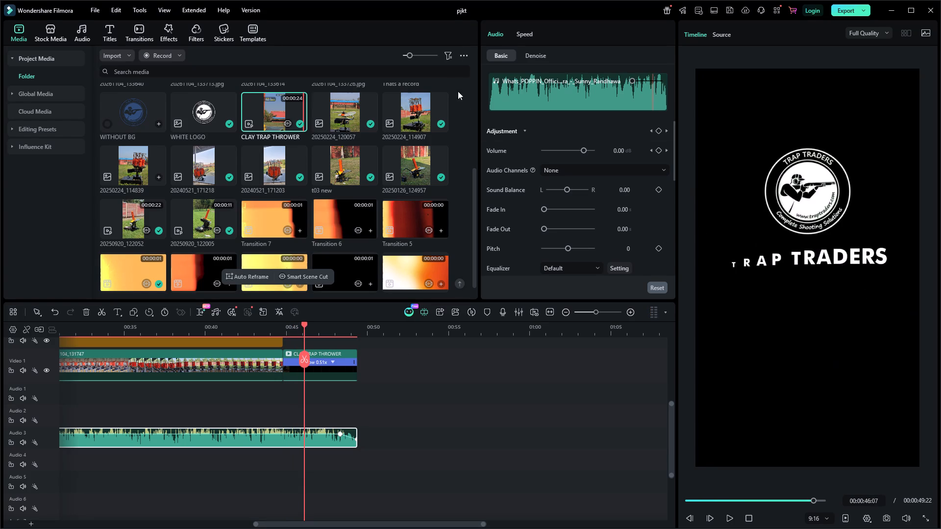
Render a preview of the whole timeline for smooth playback.
click(338, 369)
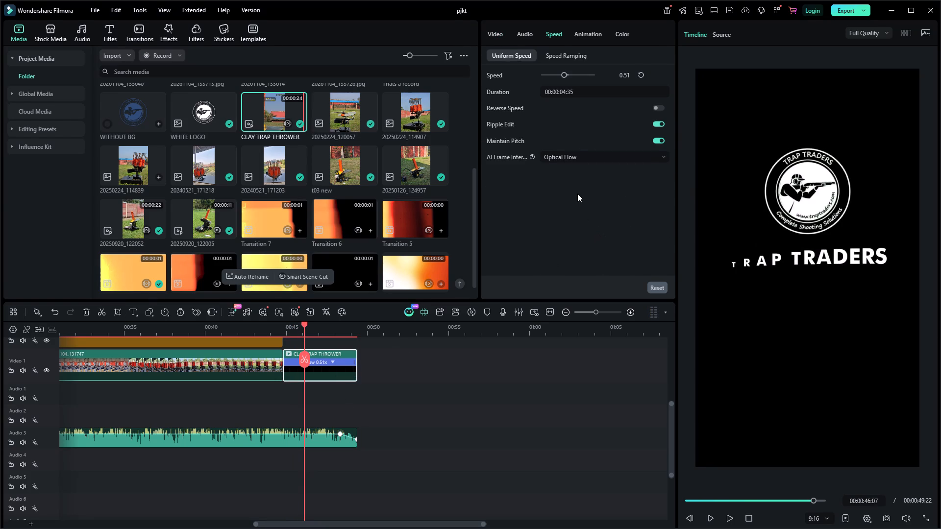
click(570, 274)
key(Return)
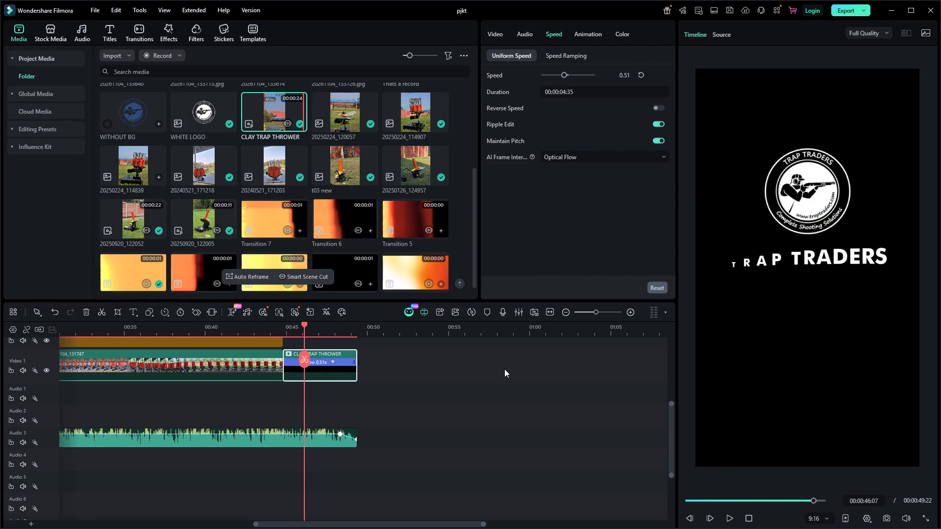
click(495, 376)
key(Return)
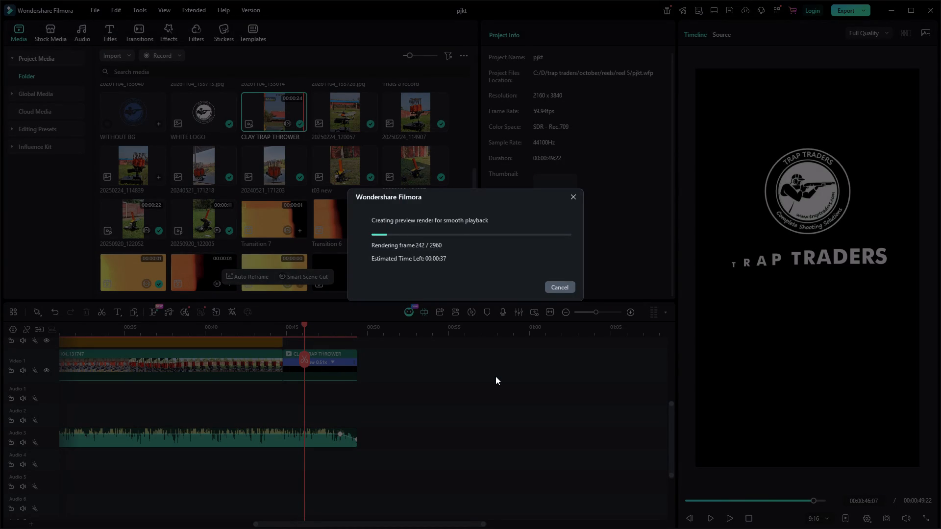
key(ctrl+shift+Escape)
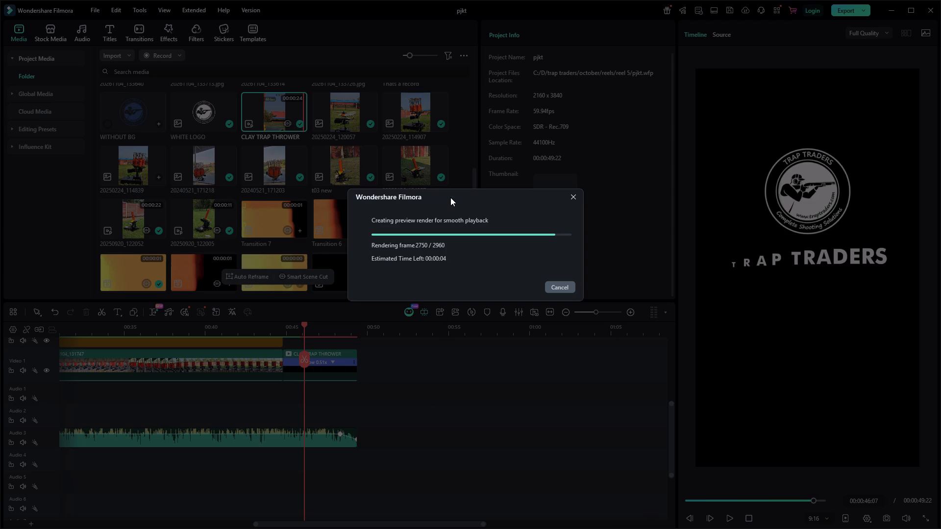
drag(450, 197, 330, 80)
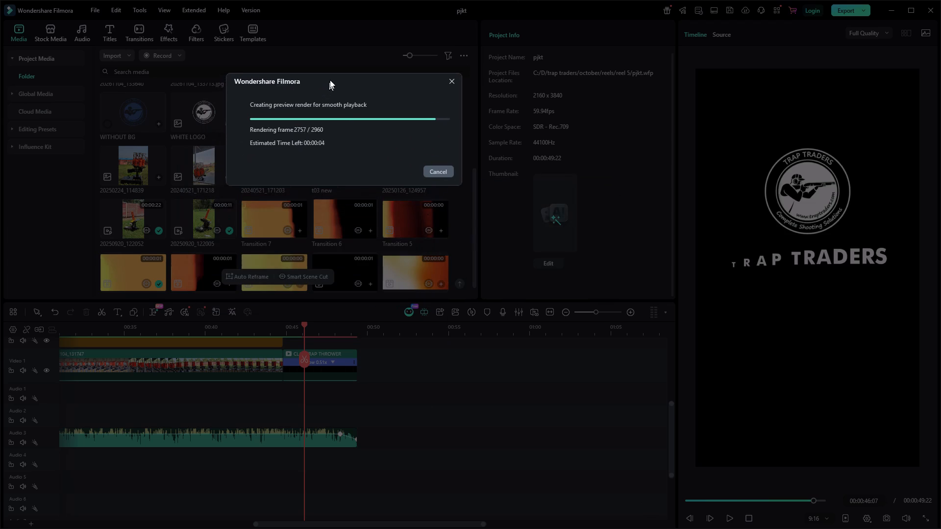
drag(330, 80, 339, 85)
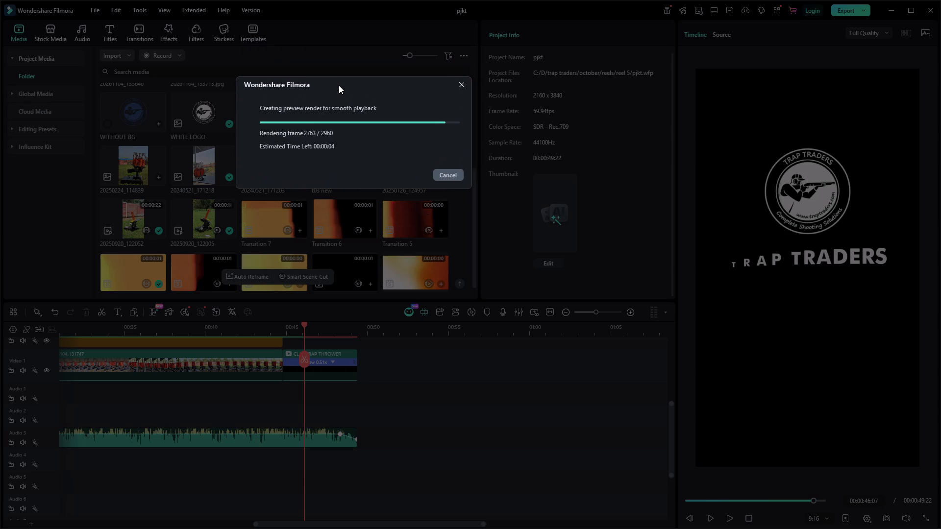
drag(339, 85, 334, 91)
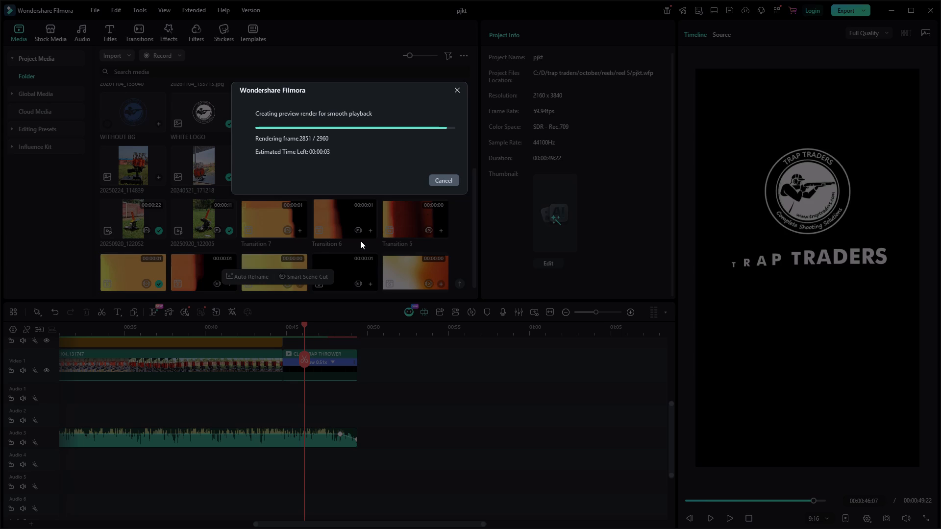
key(ctrl+shift+Escape)
Play back the rendered outro to check the change from the footage to the TRAP TRADERS logo.
click(283, 333)
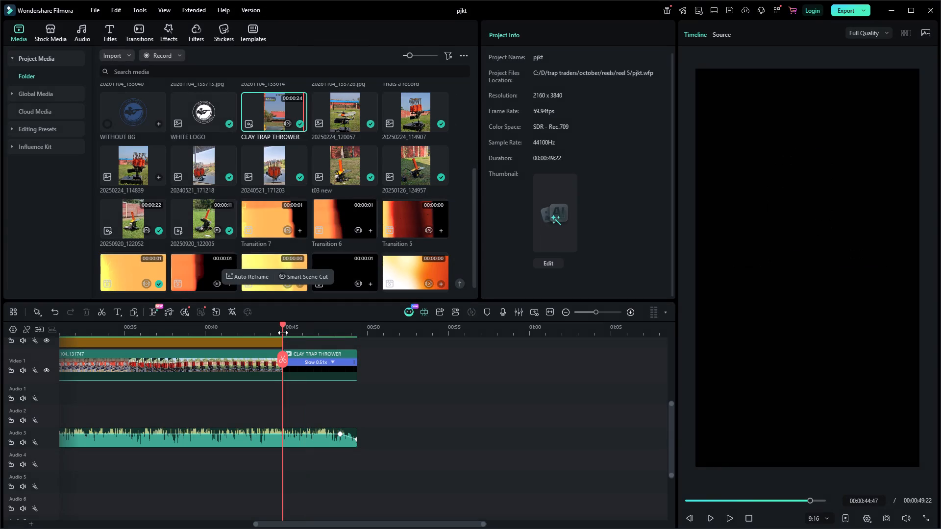
key(space)
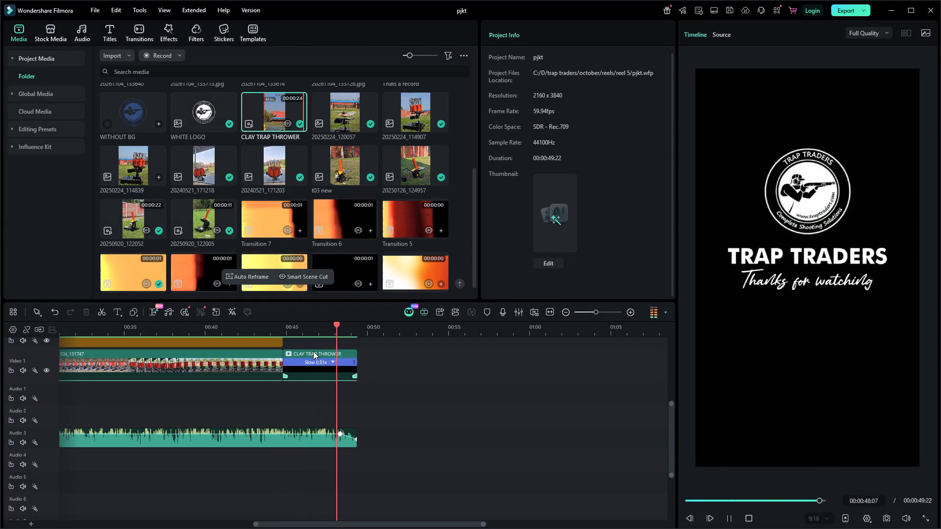
key(space)
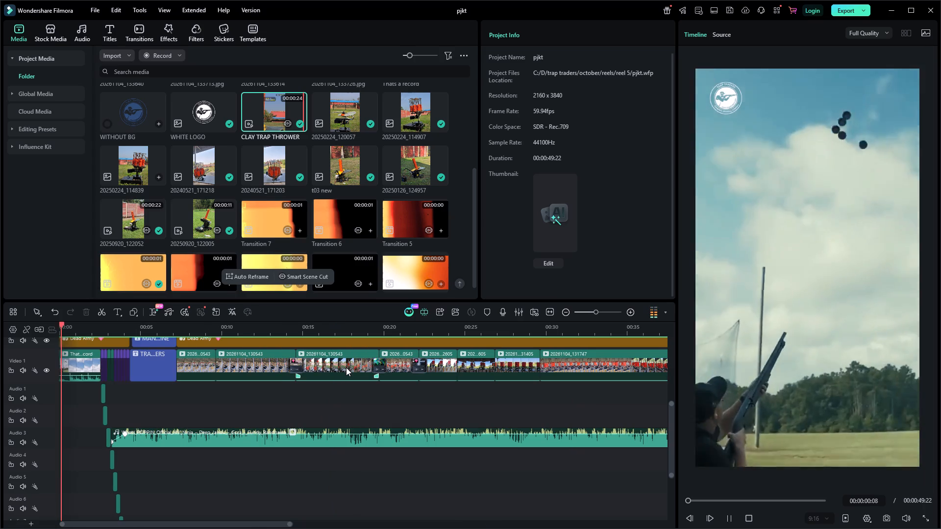
ctrl+scroll(613, 442, down, 3)
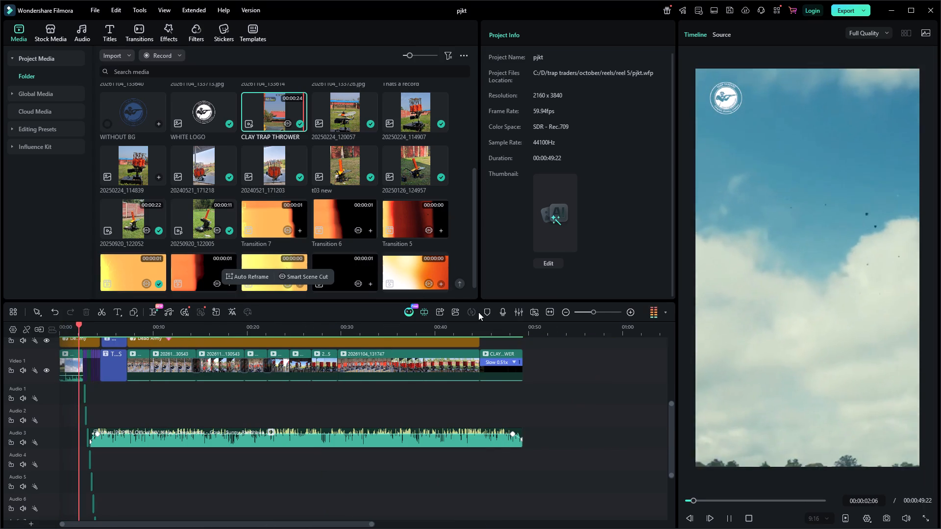
click(477, 326)
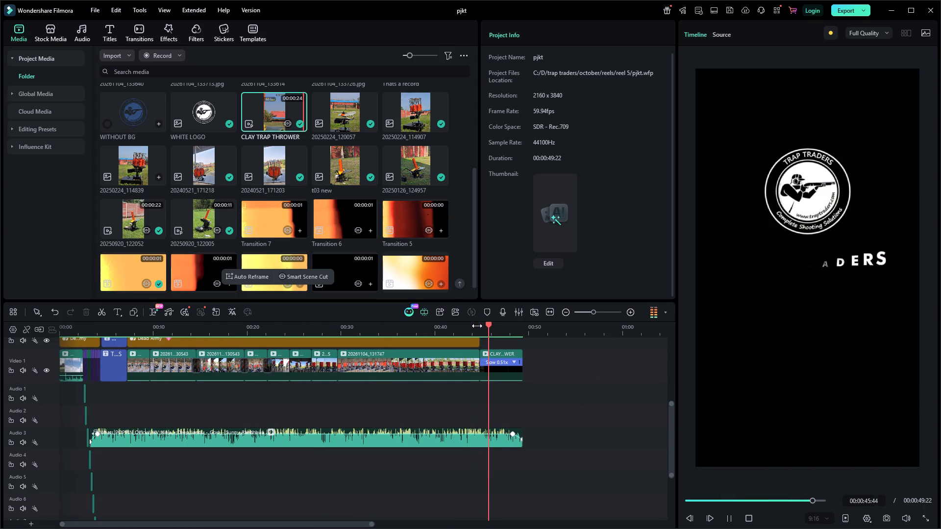
ctrl+scroll(476, 373, up, 3)
key(space)
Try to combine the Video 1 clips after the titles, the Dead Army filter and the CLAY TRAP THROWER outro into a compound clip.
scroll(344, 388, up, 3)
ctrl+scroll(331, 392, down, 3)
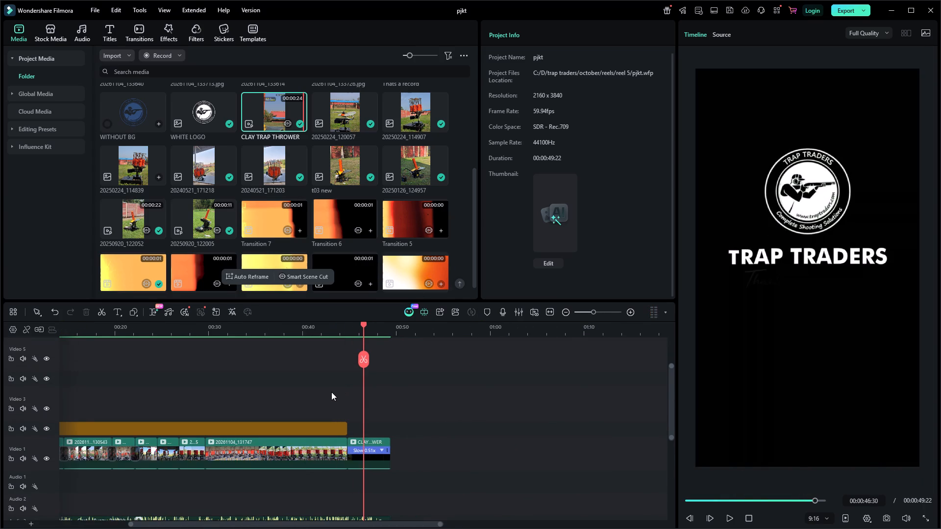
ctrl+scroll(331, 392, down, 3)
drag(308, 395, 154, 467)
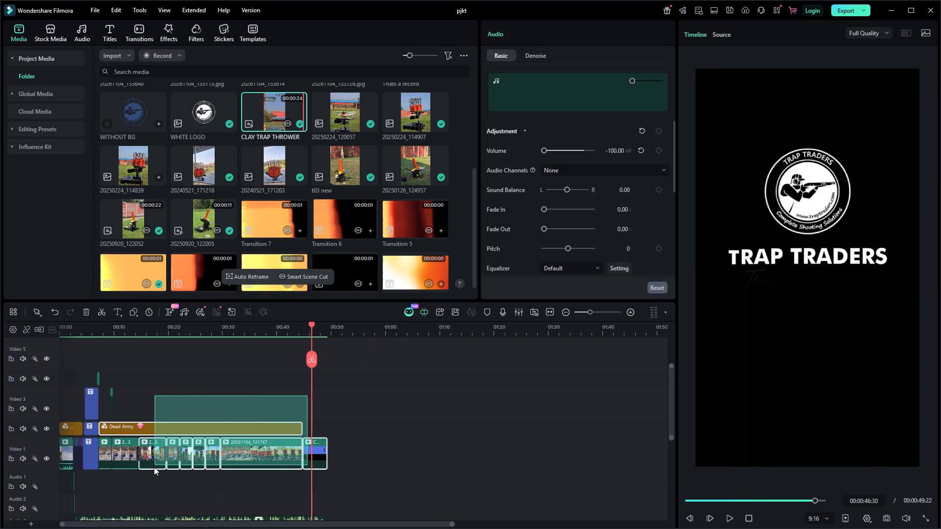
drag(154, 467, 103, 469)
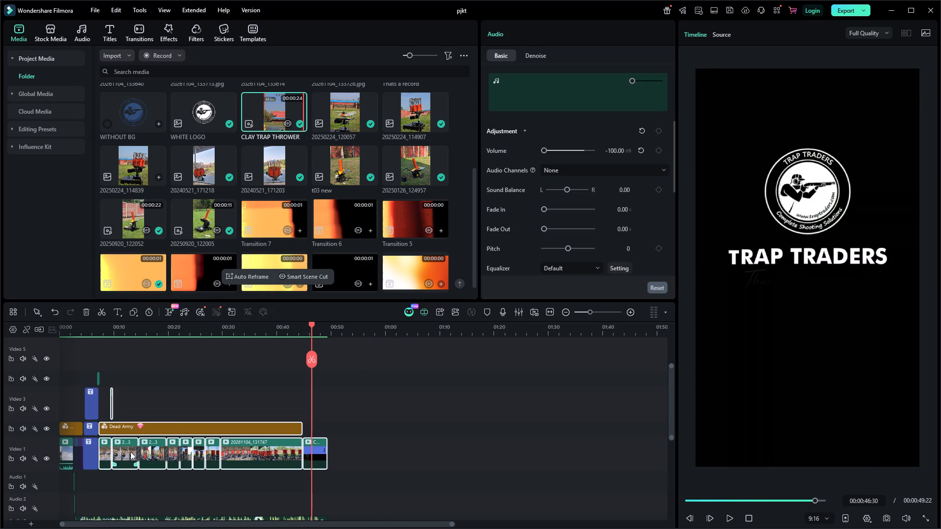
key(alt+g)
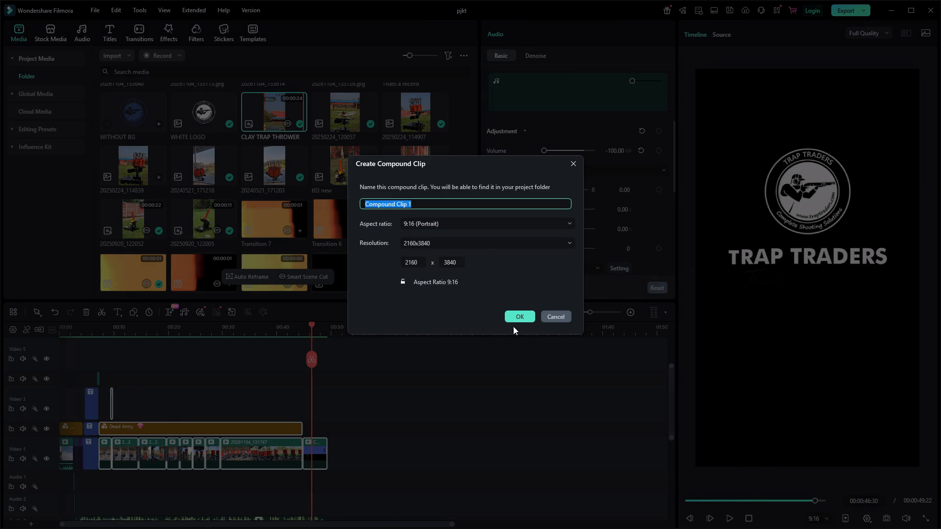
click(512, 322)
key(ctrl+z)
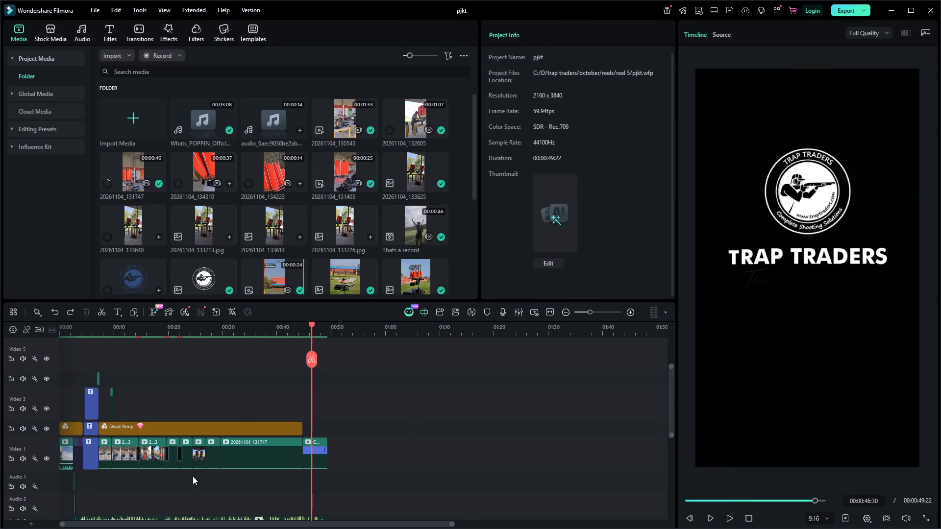
Combine the footage clips after the titles and the Dead Army filter above them into a compound clip, leaving out the outro.
drag(279, 402, 106, 466)
key(alt+g)
click(530, 317)
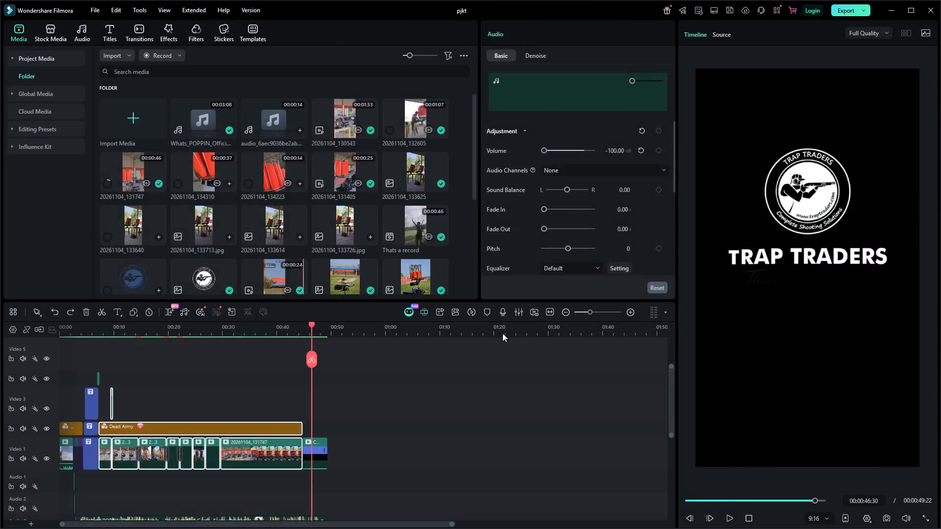
click(294, 475)
Add a Fade transition between the compound clip and the CLAY TRAP THROWER outro and shorten it to 00:00:01:16.
click(141, 31)
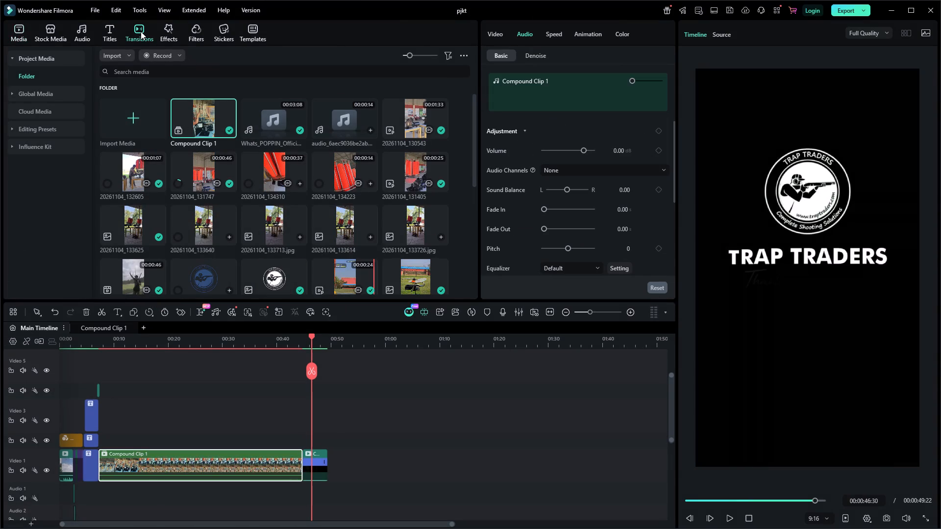
ctrl+scroll(369, 480, up, 3)
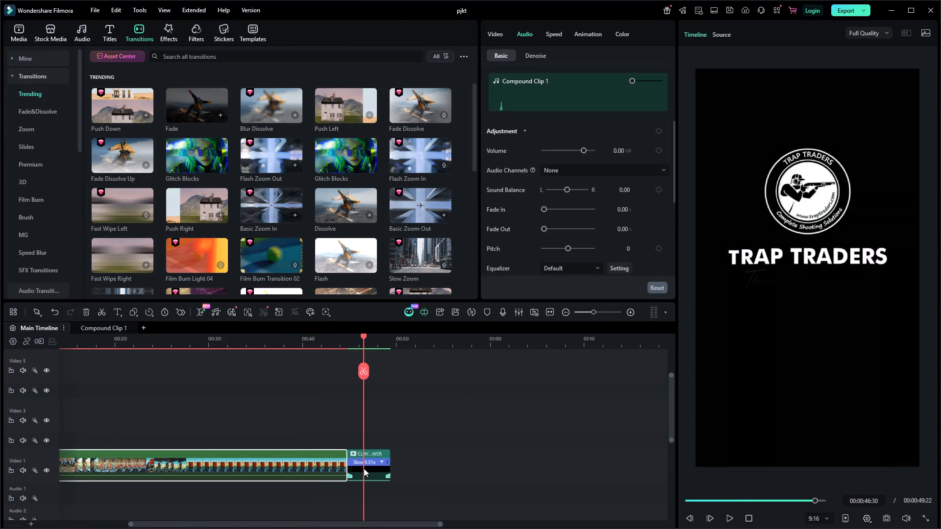
ctrl+scroll(364, 468, up, 3)
drag(197, 104, 322, 476)
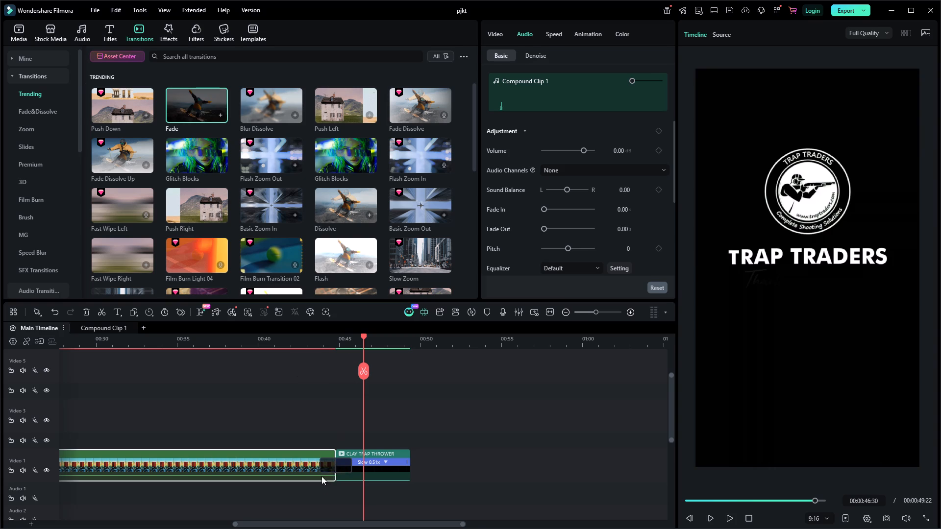
click(322, 460)
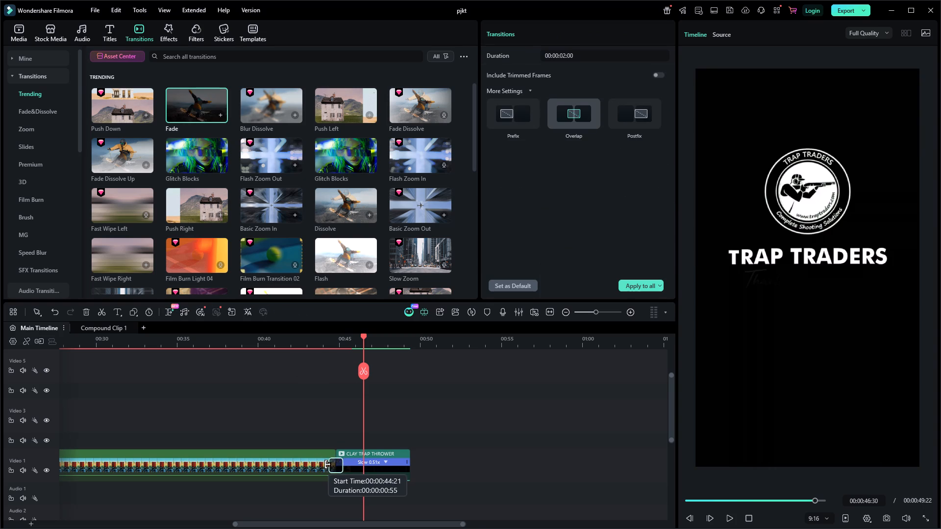
Play the Fade transition and step through its frames to examine how the logo overlay behaves as the footage darkens.
click(325, 347)
key(space)
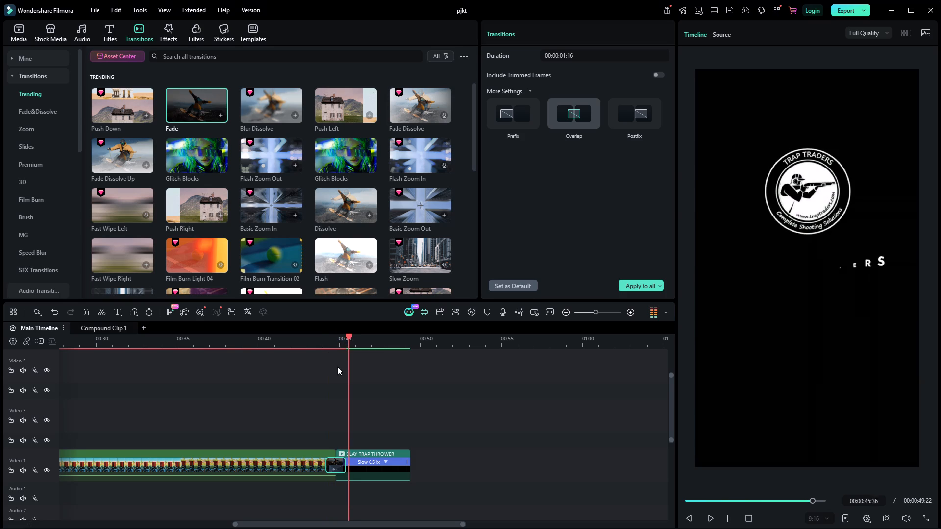
key(space)
ctrl+scroll(359, 448, down, 3)
scroll(302, 437, up, 3)
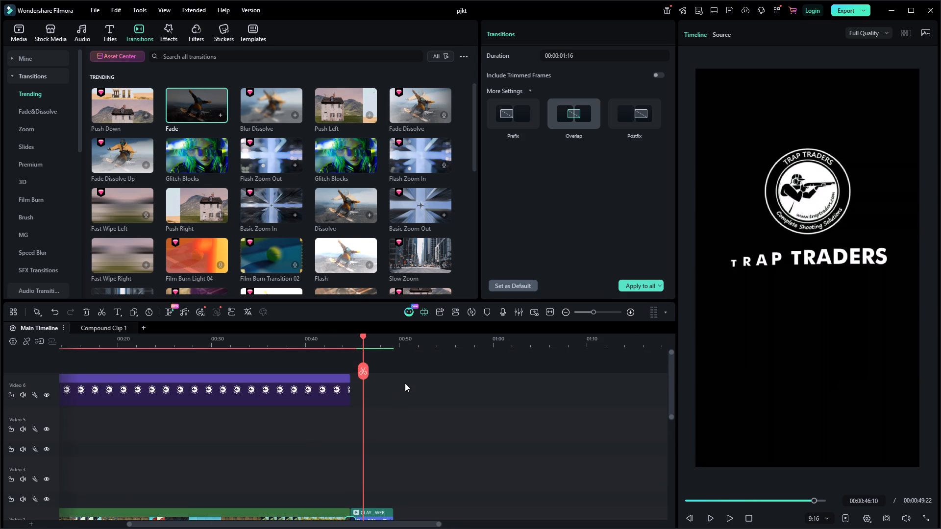
drag(367, 373, 346, 364)
key(Right)
key(Right)
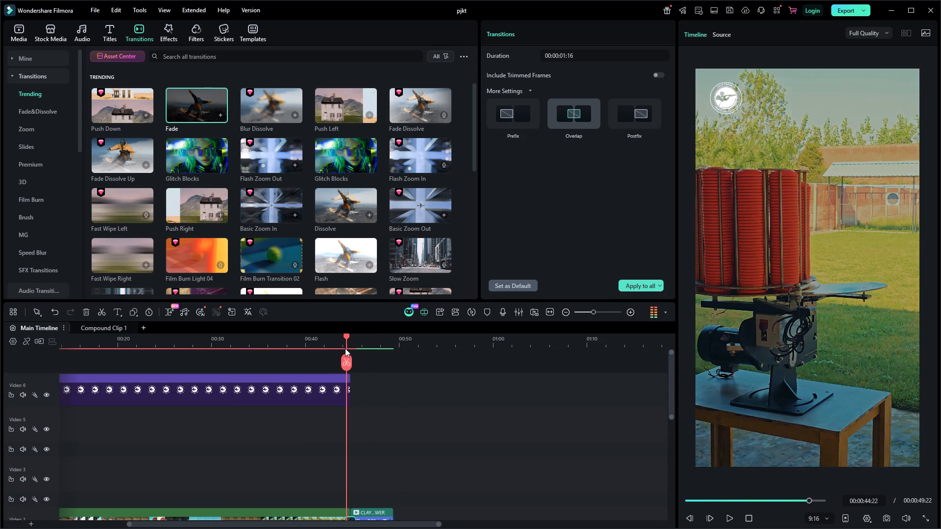
key(Right)
scroll(348, 403, down, 2)
key(Right)
key(Right)
key(Right)
key(Right)
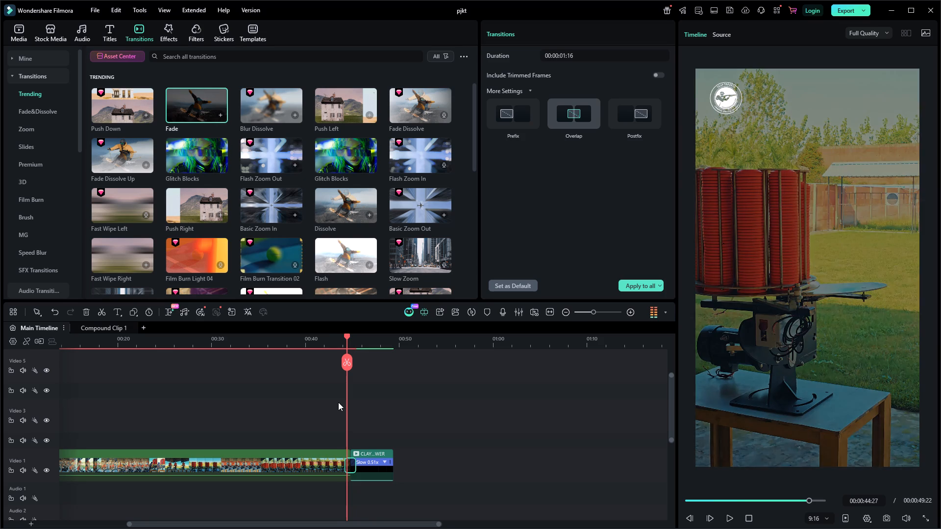
key(Right)
key(Right)
key(Right)
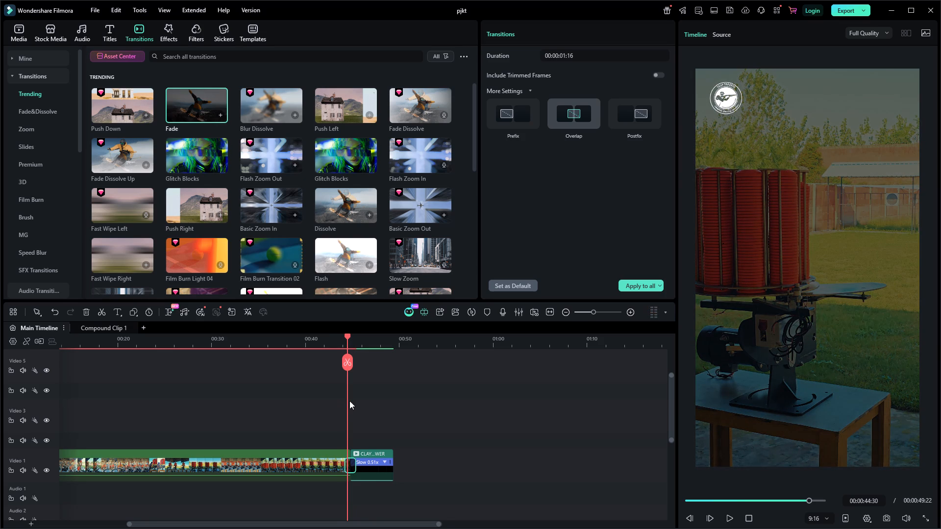
Apply a Fade Out keyframe preset to the logo overlay at 00:00:44:15, extend it to the clip's end, and play it back.
ctrl+scroll(349, 401, up, 8)
drag(363, 368, 353, 363)
scroll(369, 412, up, 4)
click(348, 384)
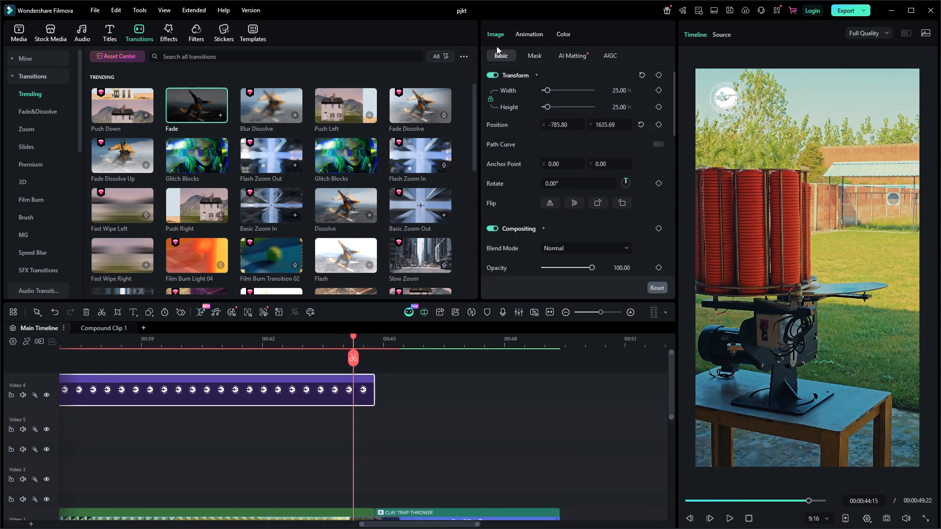
click(532, 32)
click(566, 58)
drag(555, 92, 373, 408)
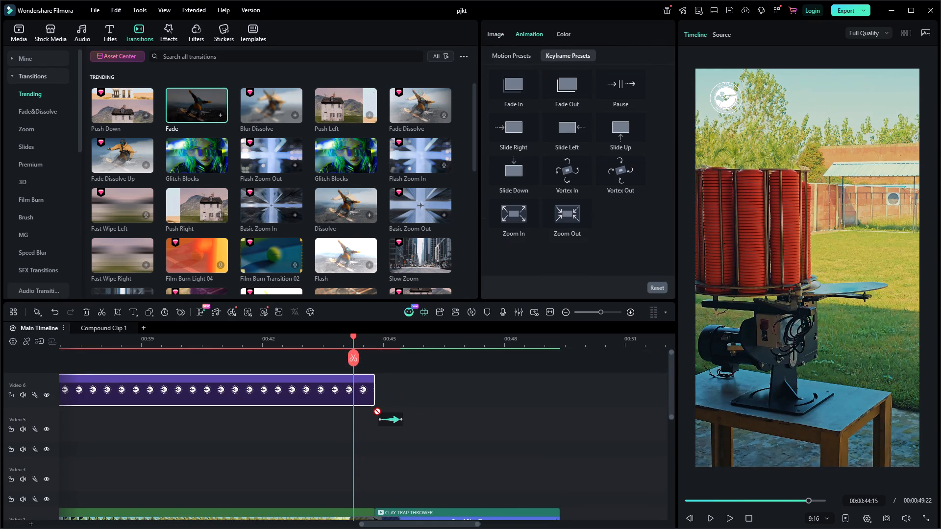
drag(373, 408, 353, 391)
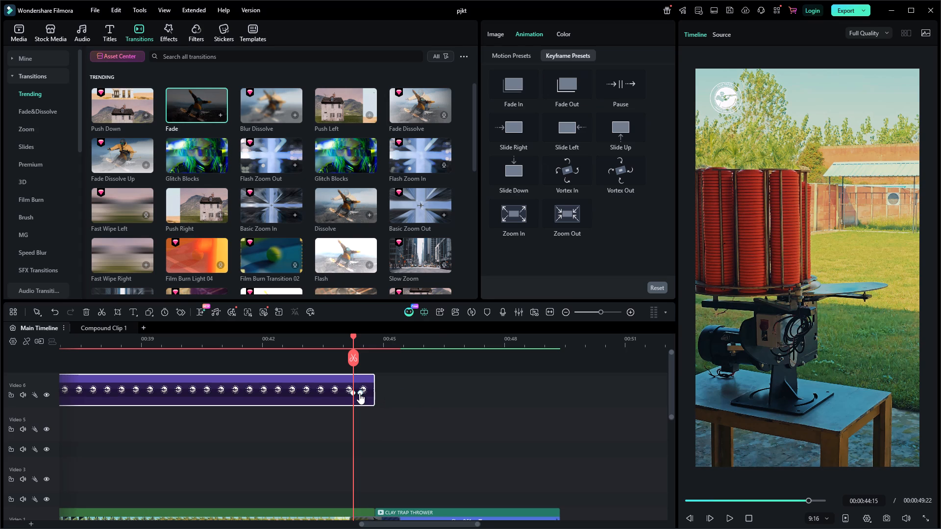
drag(359, 393, 514, 364)
key(space)
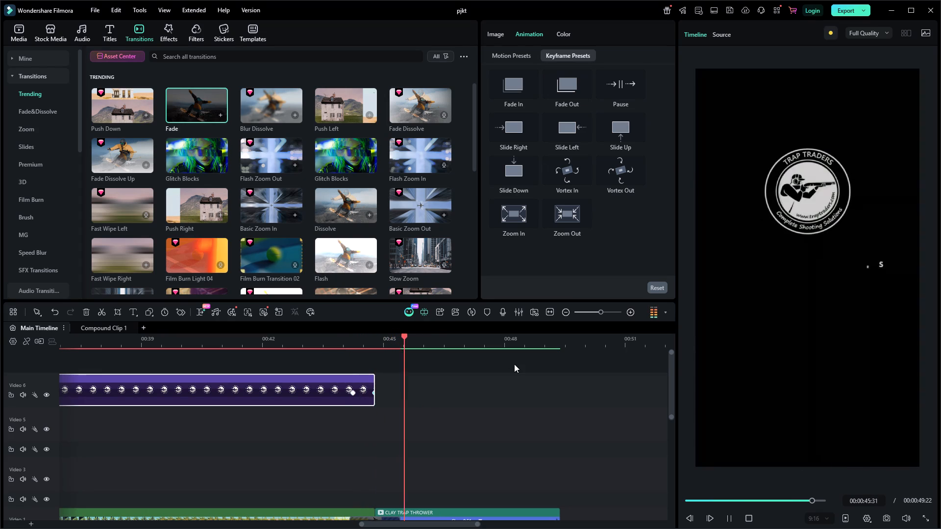
key(space)
Save the project and play back the rest of the outro to the end of the timeline.
key(ctrl+s)
key(space)
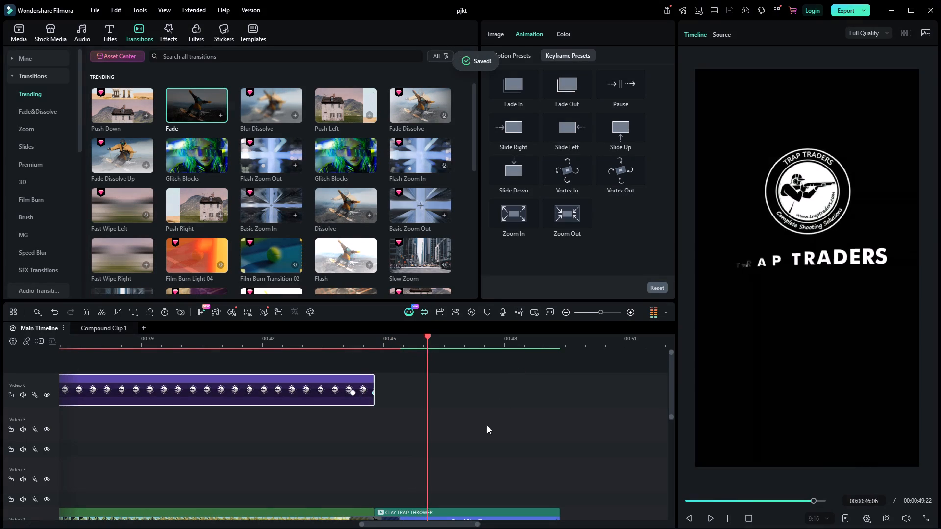
ctrl+scroll(480, 435, down, 7)
scroll(324, 472, down, 3)
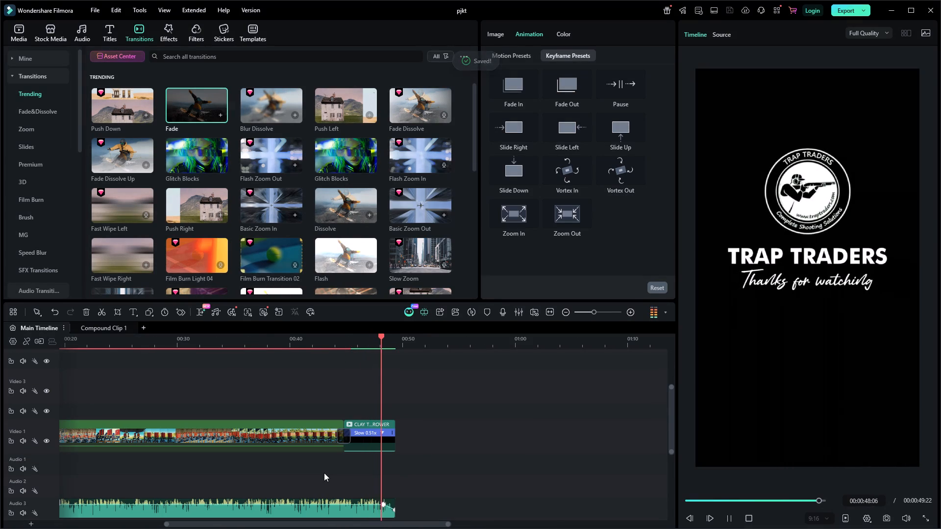
key(space)
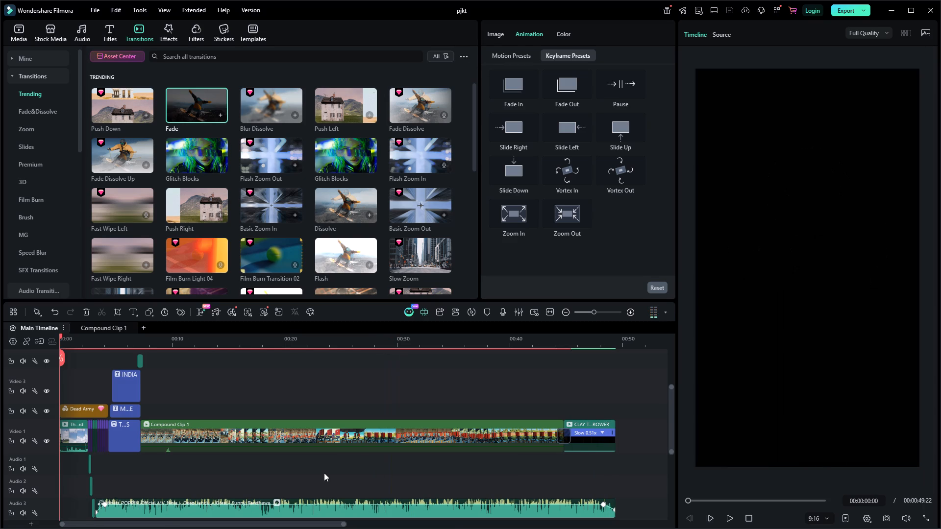
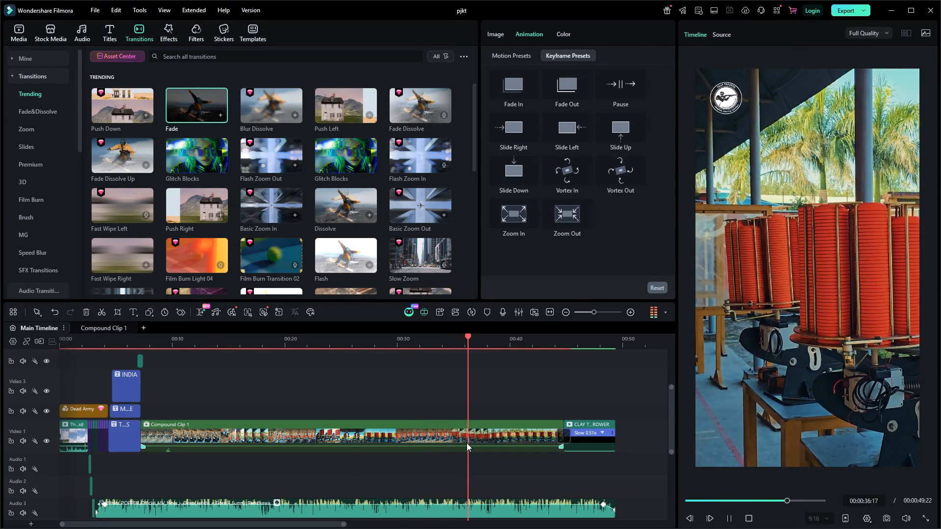
Play the reel through to the outro and again from the beginning to review the finished edit.
ctrl+scroll(467, 443, down, 2)
scroll(467, 443, up, 3)
scroll(367, 446, down, 2)
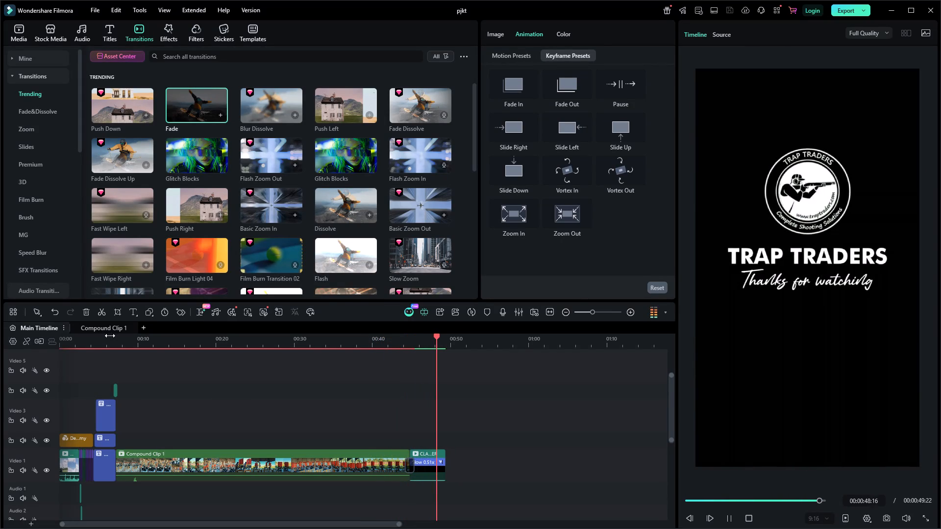
key(space)
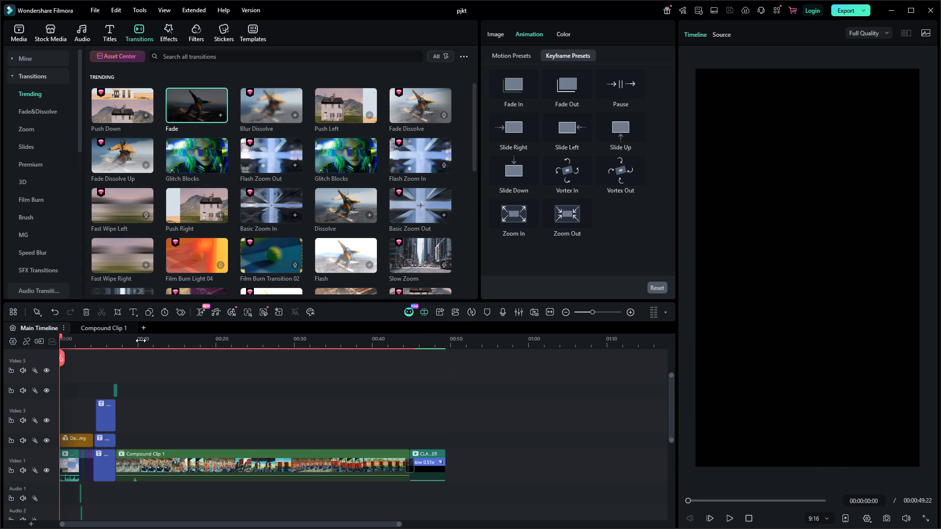
scroll(154, 367, down, 2)
scroll(190, 467, down, 4)
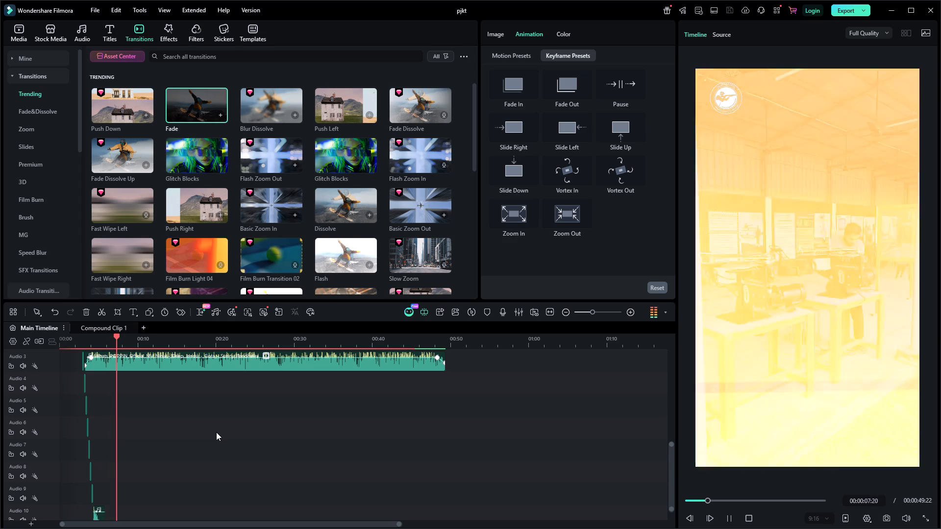
Save the project.
key(ctrl+s)
Open the export settings and title the exported video "clay trap thrower trap traders new reel".
key(ctrl+e)
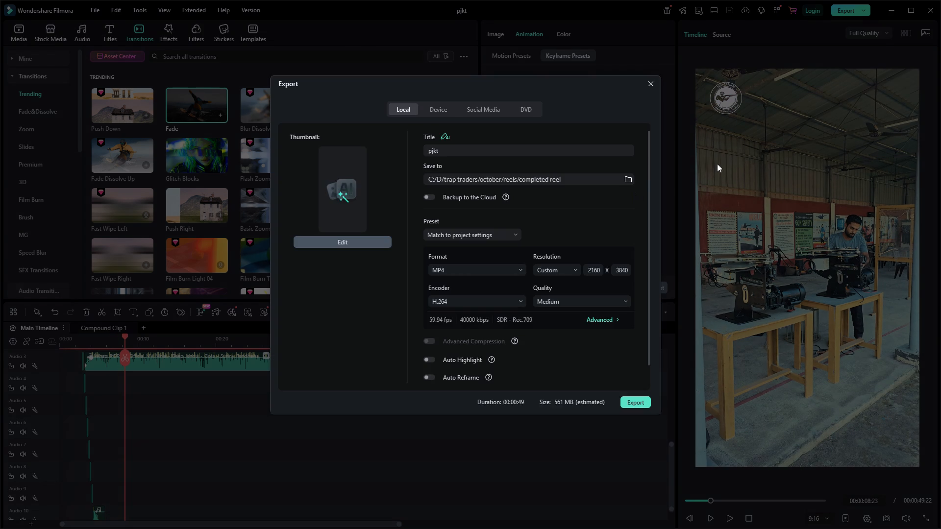
drag(451, 147, 380, 157)
key(ctrl+a)
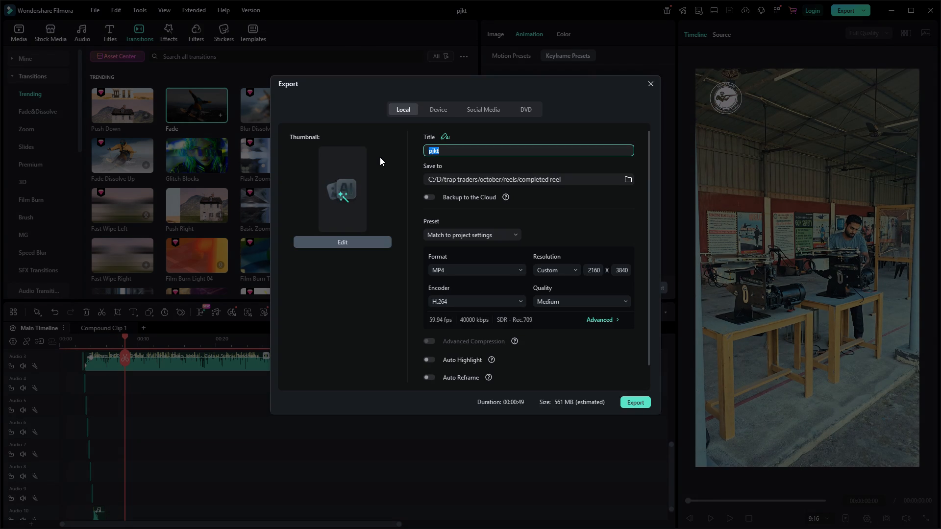
text(clay)
key(space)
text(traop)
key(BackSpace)
key(BackSpace)
text(p thrower)
key(space)
text(trap traders new reel)
key(space)
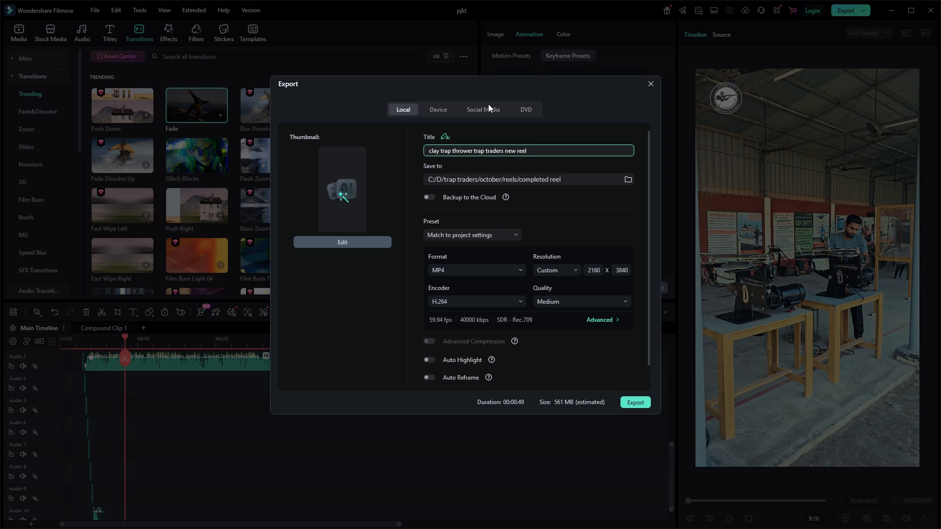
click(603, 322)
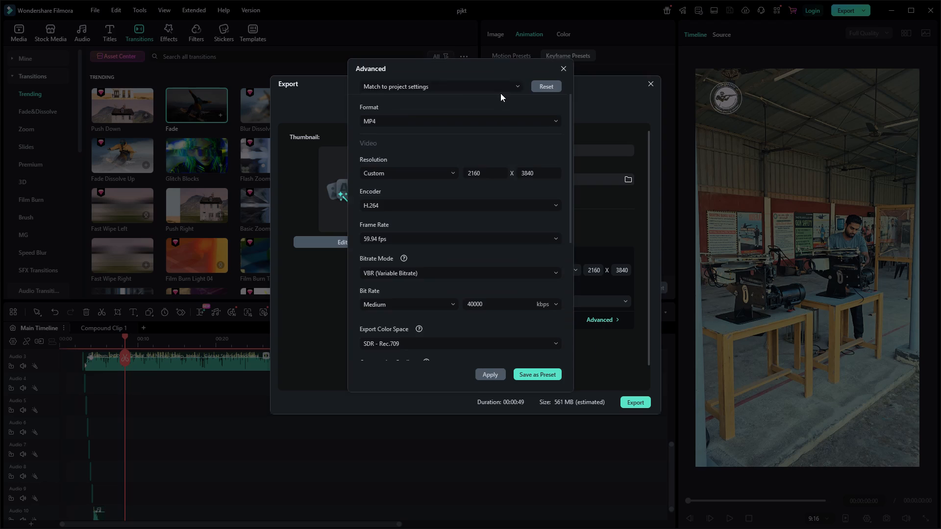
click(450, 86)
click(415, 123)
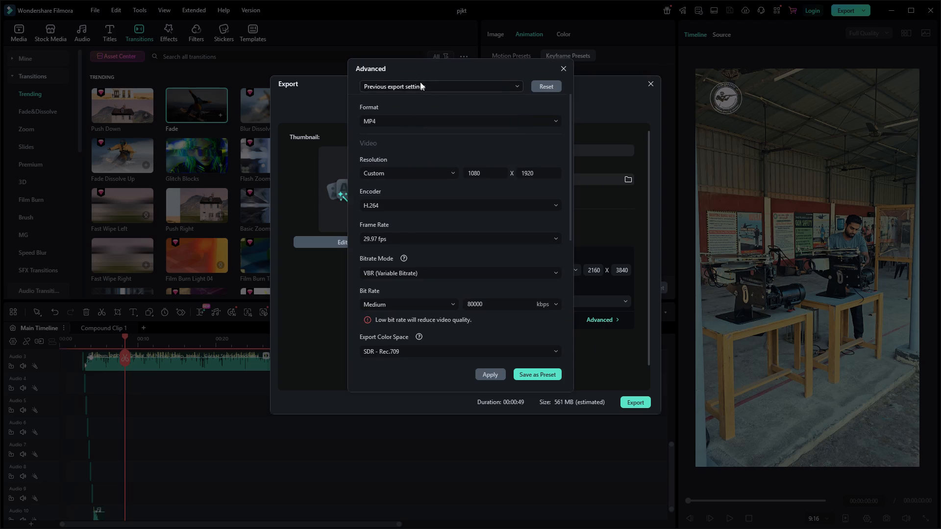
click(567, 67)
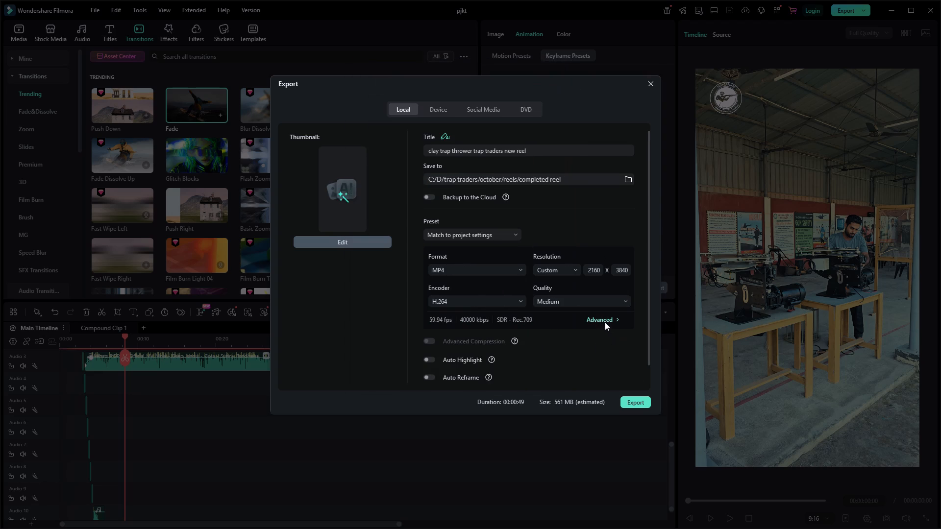
Set the video bit rate to High at 80000 kbps in the advanced export settings.
click(605, 322)
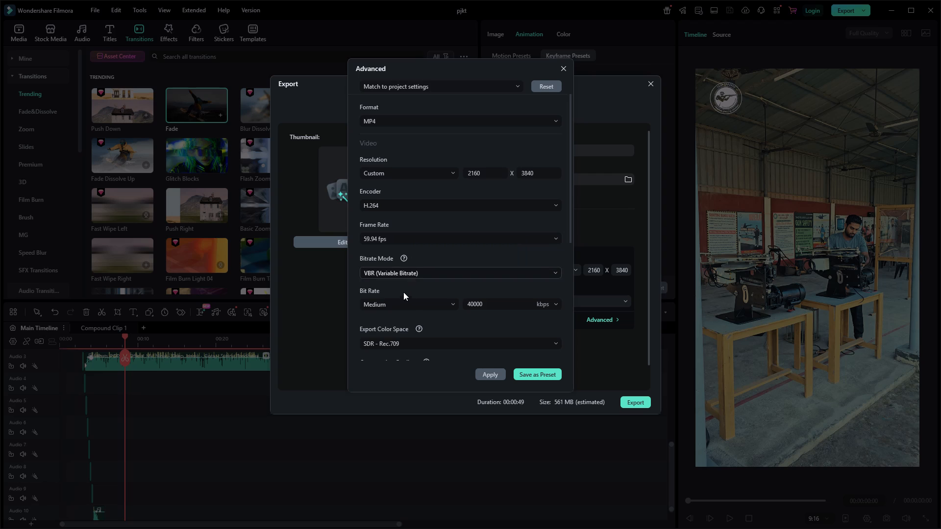
click(398, 310)
click(386, 351)
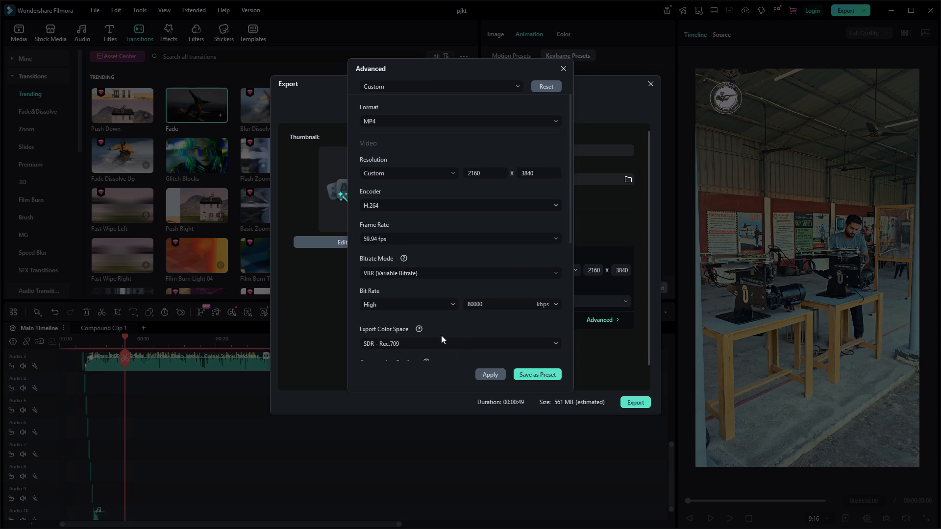
click(555, 306)
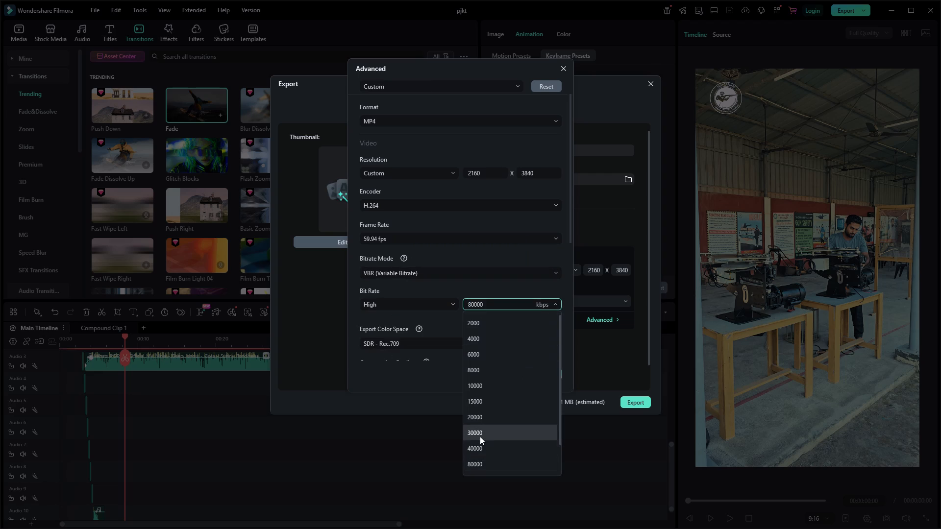
scroll(477, 462, down, 3)
click(464, 279)
scroll(467, 307, down, 2)
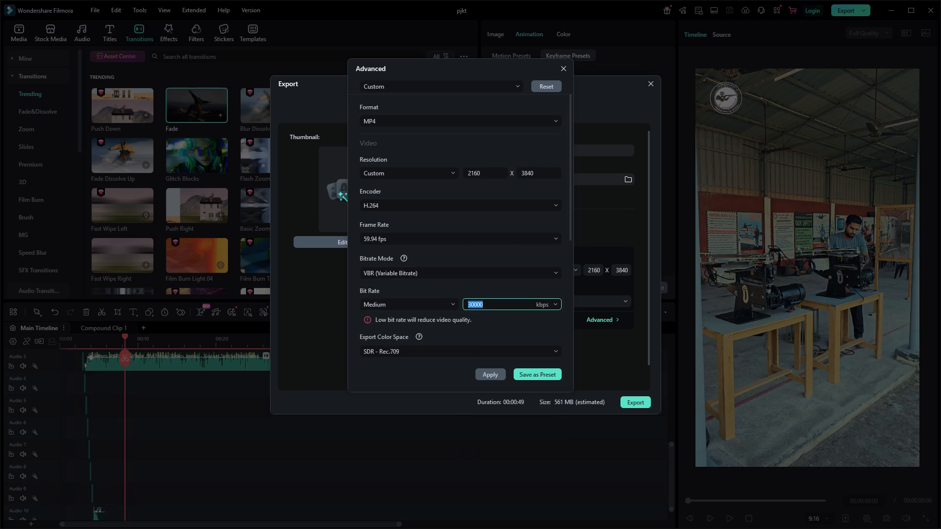
scroll(478, 303, up, 4)
scroll(478, 303, down, 2)
click(470, 324)
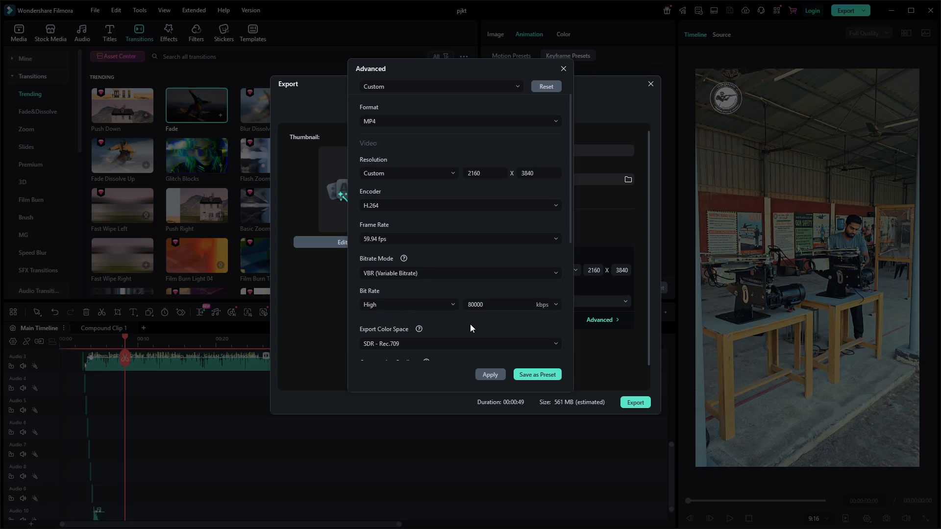
Set the export audio to a 48000 Hz sample rate and 320 kbps bit rate, and apply the advanced settings.
scroll(470, 324, down, 7)
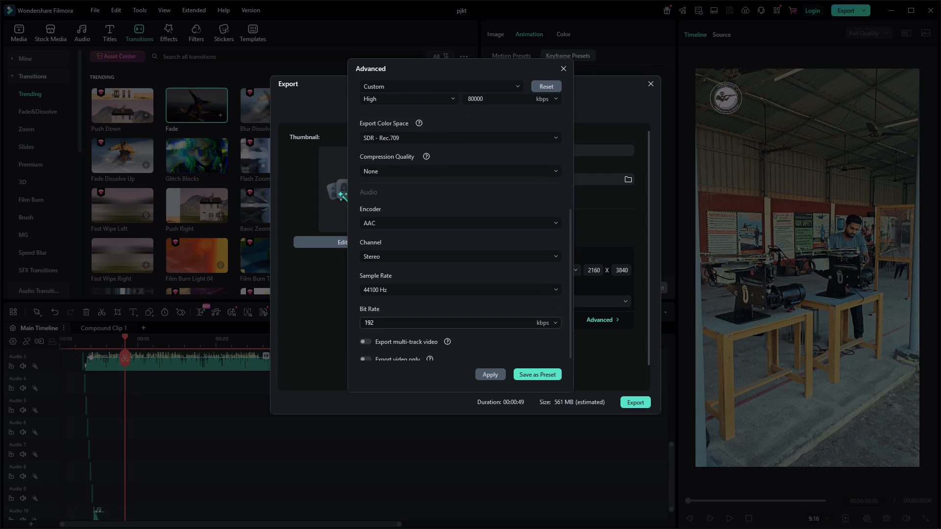
click(464, 319)
scroll(464, 319, up, 3)
click(464, 287)
click(451, 319)
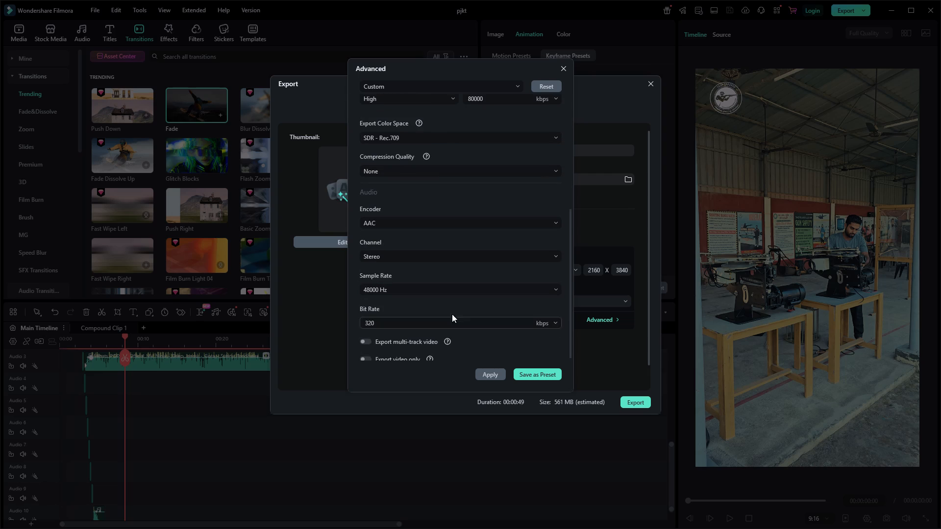
click(454, 310)
click(492, 376)
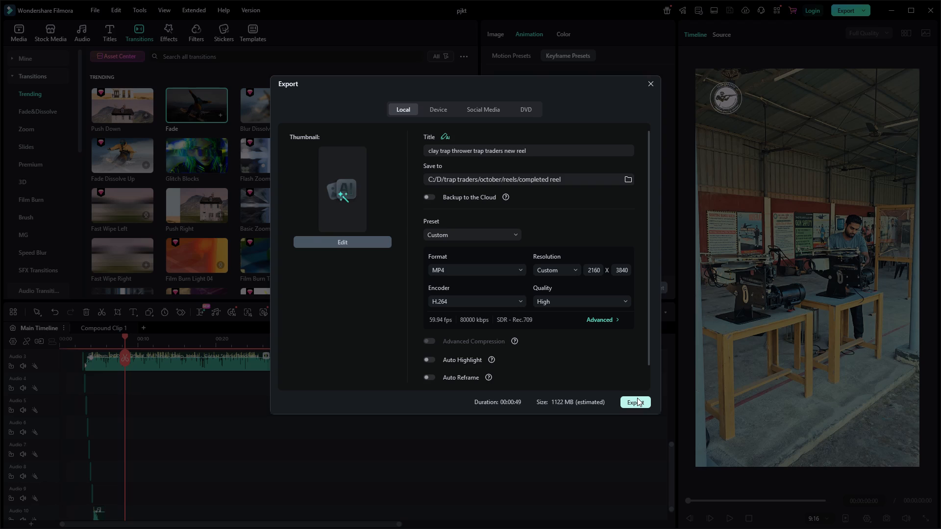
Start exporting the reel with the configured settings.
click(637, 398)
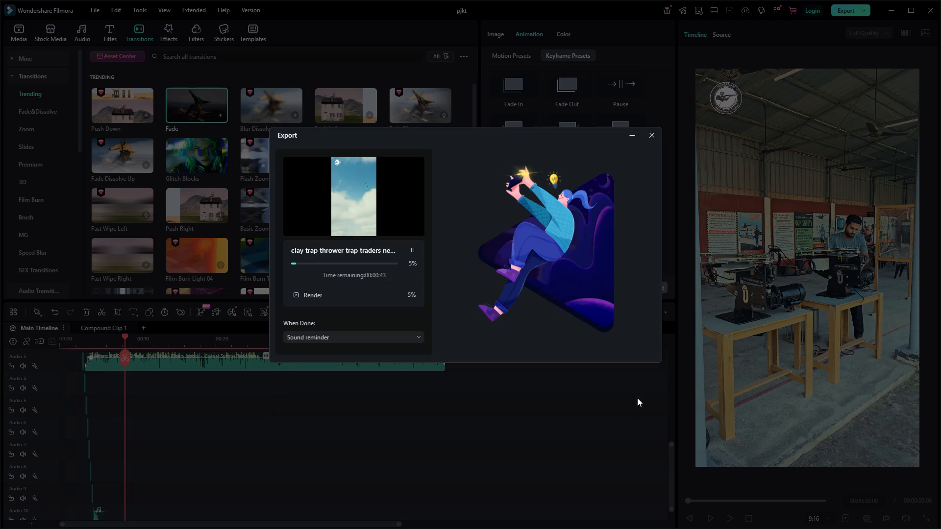
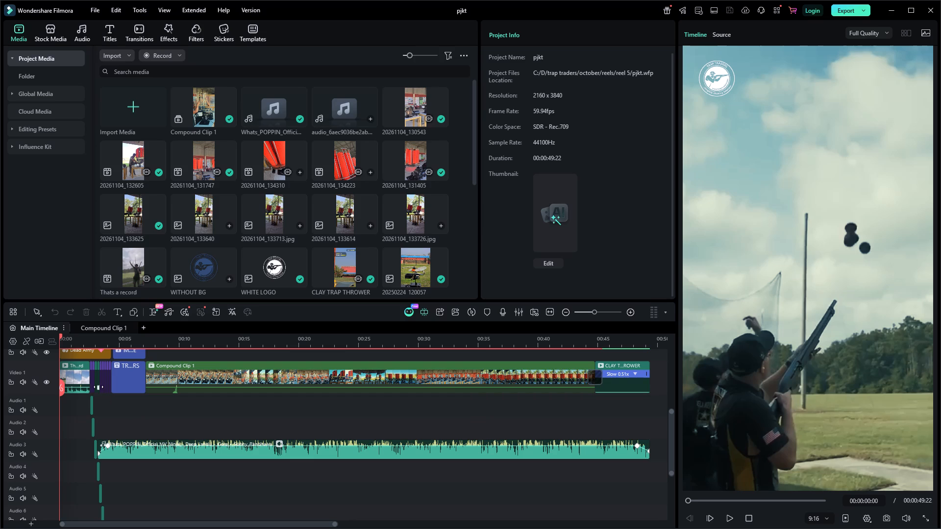
Delete the opening "Thats a record" clip from the start of the Video 1 track.
click(81, 381)
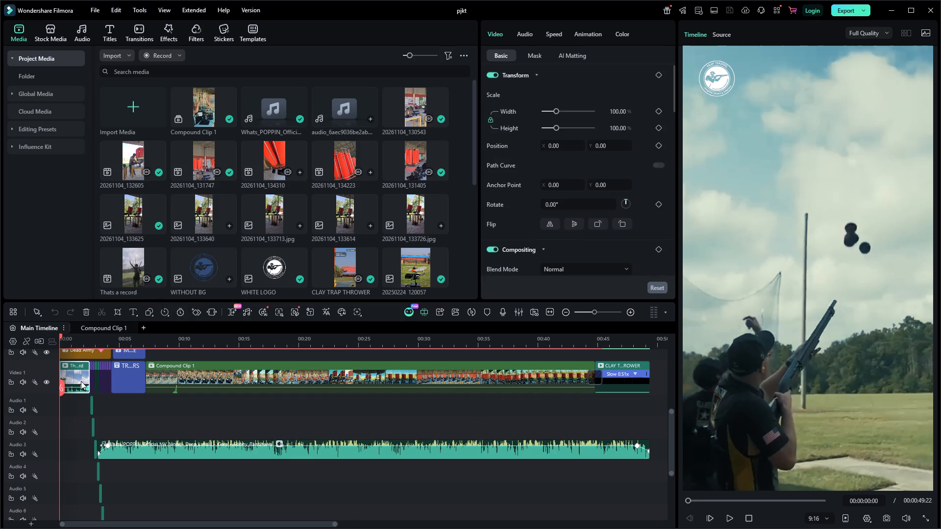
scroll(86, 383, up, 2)
ctrl+scroll(99, 409, up, 2)
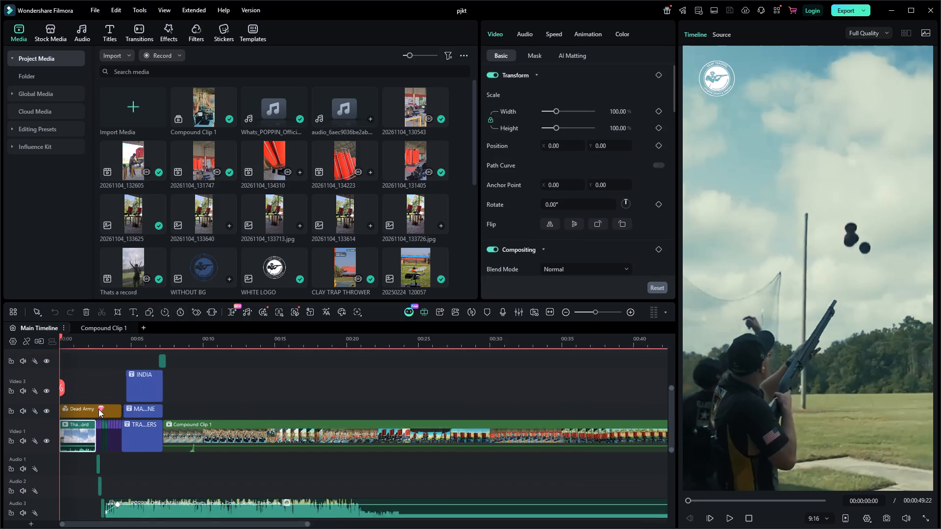
ctrl+scroll(99, 409, up, 7)
key(Delete)
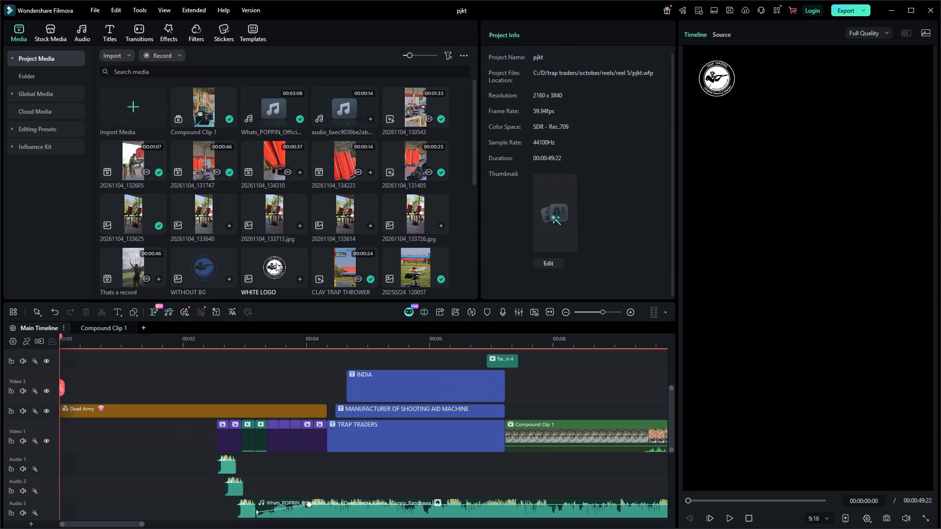
Preview the source clips 20261104_134223, 20261104_131405 and 20261104_134310 to look for a replacement opening shot.
ctrl+scroll(309, 346, down, 4)
scroll(304, 379, up, 4)
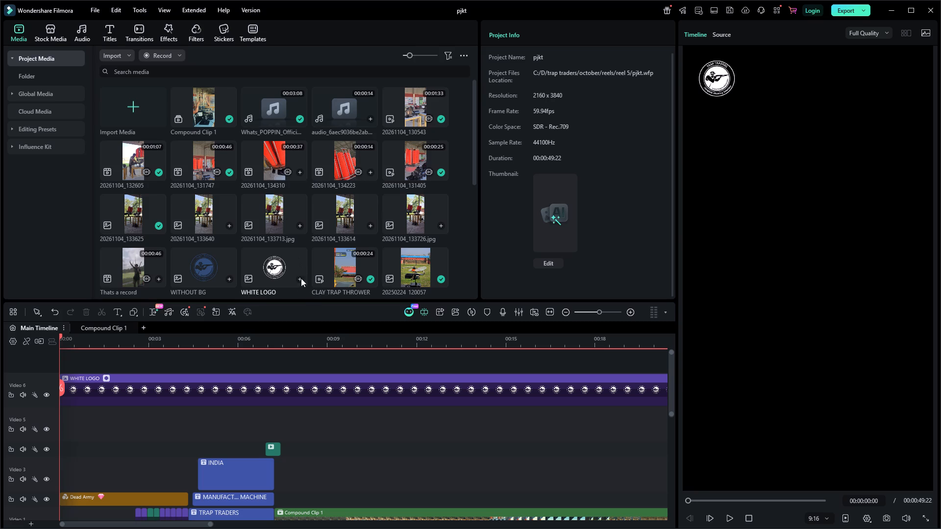
scroll(270, 355, up, 3)
scroll(320, 241, up, 1)
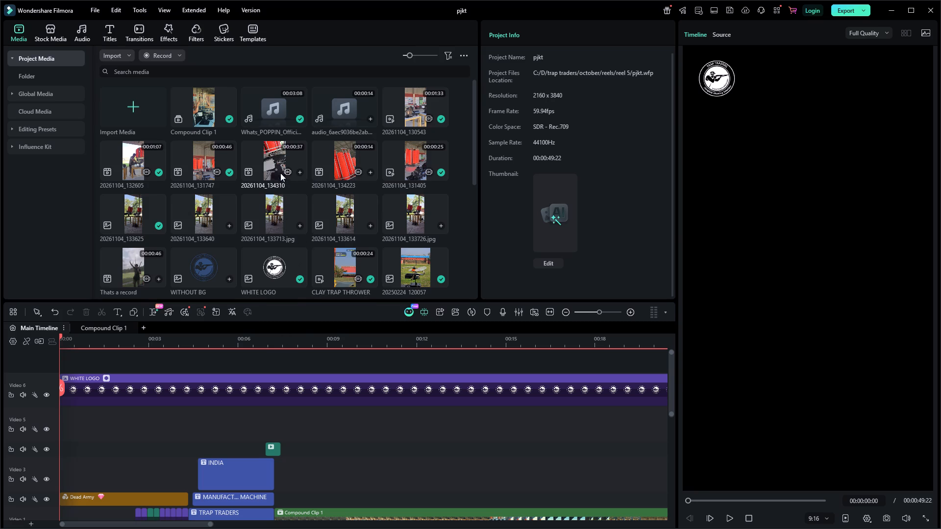
click(334, 161)
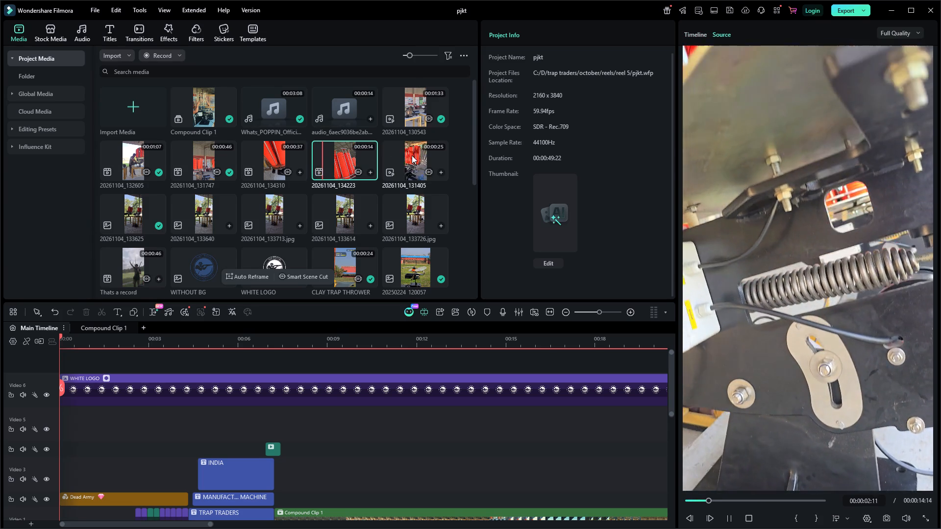
click(418, 155)
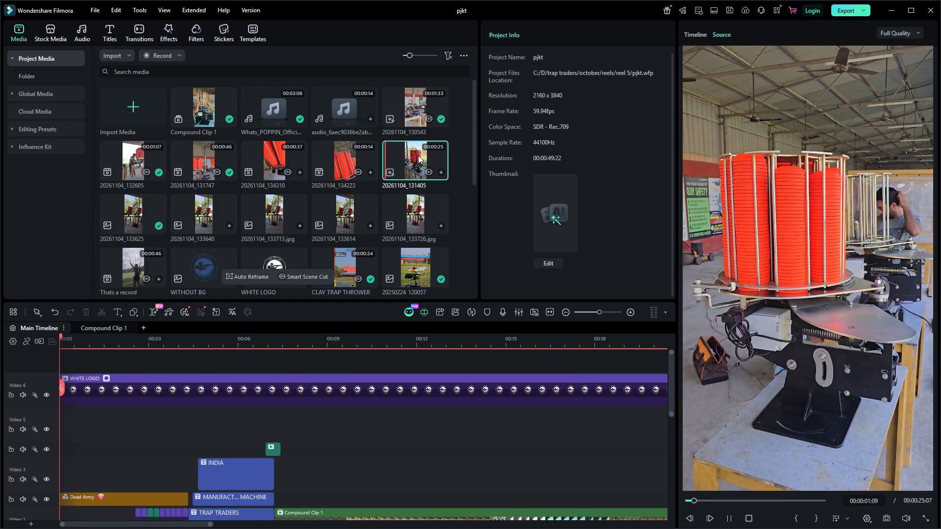
click(296, 158)
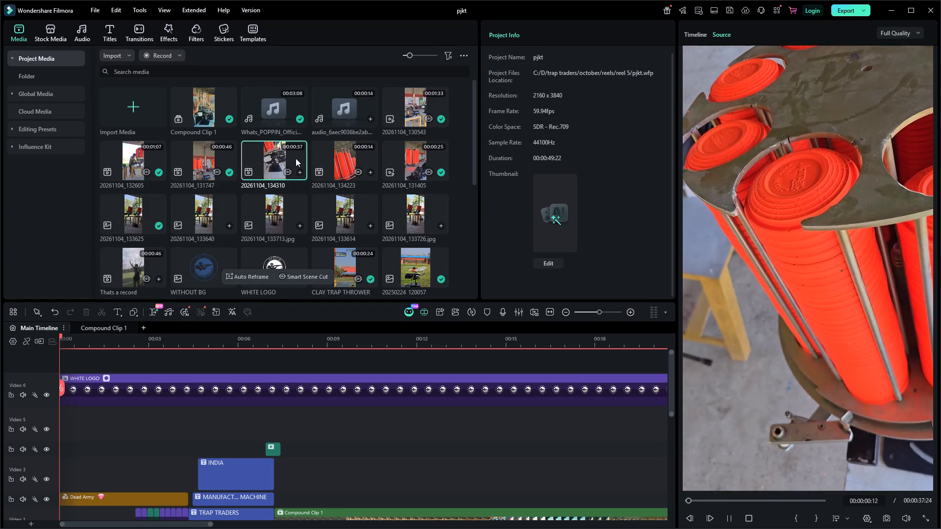
click(404, 147)
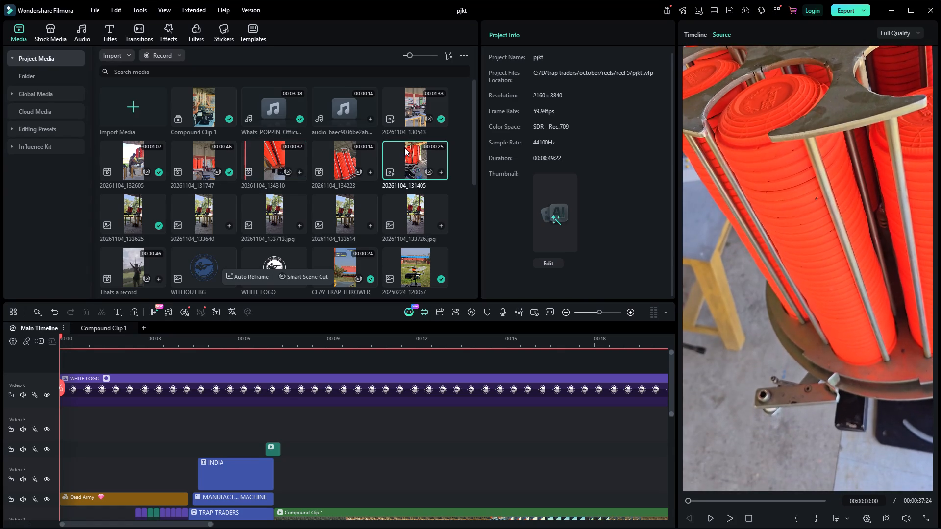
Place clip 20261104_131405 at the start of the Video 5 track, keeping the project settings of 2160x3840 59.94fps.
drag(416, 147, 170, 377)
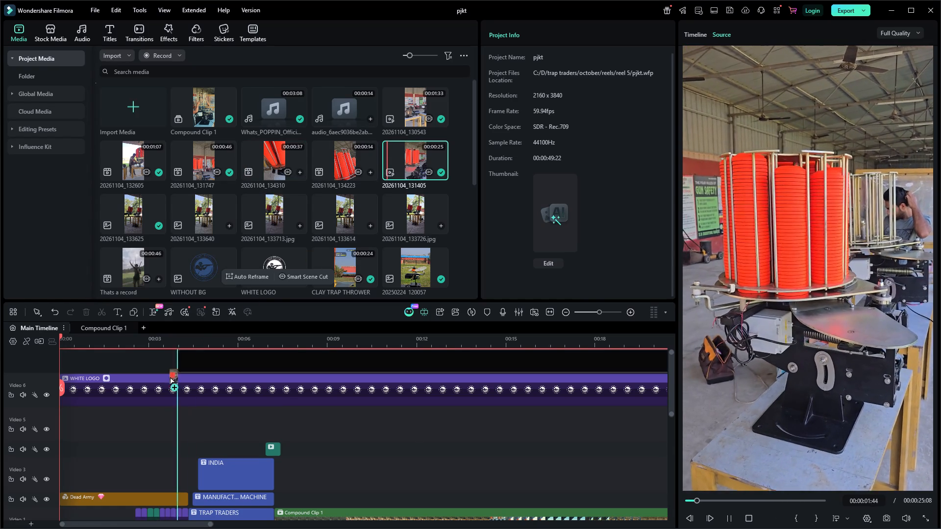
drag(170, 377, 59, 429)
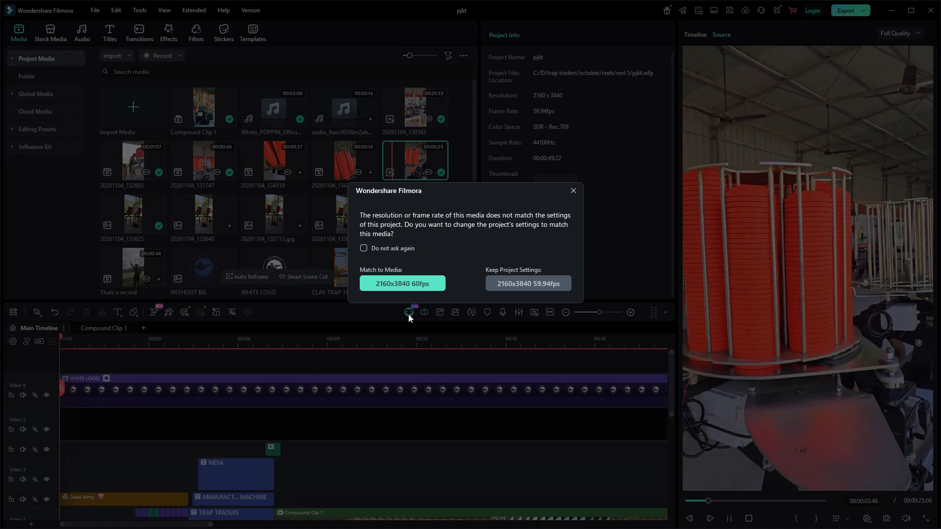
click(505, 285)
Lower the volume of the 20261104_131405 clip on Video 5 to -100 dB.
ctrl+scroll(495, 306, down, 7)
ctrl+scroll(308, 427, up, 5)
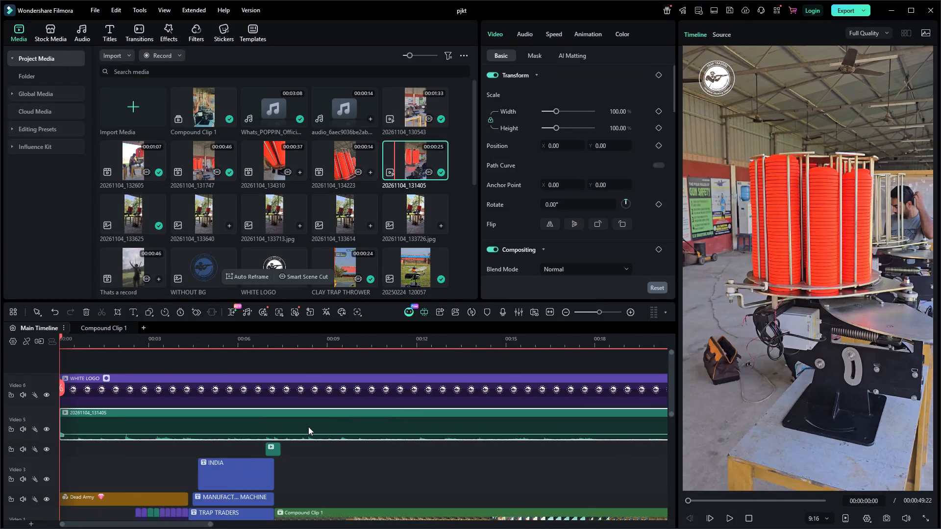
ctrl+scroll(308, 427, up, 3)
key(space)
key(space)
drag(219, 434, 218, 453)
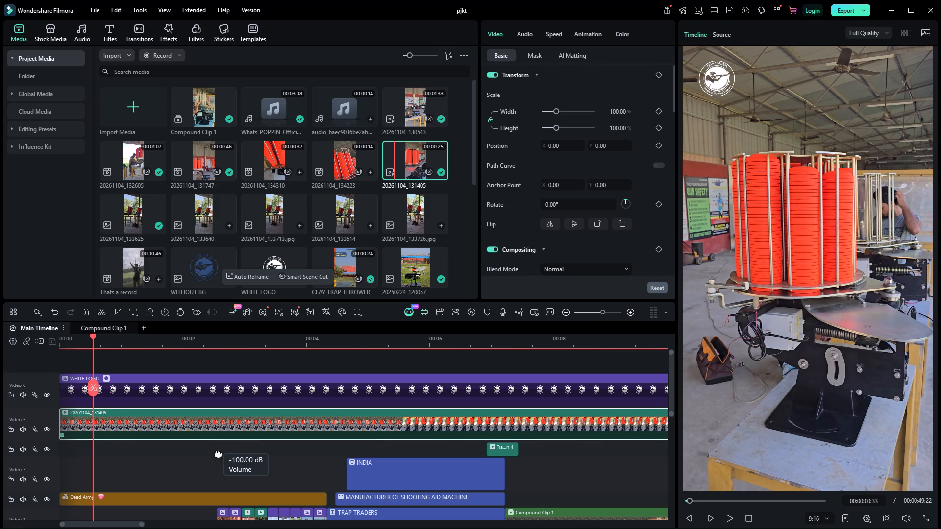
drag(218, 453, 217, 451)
Scrub through the 20261104_131405 clip on Video 5 to examine its footage for a usable opening section.
drag(94, 393, 203, 386)
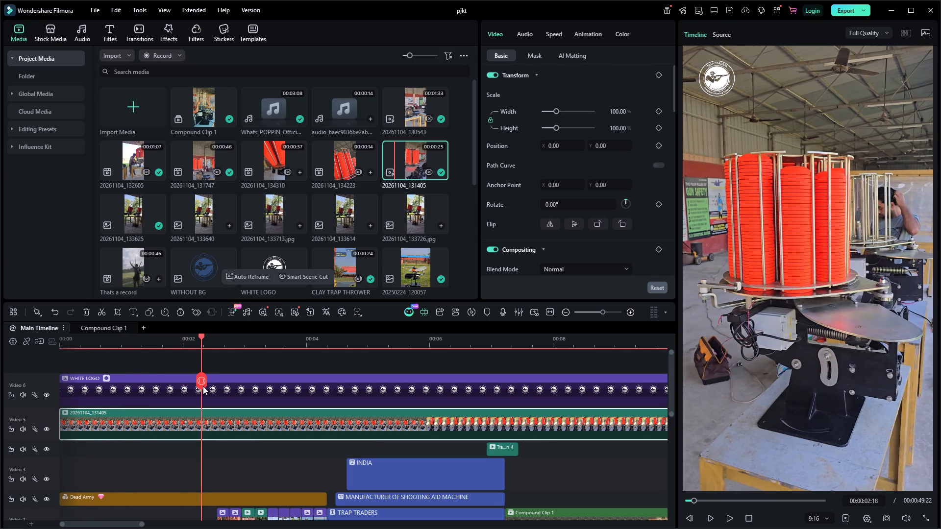
drag(203, 386, 355, 407)
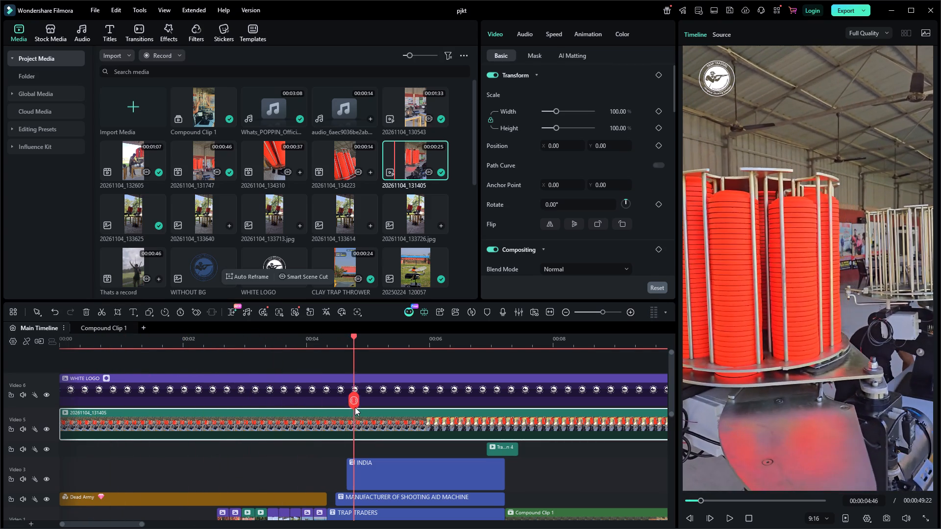
drag(355, 407, 454, 408)
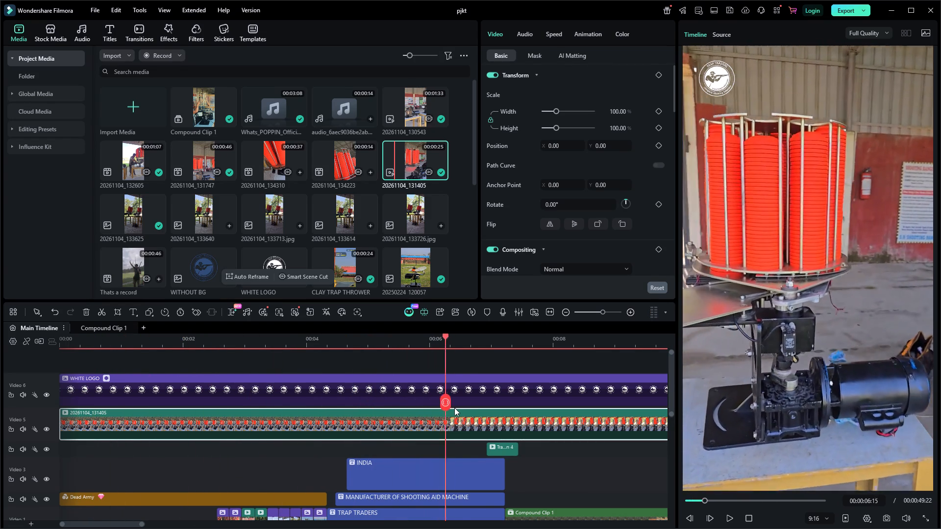
drag(454, 408, 640, 412)
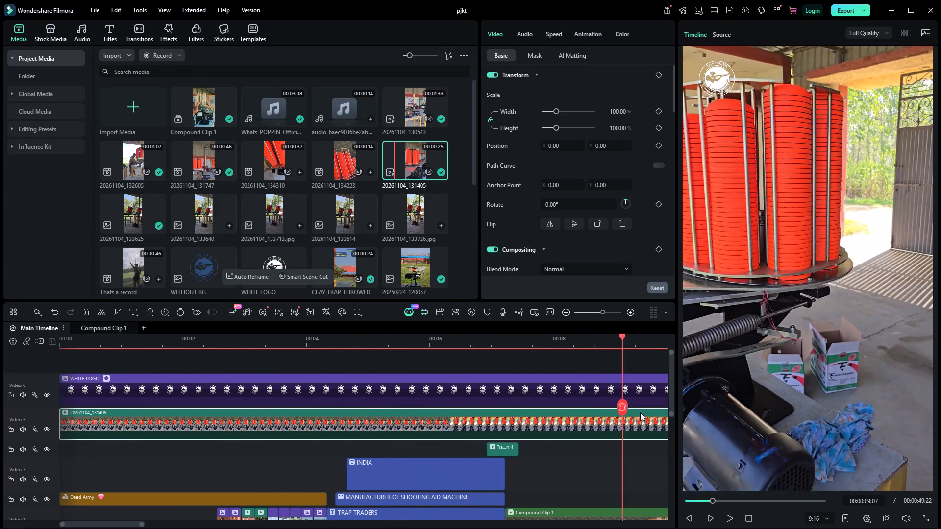
drag(640, 412, 603, 418)
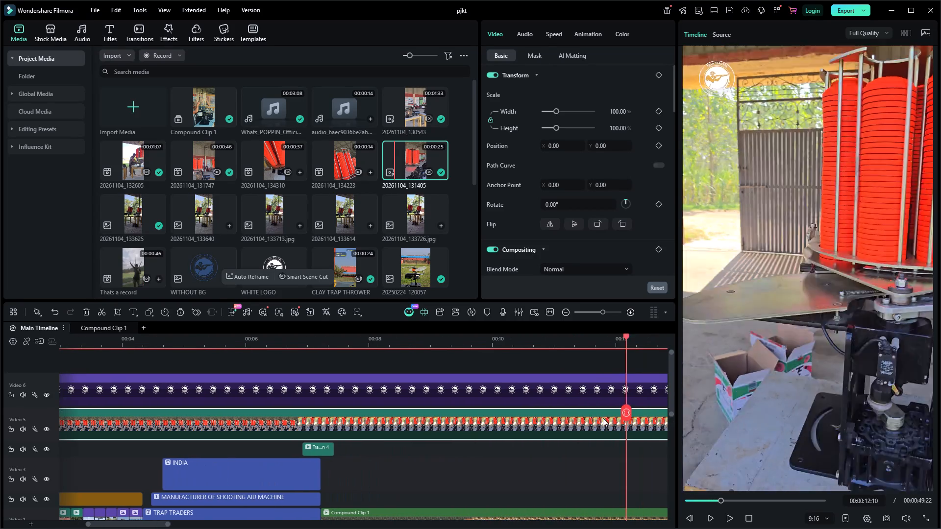
drag(603, 418, 638, 419)
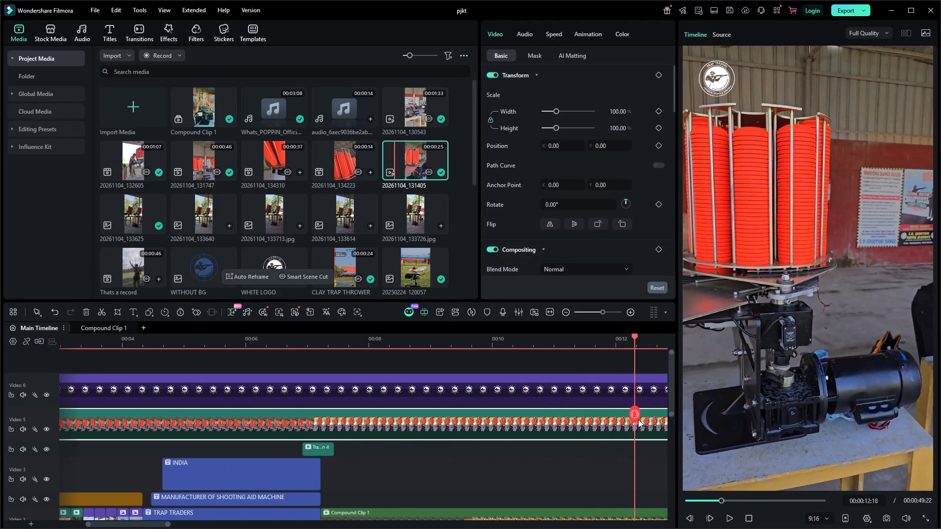
drag(638, 419, 607, 418)
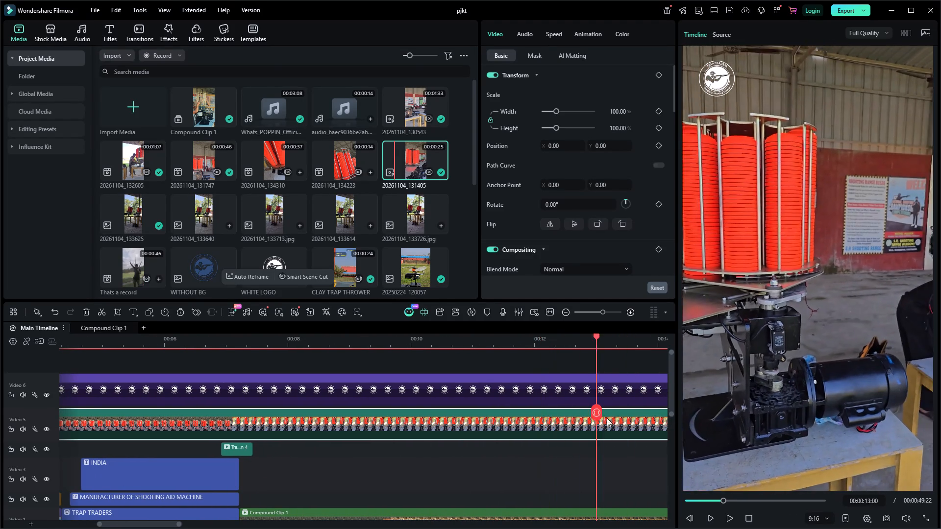
drag(607, 418, 627, 417)
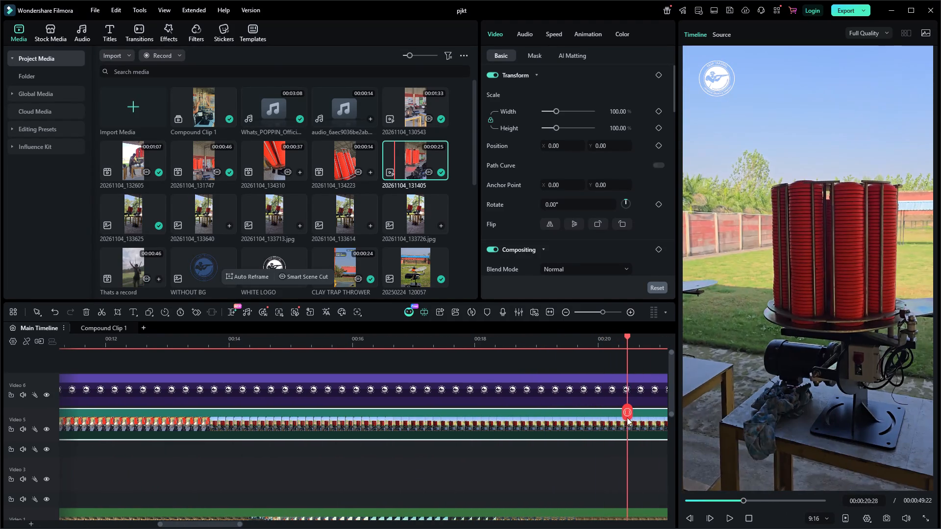
drag(627, 417, 675, 417)
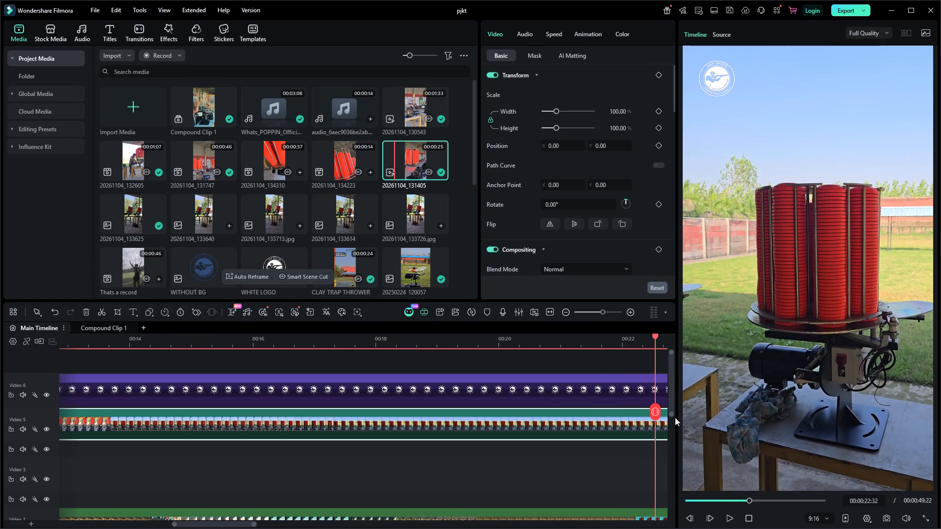
drag(675, 417, 449, 424)
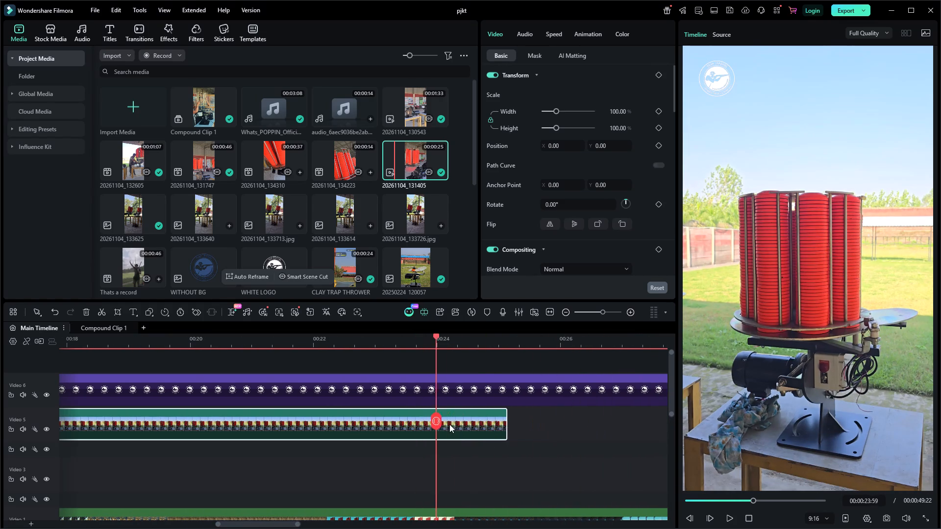
drag(449, 424, 431, 422)
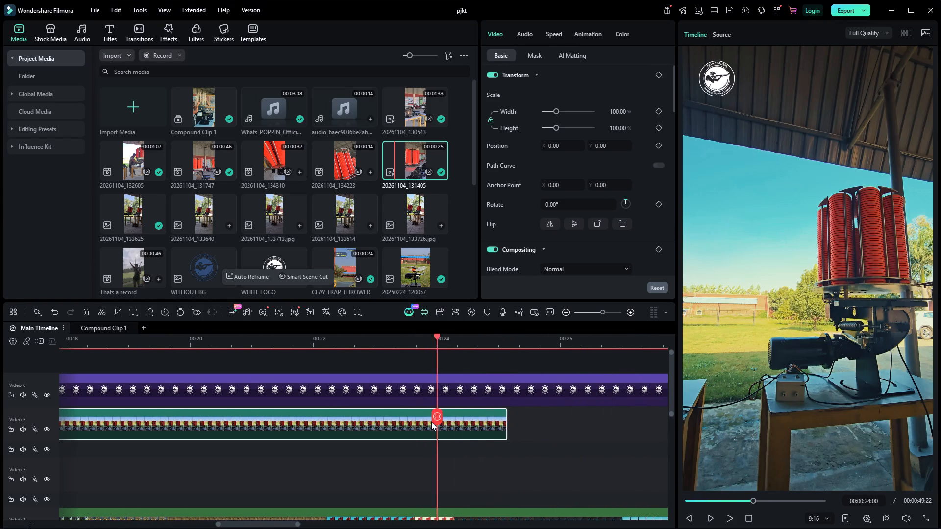
drag(431, 422, 235, 417)
ctrl+scroll(312, 435, down, 5)
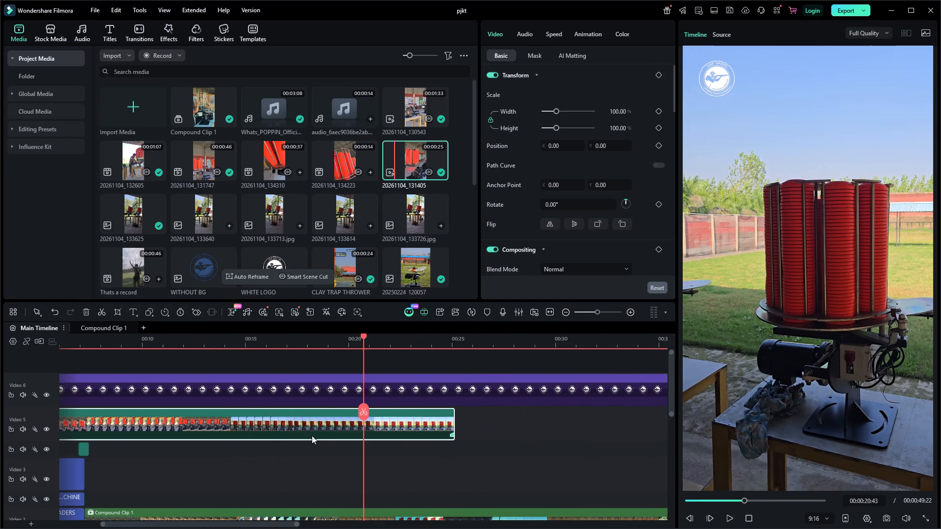
ctrl+scroll(312, 435, down, 3)
drag(358, 413, 151, 414)
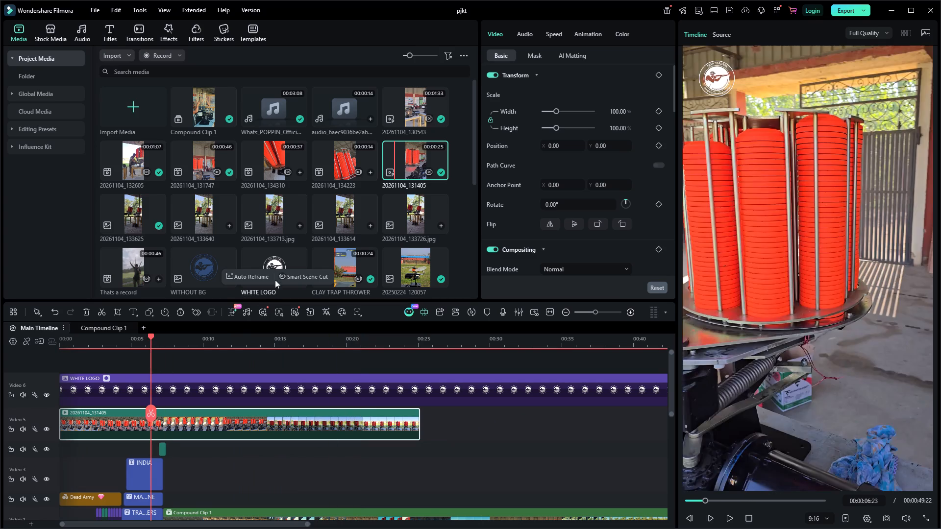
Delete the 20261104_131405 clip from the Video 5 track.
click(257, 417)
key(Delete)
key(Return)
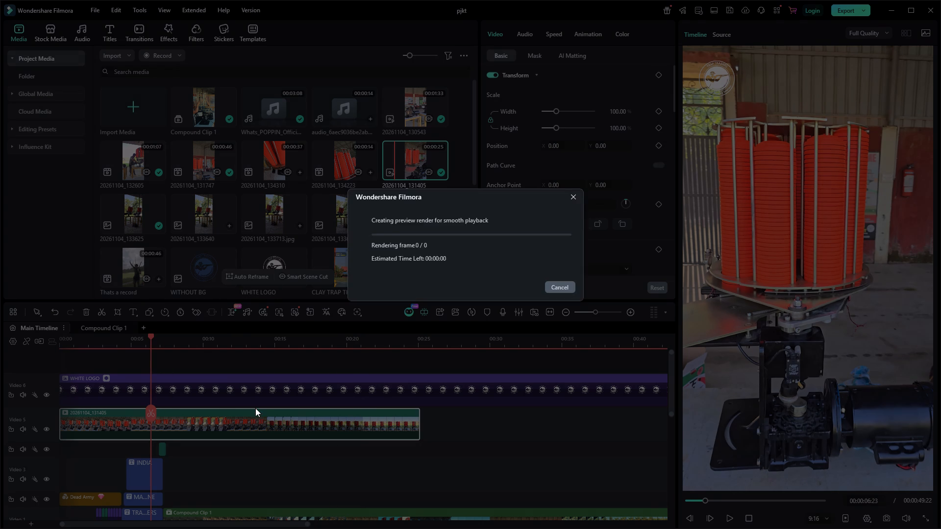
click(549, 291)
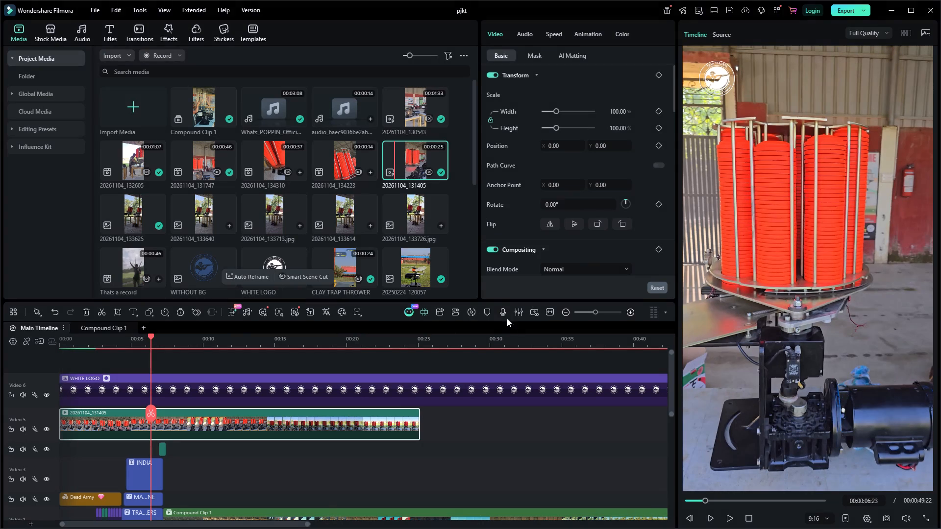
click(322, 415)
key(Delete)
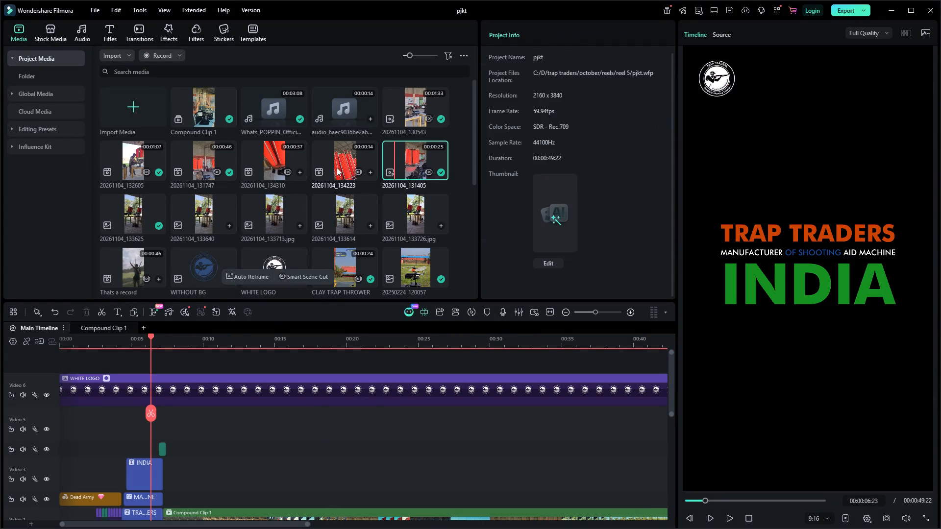
Preview clips 20261104_134223 and 20261104_131747, and place 20261104_131747 at the start of the Video 5 track.
click(348, 161)
scroll(311, 190, up, 1)
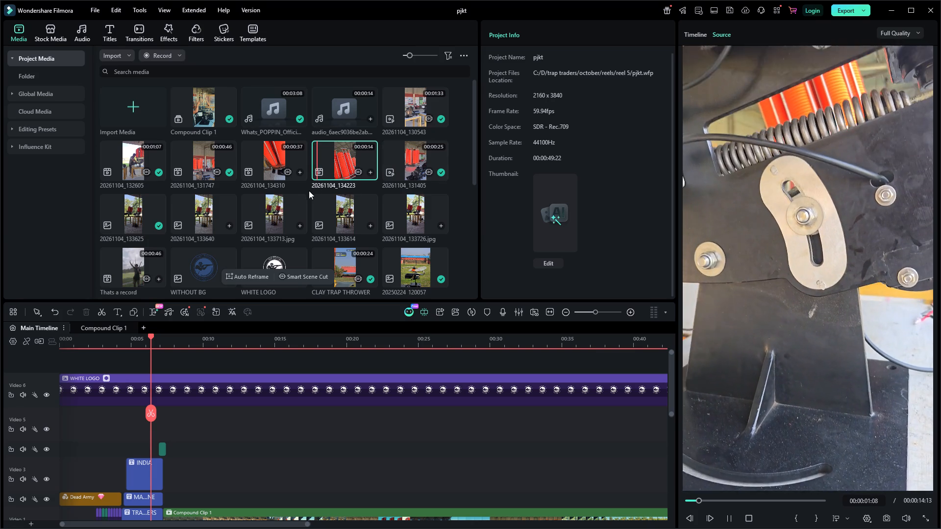
scroll(309, 191, up, 1)
click(219, 156)
key(space)
drag(216, 153, 185, 253)
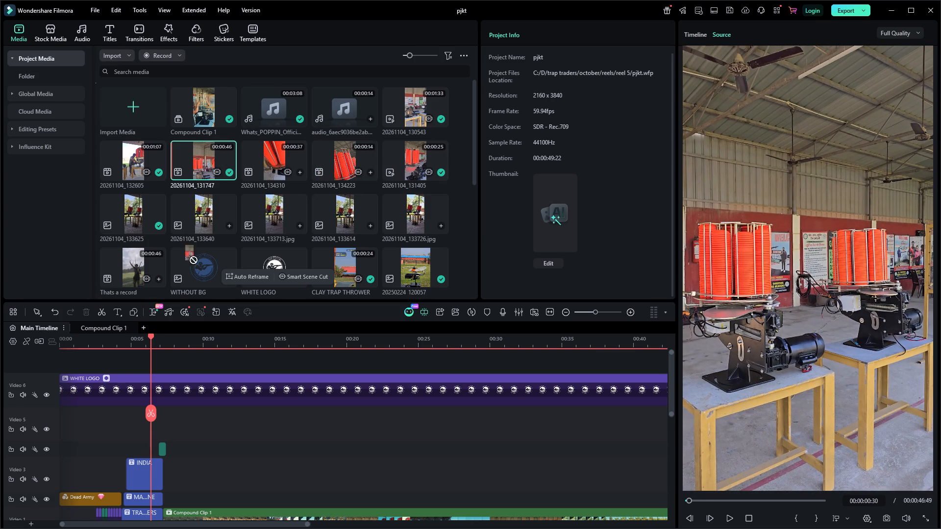
drag(185, 253, 53, 429)
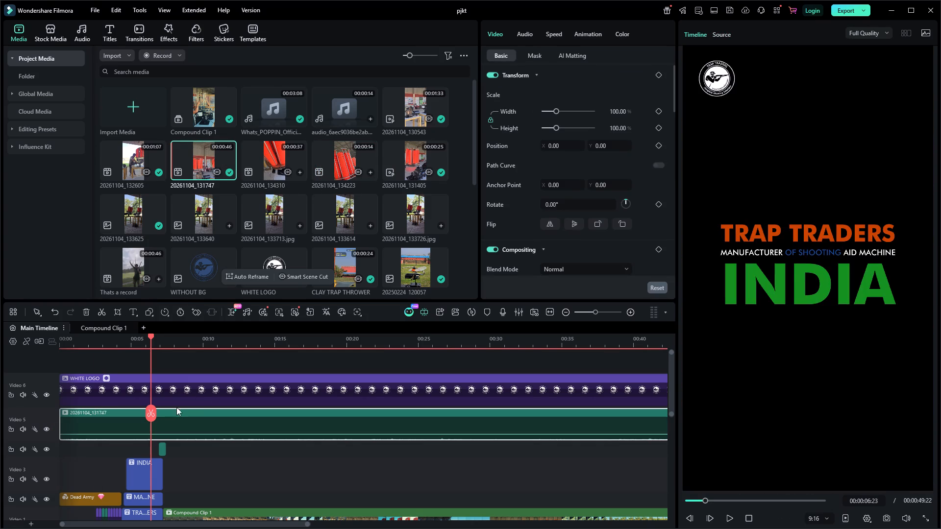
drag(146, 413, 91, 412)
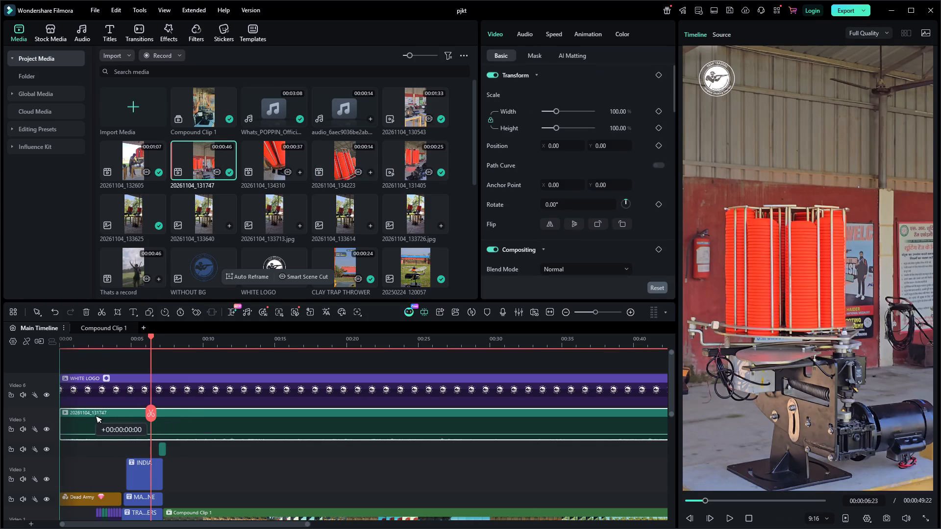
drag(91, 412, 94, 411)
Split the 20261104_131747 clip on Video 5 at 00:00:06:25 and delete its opening part, with the remainder starting at zero.
click(150, 410)
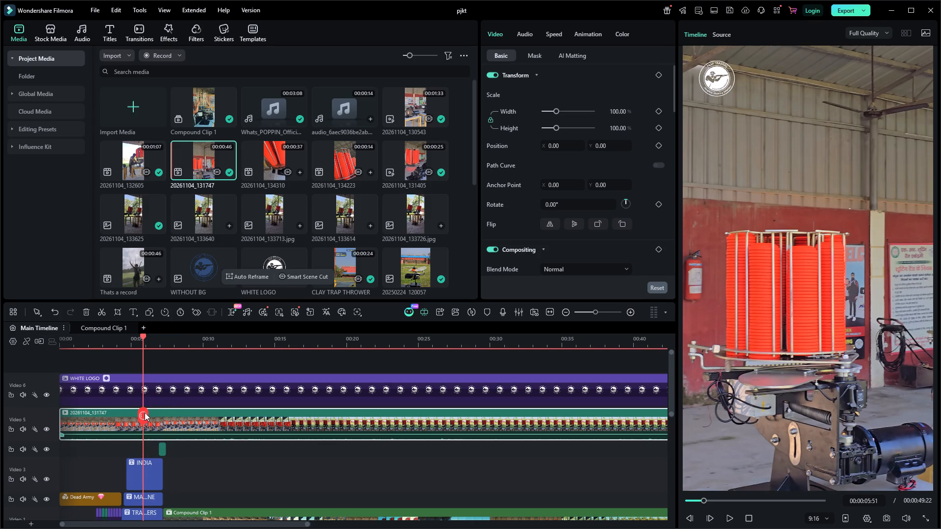
click(151, 414)
click(138, 421)
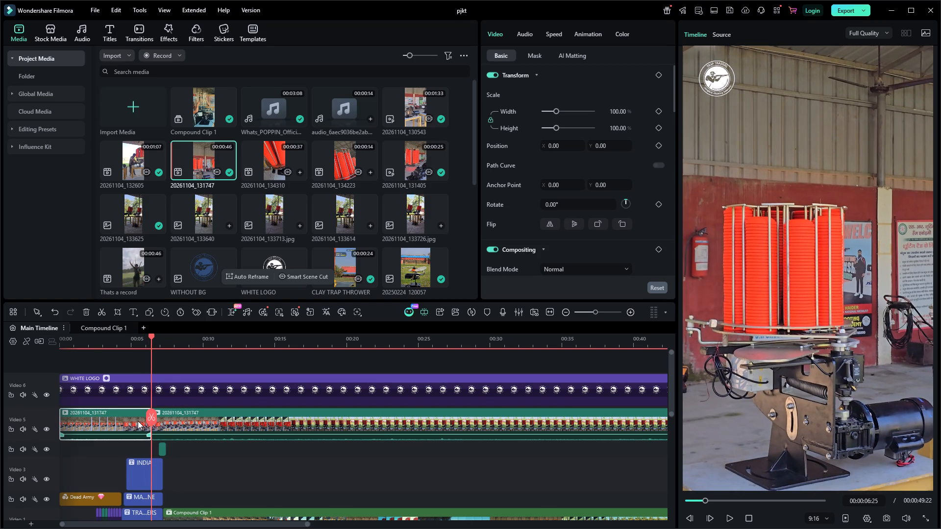
key(Delete)
click(138, 421)
key(Delete)
drag(149, 433, 148, 448)
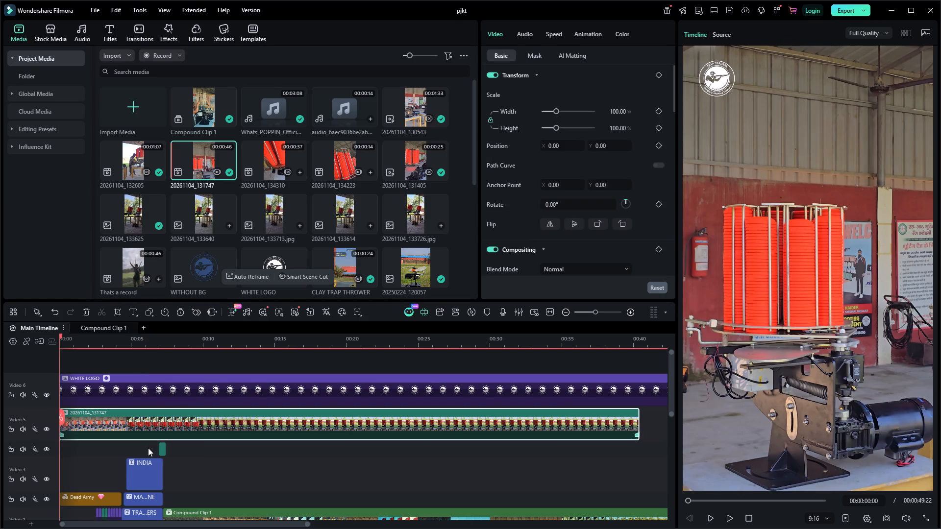
Play the trimmed 20261104_131747 clip, split it at 00:00:04:28 and delete everything after that point.
key(space)
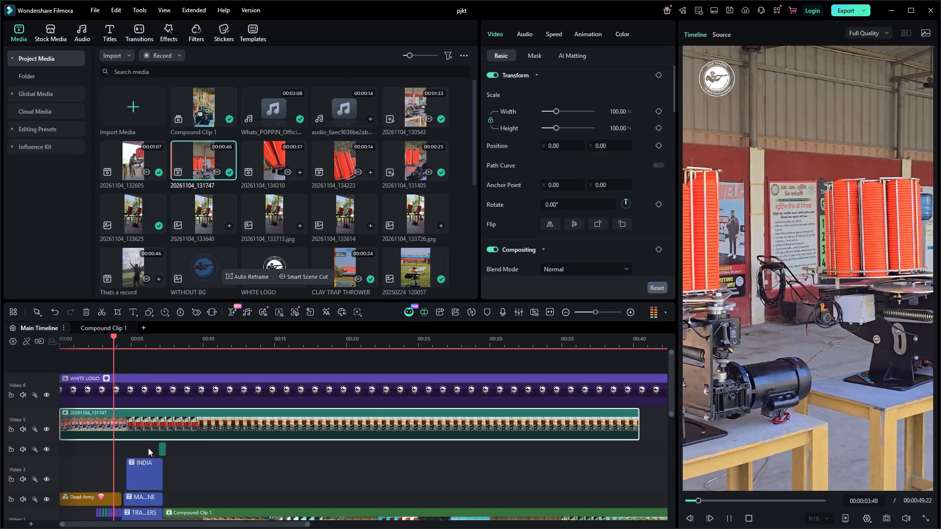
key(space)
drag(115, 420, 51, 429)
key(space)
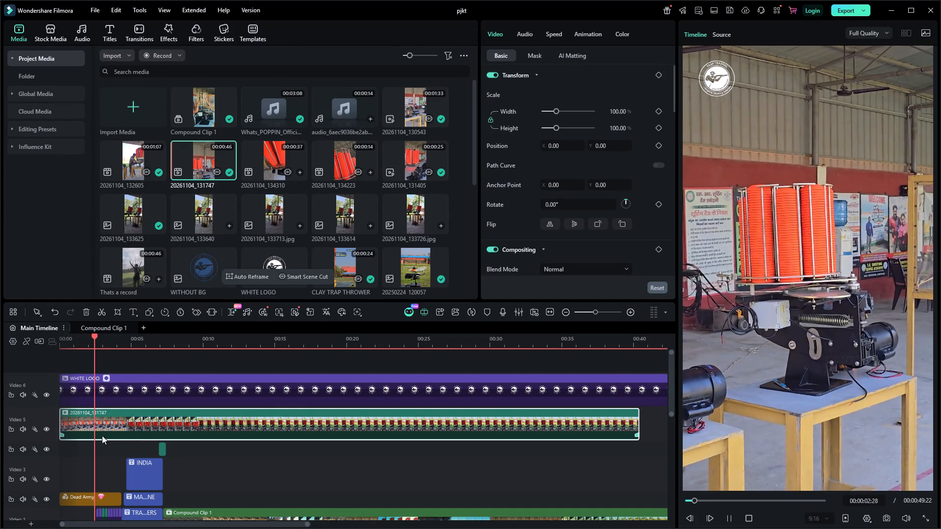
scroll(107, 437, down, 4)
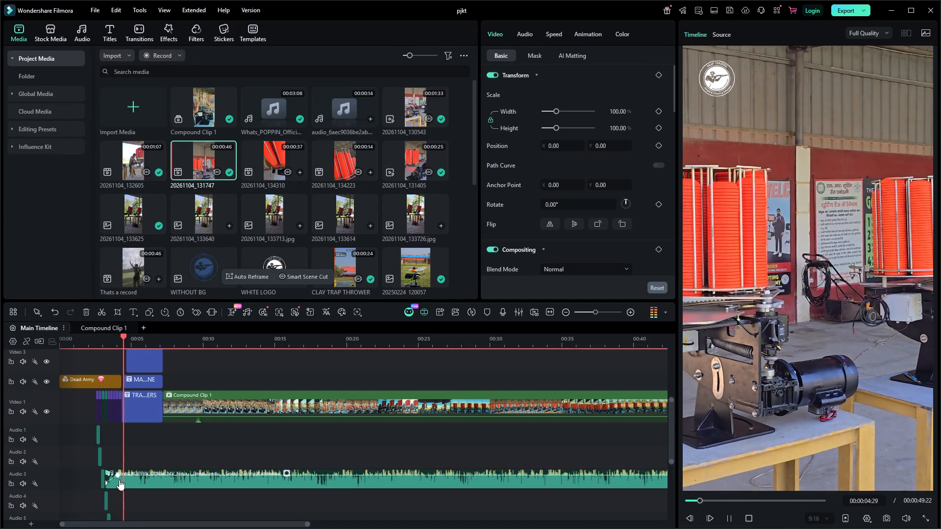
scroll(120, 481, up, 3)
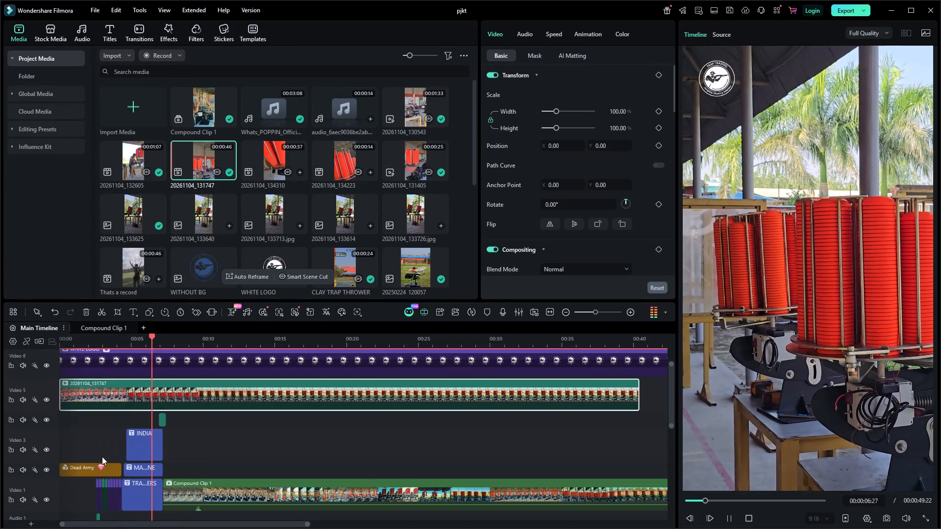
key(space)
drag(157, 425, 124, 431)
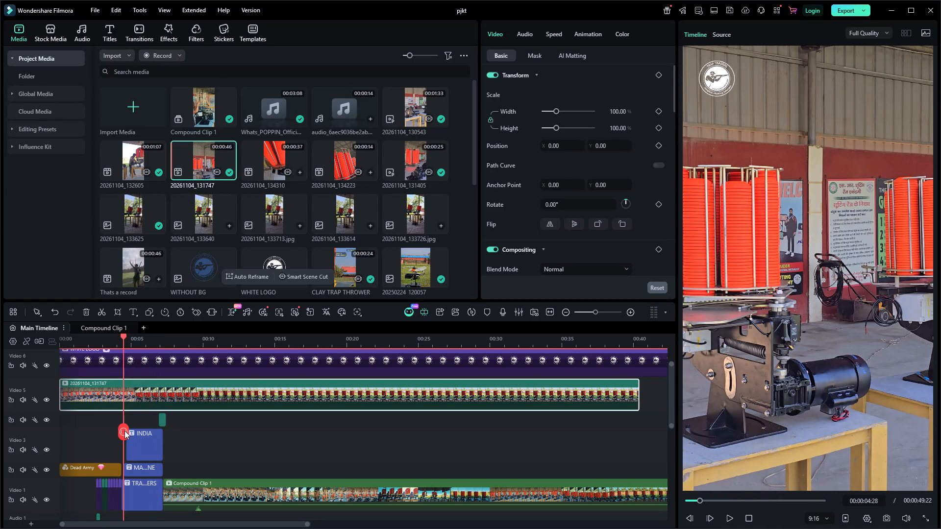
drag(124, 431, 124, 431)
click(124, 431)
key(Delete)
Trim the end of 20261104_131747 to about 2.5 seconds and move it to the start of Video 1, before the short flash clips.
drag(124, 431, 75, 433)
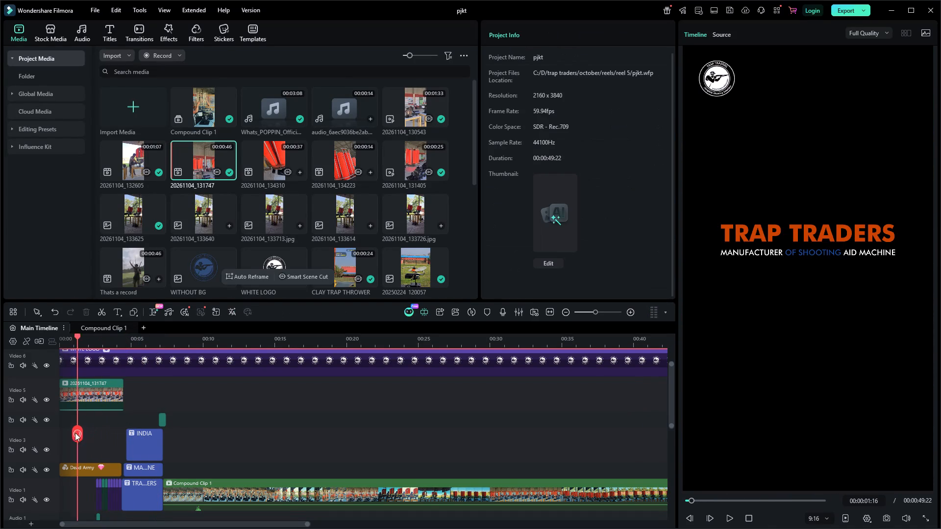
drag(75, 433, 67, 434)
key(space)
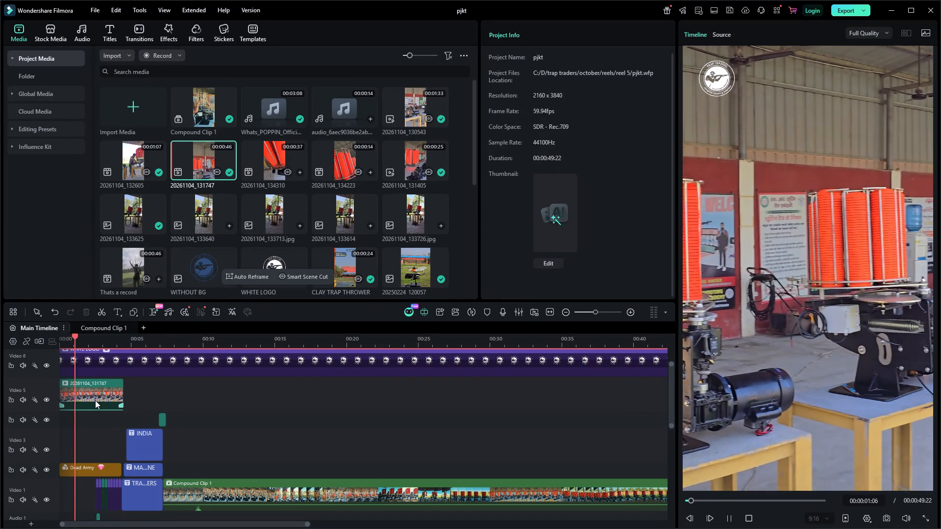
key(space)
click(106, 395)
drag(121, 394, 93, 401)
drag(82, 387, 74, 489)
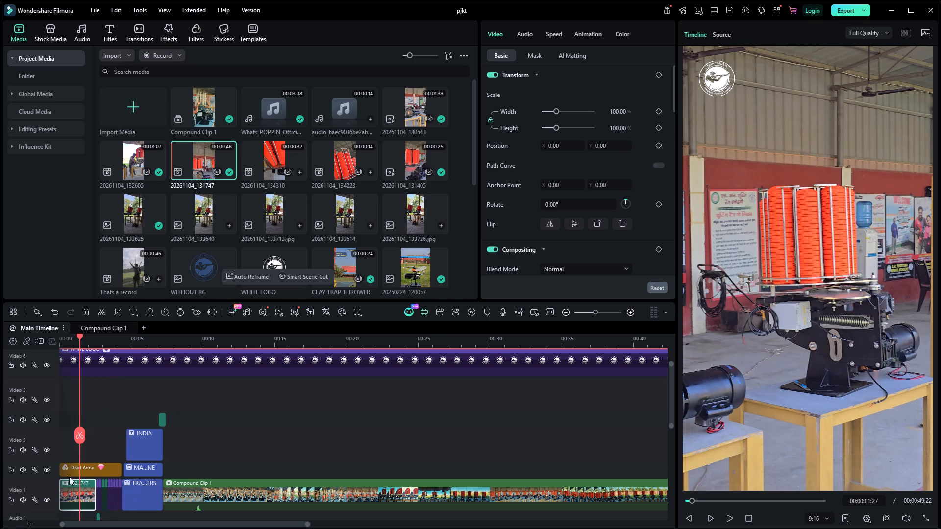
Play the new opening, and move the Whats_POPPIN music from Audio 3 to Audio 11, starting at the beginning of the timeline.
drag(76, 438, 12, 436)
key(space)
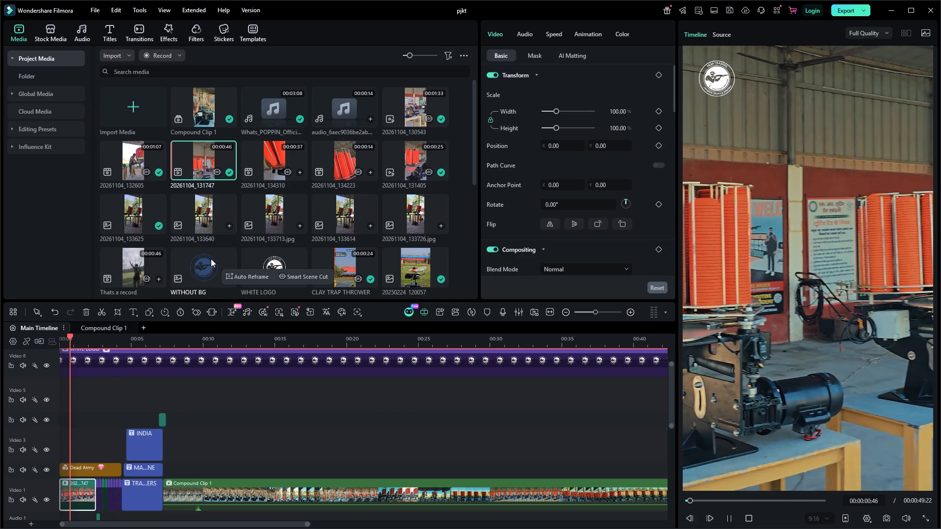
scroll(87, 415, down, 5)
key(space)
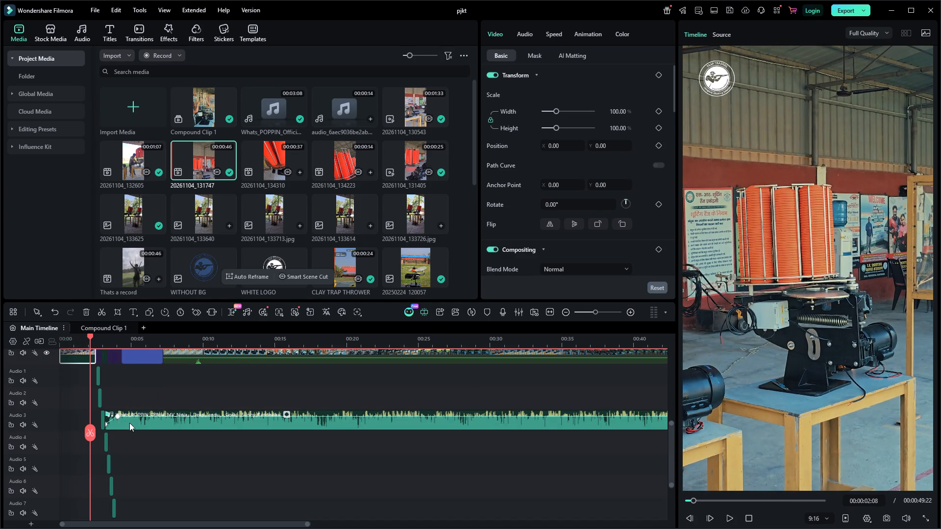
scroll(129, 428, down, 3)
scroll(130, 425, up, 2)
drag(144, 398, 174, 415)
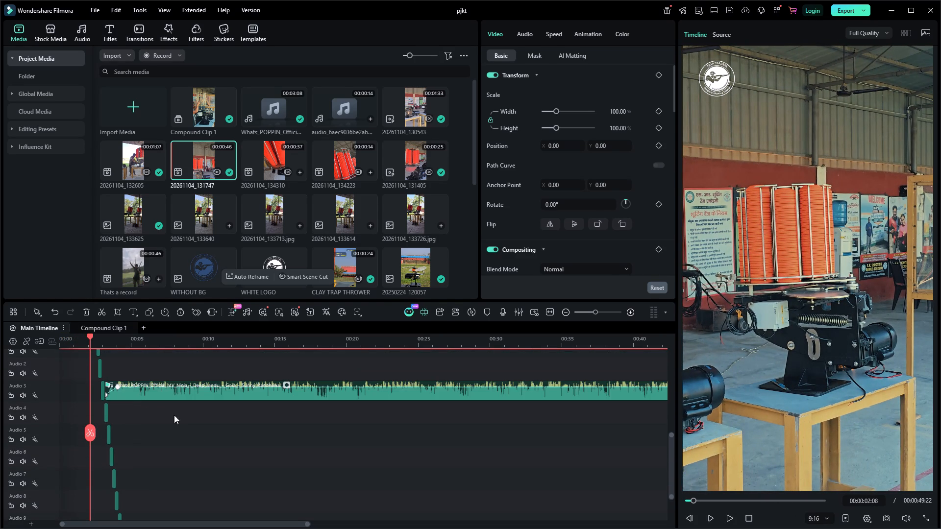
drag(174, 415, 207, 472)
scroll(207, 472, down, 3)
drag(207, 426, 207, 435)
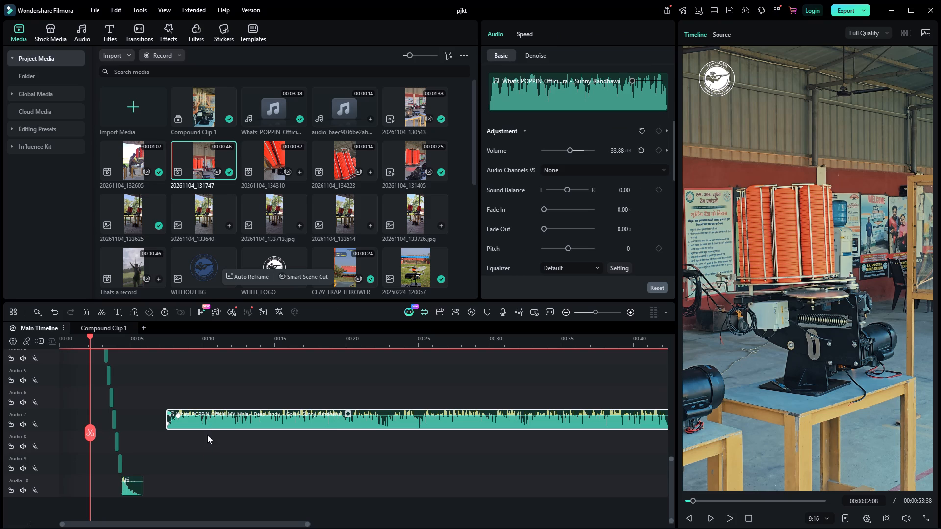
drag(207, 435, 203, 484)
drag(197, 488, 170, 505)
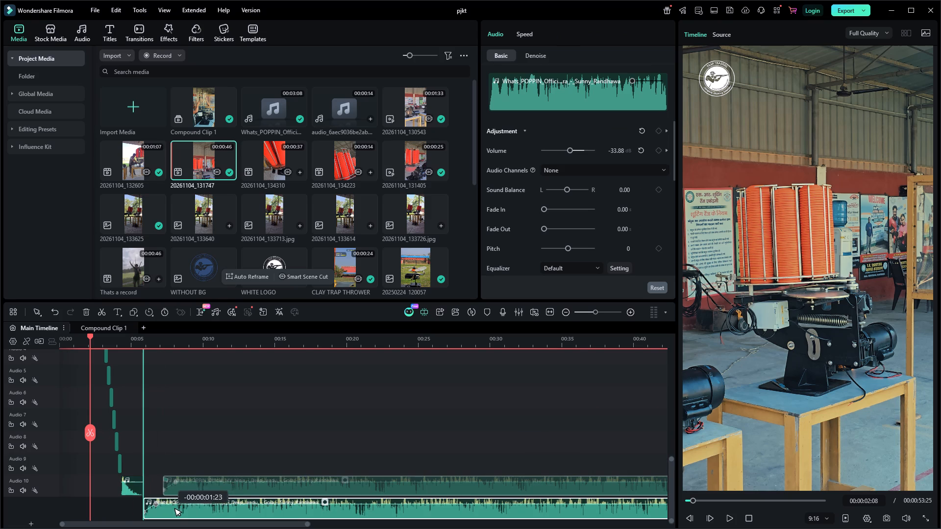
drag(170, 505, 88, 518)
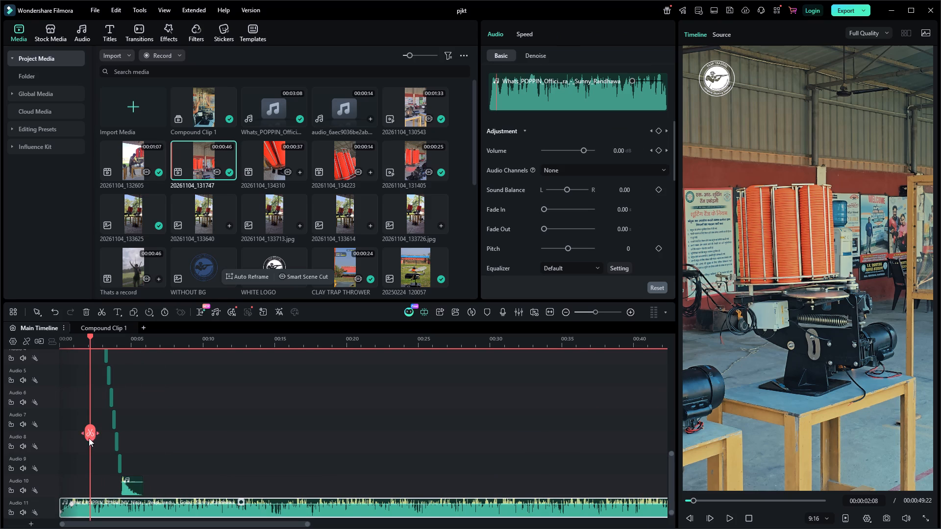
Play the reel from the start to check how the repositioned music fits the opening footage.
drag(89, 437, 37, 428)
key(space)
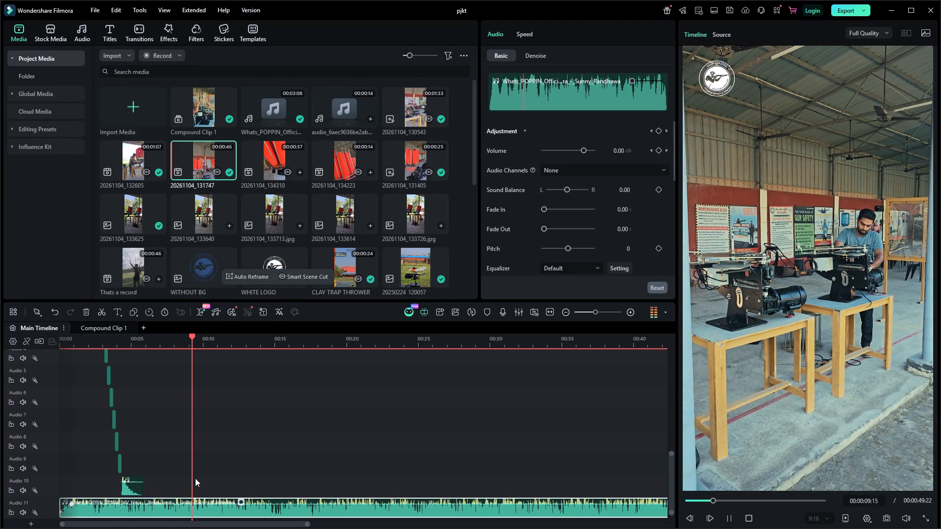
ctrl+scroll(195, 478, down, 3)
ctrl+scroll(203, 479, up, 1)
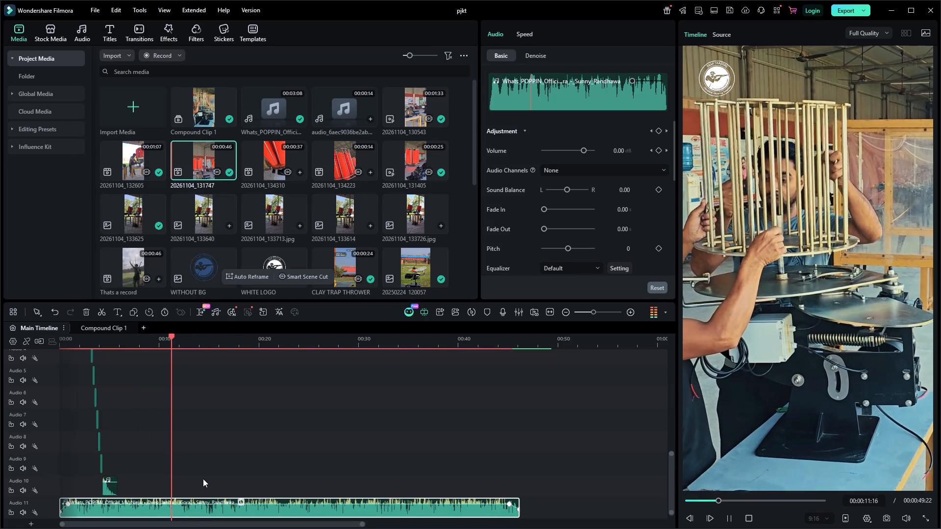
ctrl+scroll(203, 479, up, 2)
scroll(128, 456, up, 3)
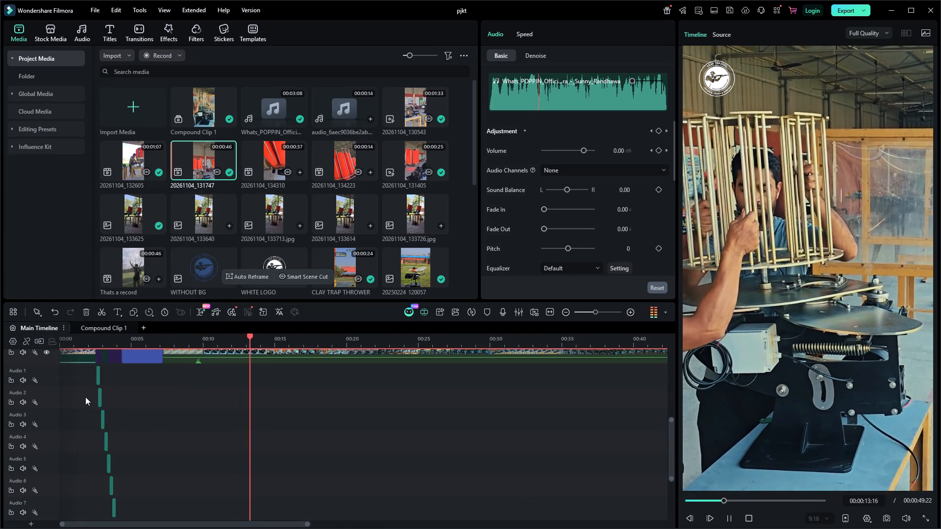
scroll(85, 397, up, 2)
key(space)
Set the colour saturation of the opening 20261104_131747 clip on Video 1 to 100.
click(74, 343)
click(79, 397)
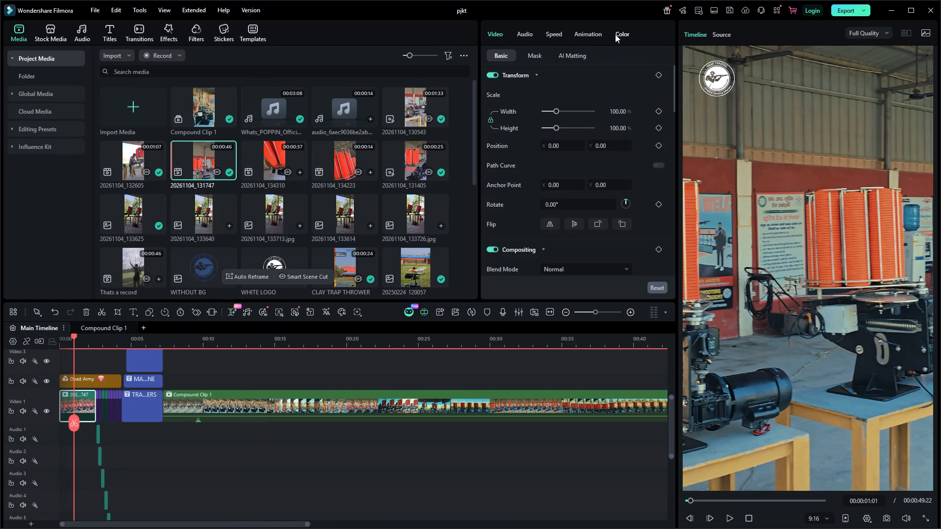
click(618, 33)
scroll(588, 202, down, 1)
scroll(580, 243, down, 2)
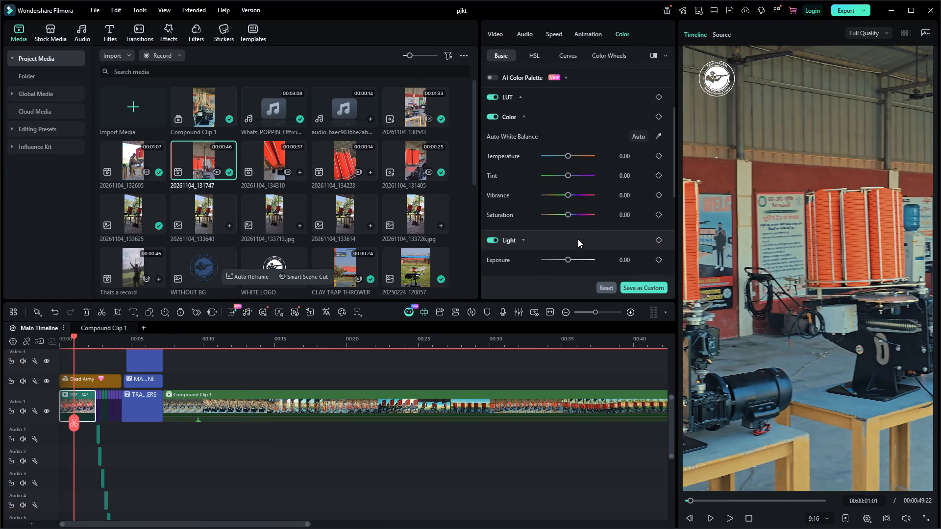
drag(569, 217, 704, 221)
Play the reel from the start to check the recoloured opening, the title section and the beginning of the compound clip.
key(space)
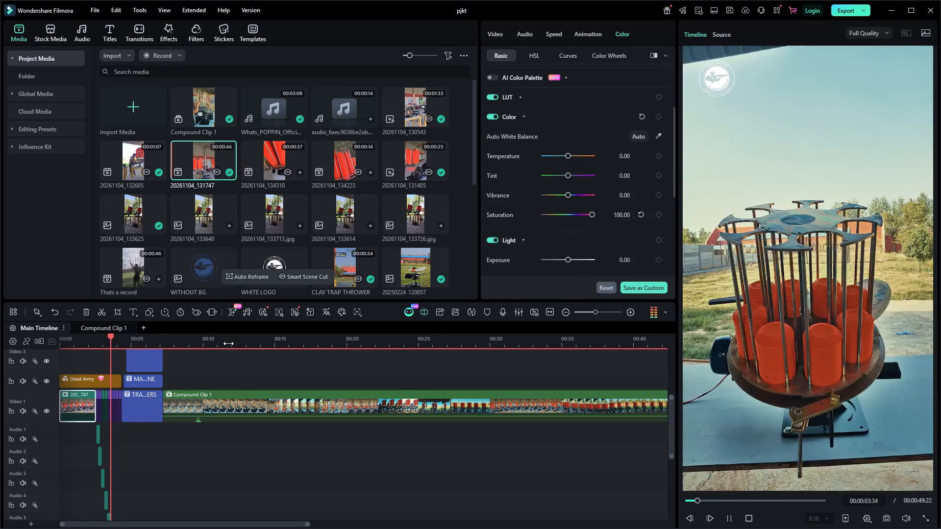
key(space)
click(72, 345)
drag(71, 341, 0, 325)
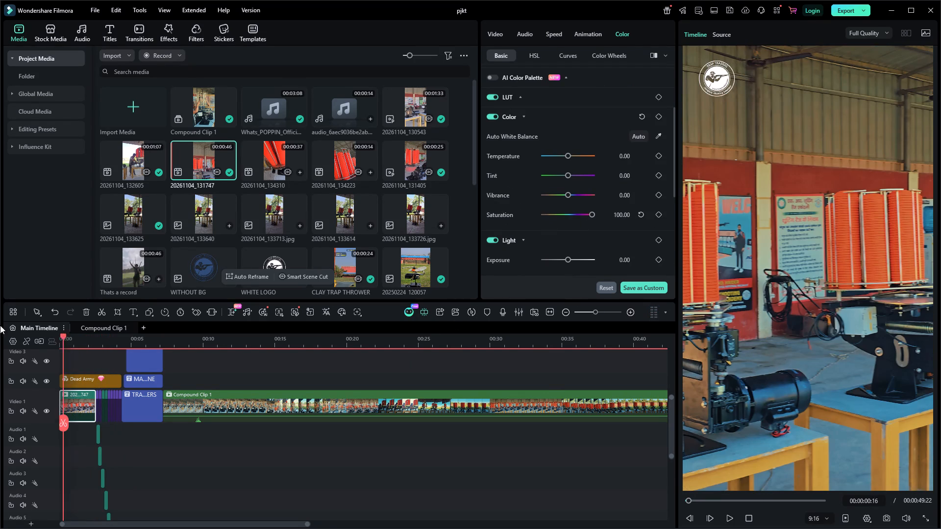
drag(0, 325, 0, 324)
key(space)
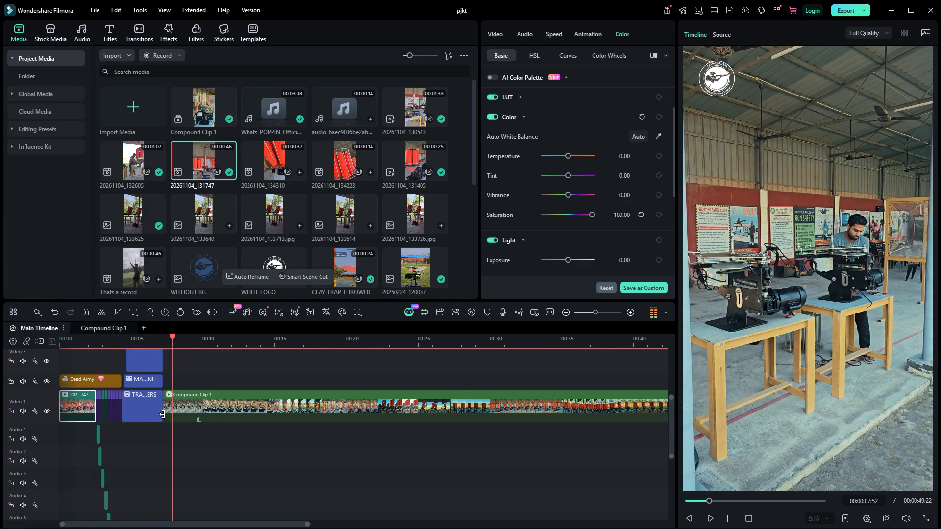
scroll(223, 416, down, 7)
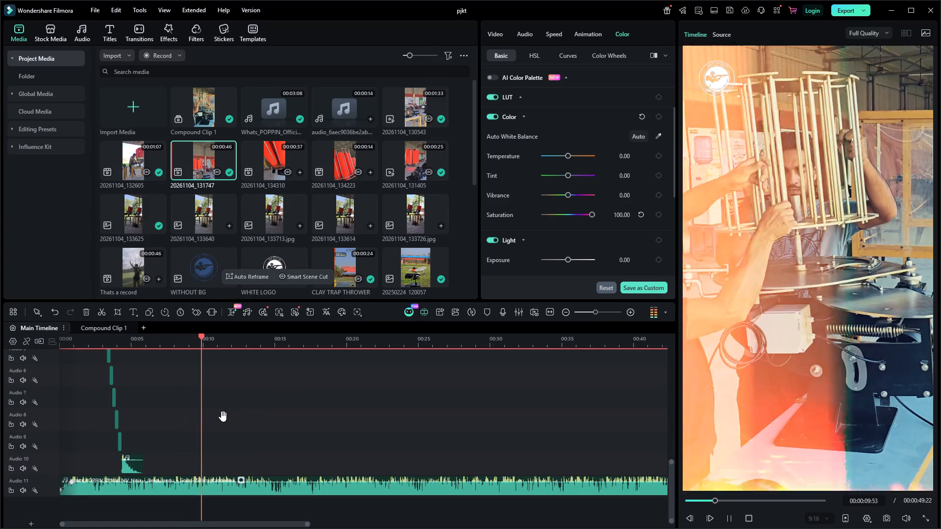
key(space)
Detach Compound Clip 1 on Video 1 into its individual clips using the current range.
scroll(255, 441, up, 4)
scroll(260, 441, down, 5)
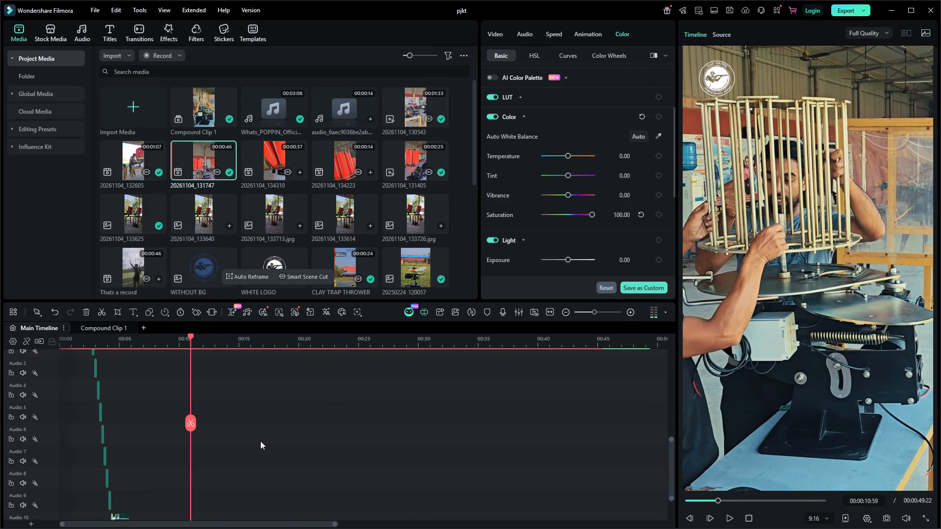
scroll(260, 441, down, 1)
scroll(286, 452, up, 4)
drag(369, 414, 379, 413)
click(337, 418)
right_click(337, 418)
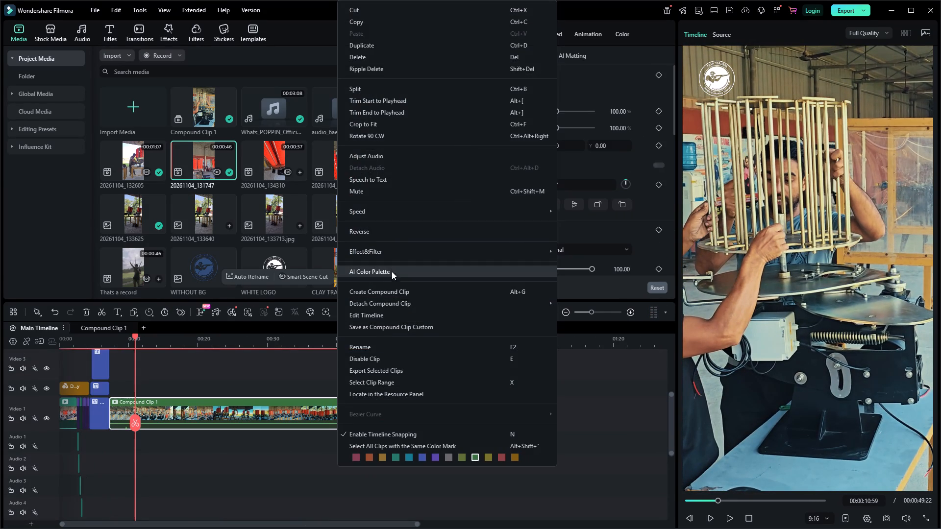
click(391, 302)
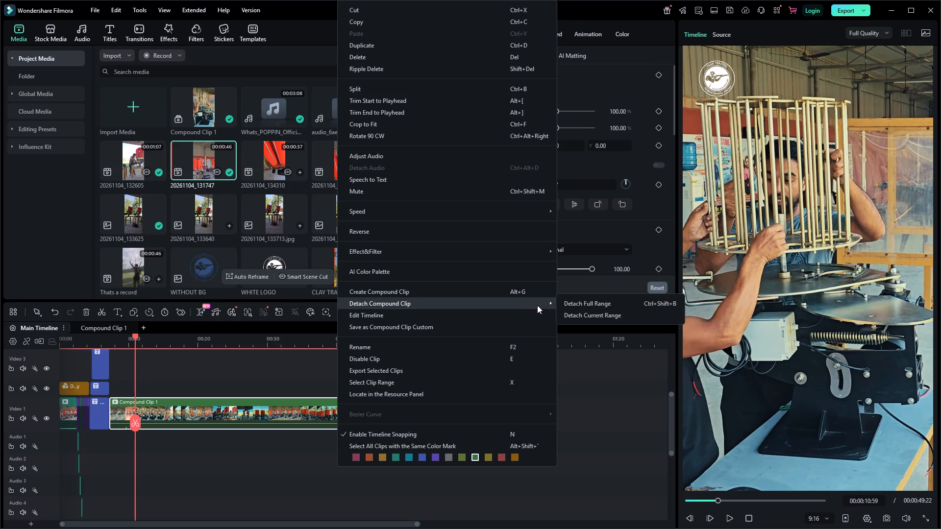
click(598, 313)
click(552, 269)
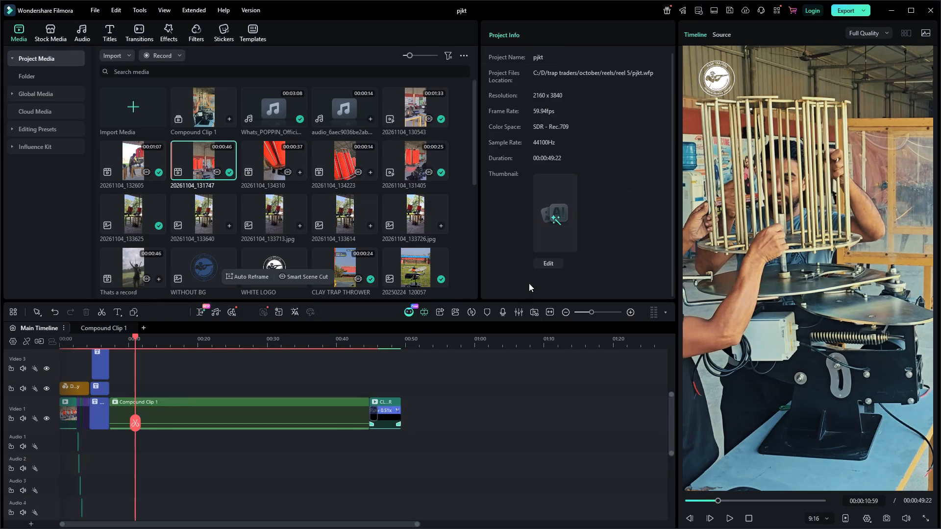
Play from the title section into the detached 20261104_130543 footage to check the titles' length and how the clips follow on.
click(104, 345)
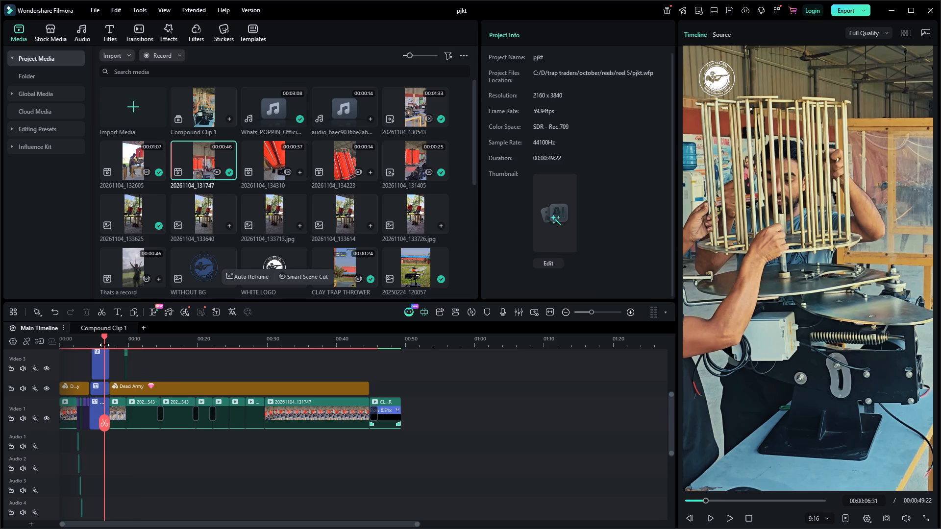
key(space)
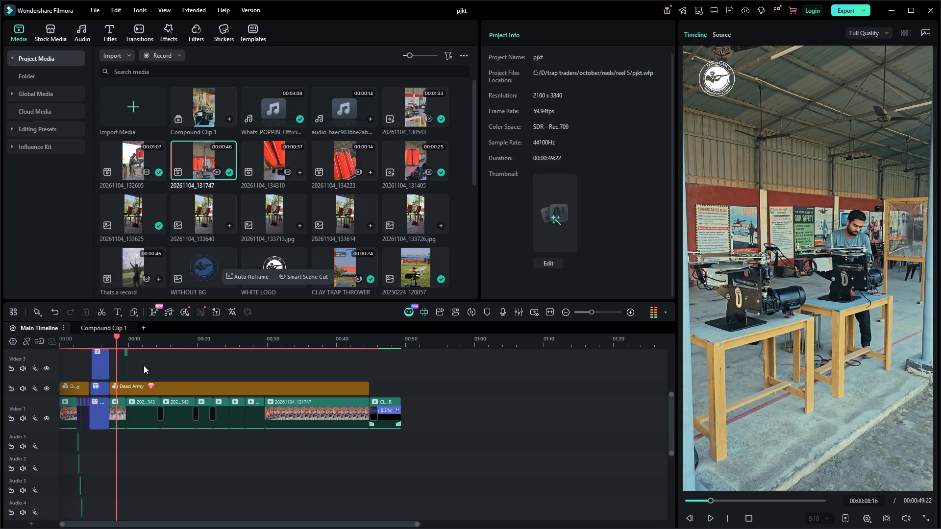
ctrl+scroll(137, 385, up, 4)
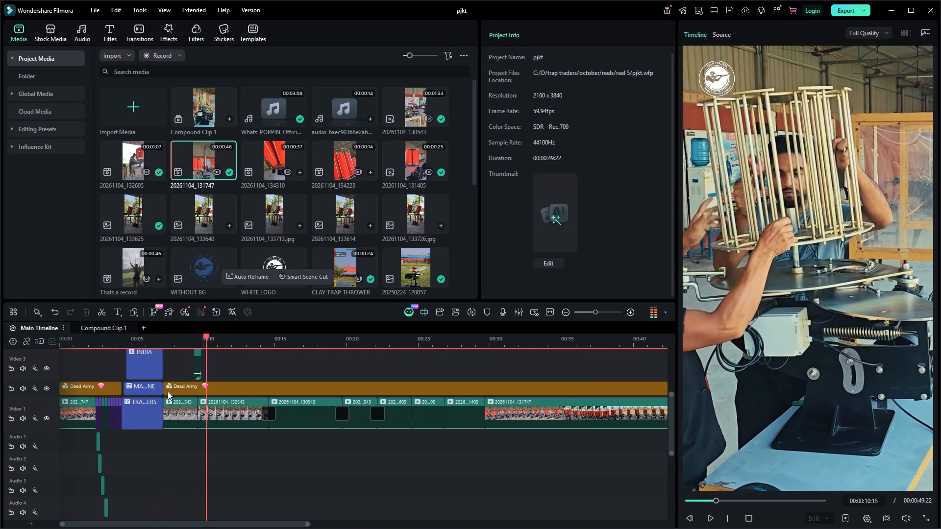
key(space)
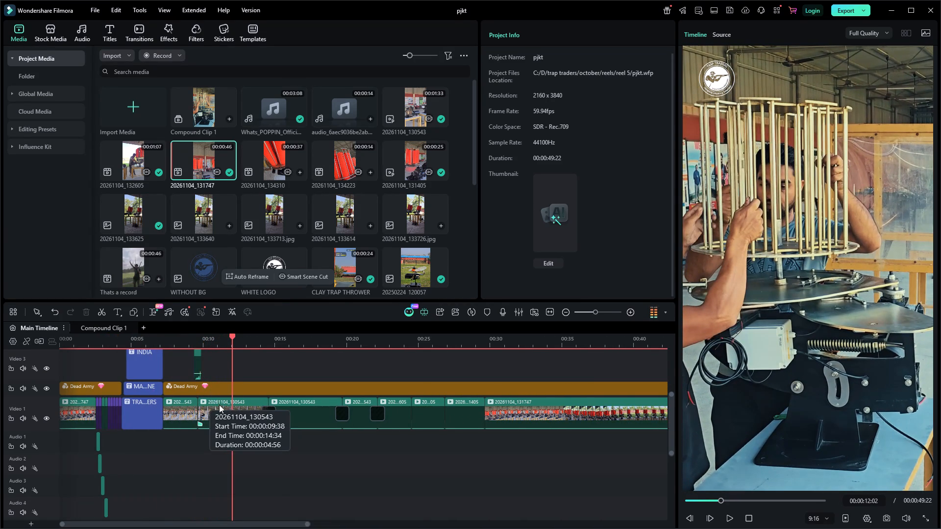
drag(231, 421, 139, 420)
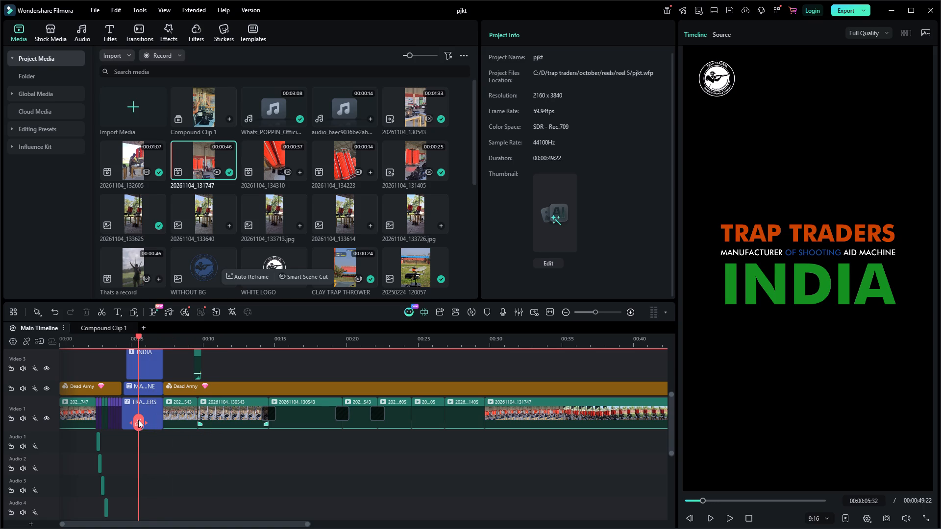
key(space)
key(space)
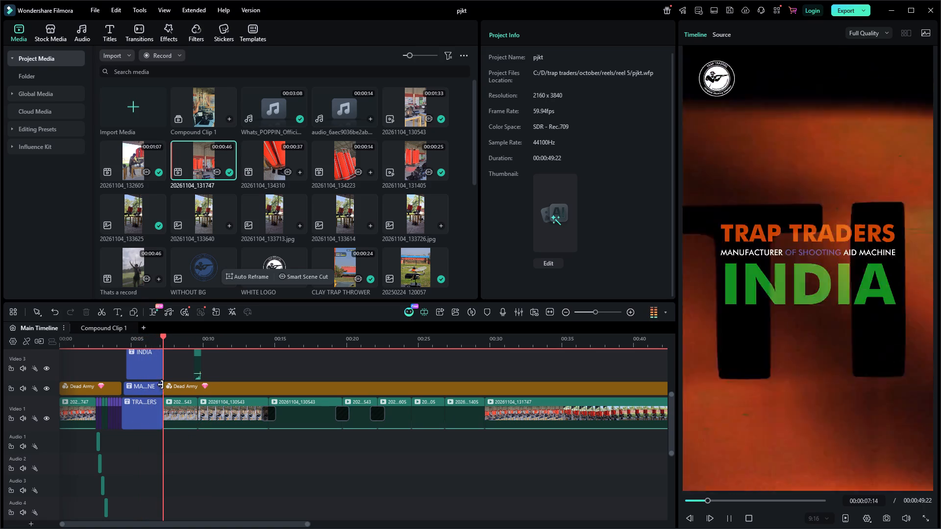
Cut the TRAP TRADERS, MANUFACTURER and INDIA title clips at 00:00:06:18 and delete what follows the cut.
click(123, 348)
key(space)
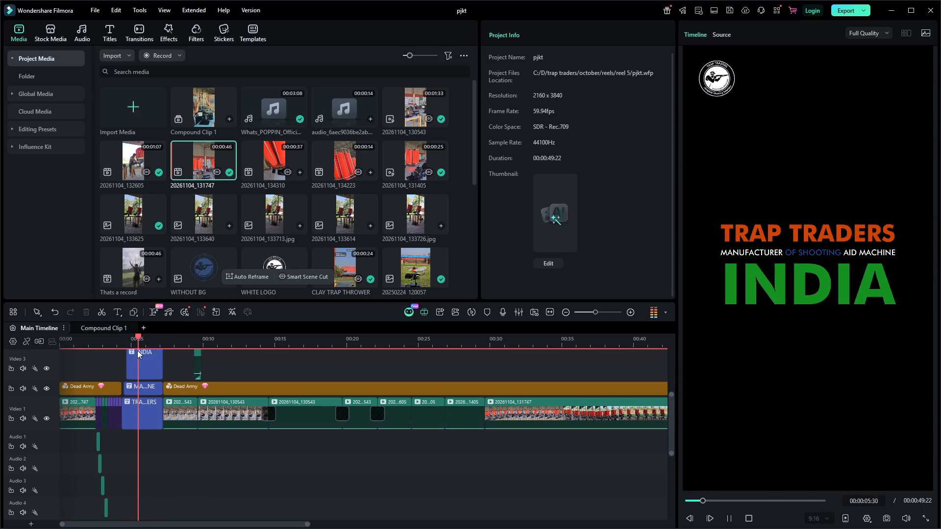
key(space)
click(142, 369)
ctrl+click(141, 384)
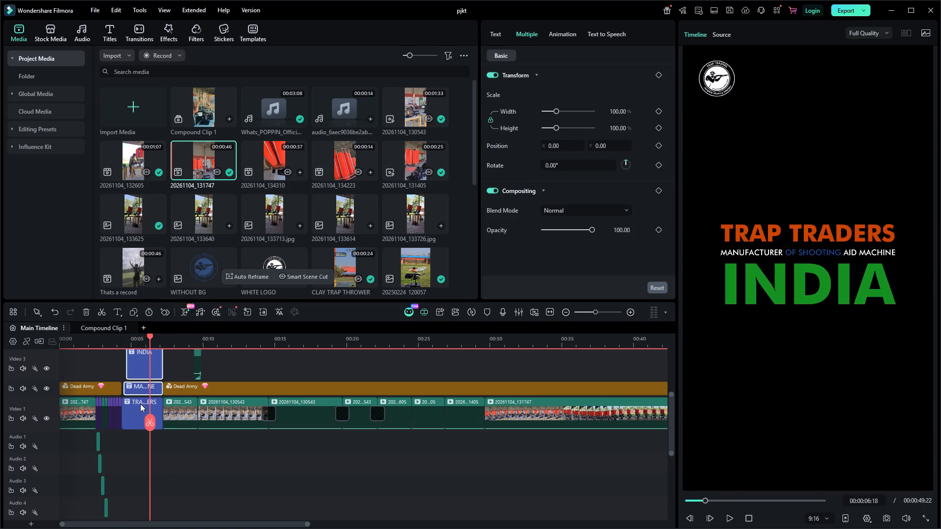
ctrl+click(140, 404)
click(147, 419)
key(Delete)
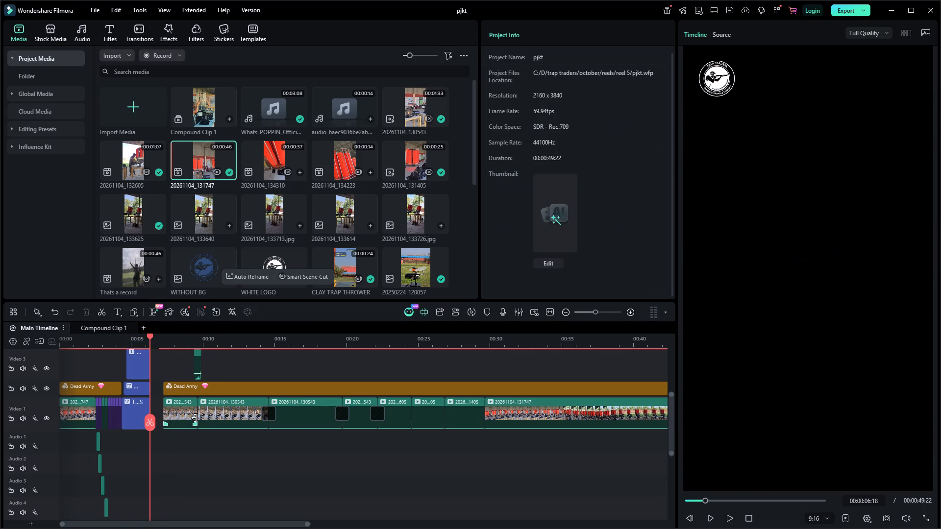
Move all clips and effects after the titles together so they start at 00:00:06:18, directly against the shortened titles.
ctrl+scroll(194, 418, down, 4)
scroll(190, 425, up, 4)
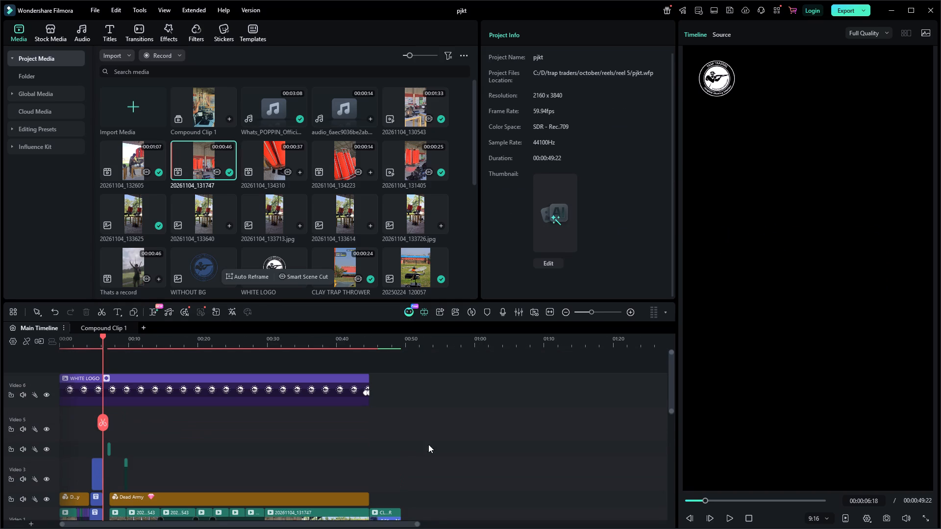
drag(440, 441, 110, 506)
ctrl+scroll(106, 485, up, 7)
drag(252, 492, 244, 493)
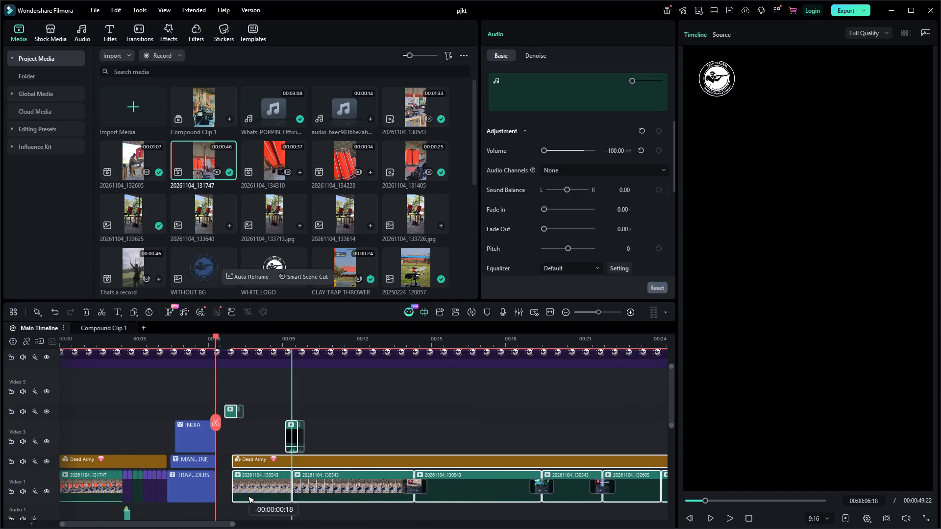
drag(244, 493, 229, 492)
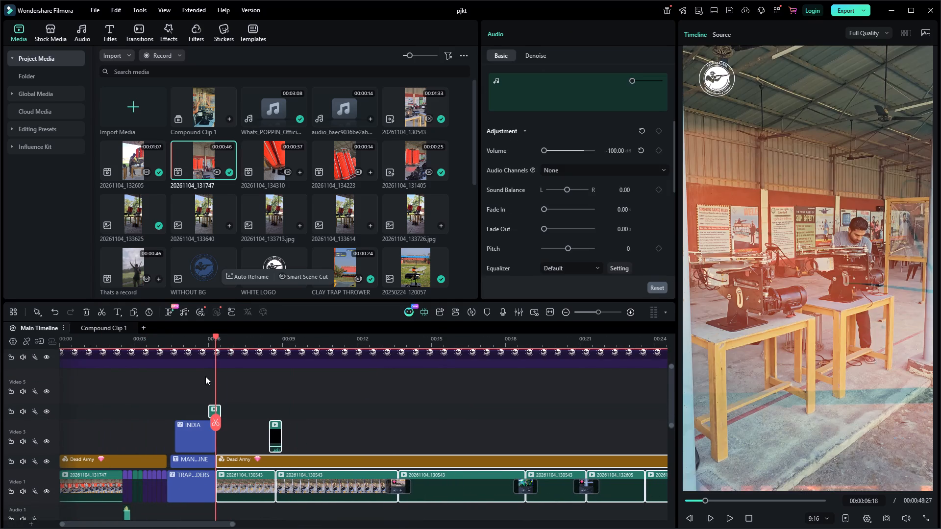
Split the second 20261104_130543 clip at 00:00:11:28 and delete its tail without a gap, keeping the Push Down transition on the following clip.
click(204, 341)
key(space)
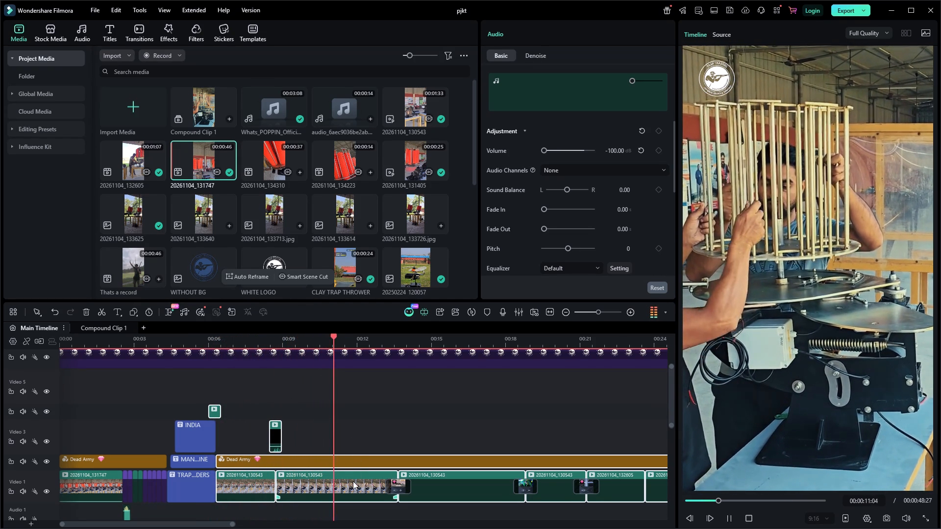
key(space)
click(351, 483)
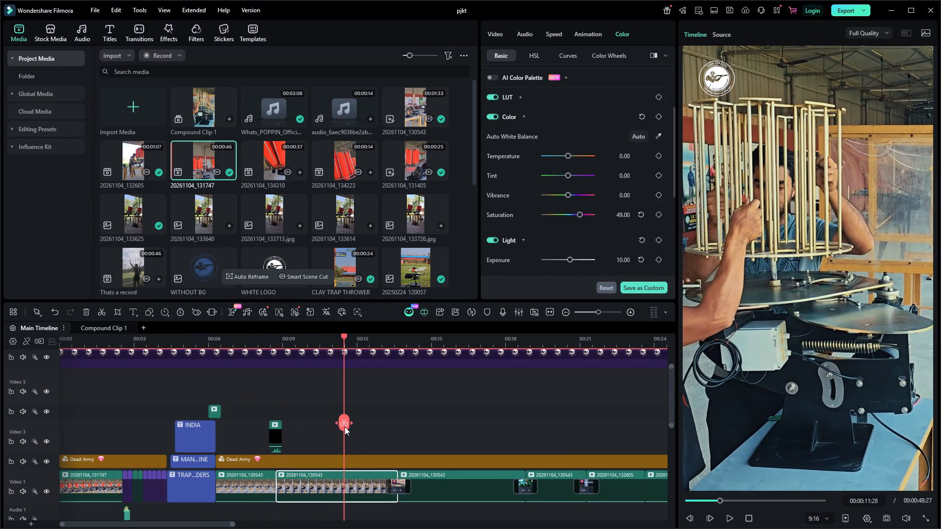
click(345, 427)
drag(401, 483, 418, 483)
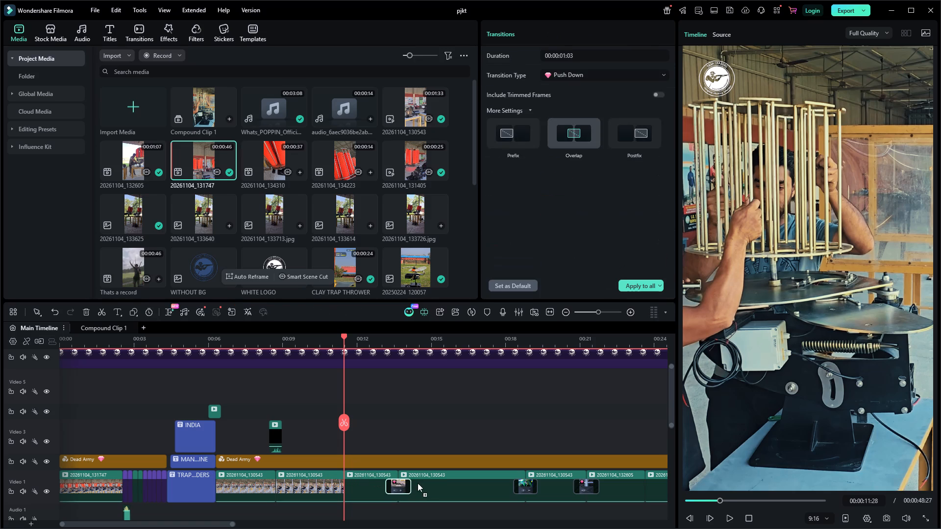
drag(418, 483, 422, 482)
click(372, 482)
key(Delete)
click(372, 482)
key(Delete)
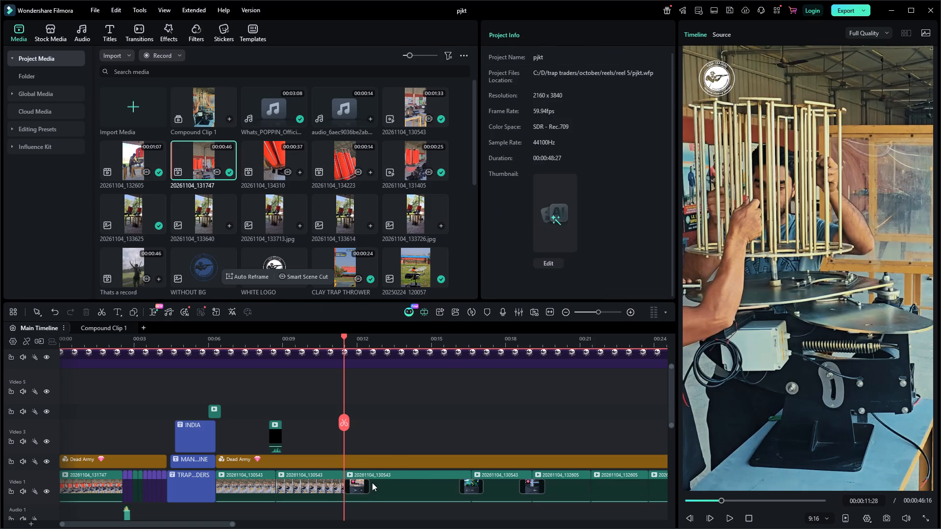
Reposition the Push Down transition to Overlap across the new cut between the two 20261104_130543 clips.
key(space)
key(space)
drag(359, 484, 351, 484)
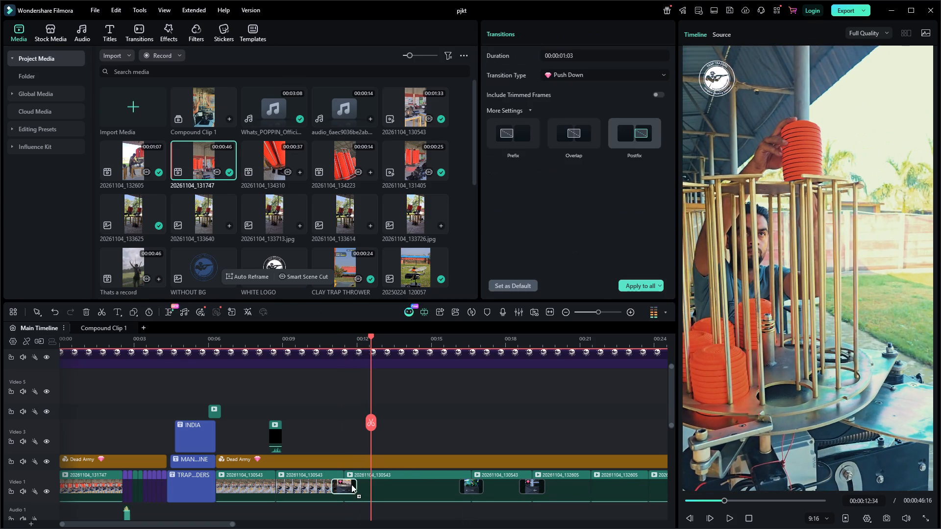
drag(351, 484, 349, 484)
Play the reel from just before the new cut through the 20261104_131747 footage to check the transition and remaining clips.
click(315, 344)
key(space)
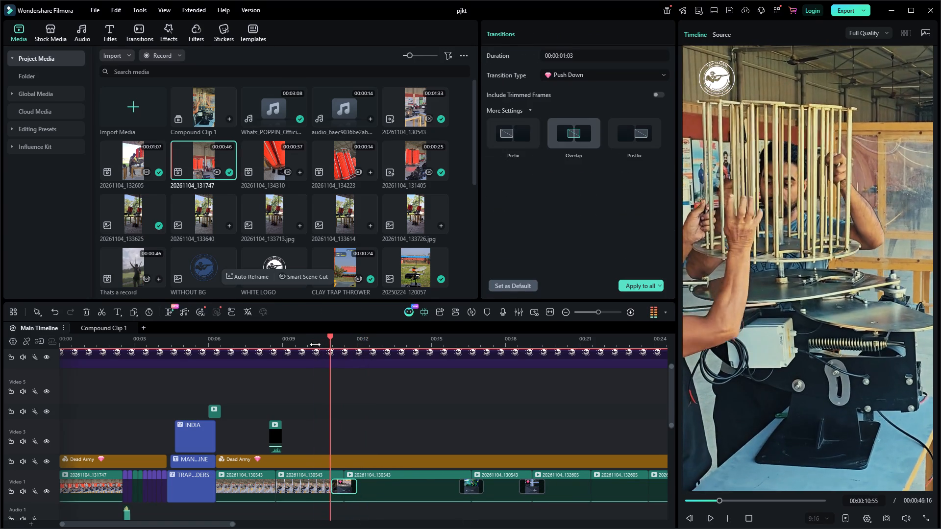
ctrl+scroll(416, 383, down, 3)
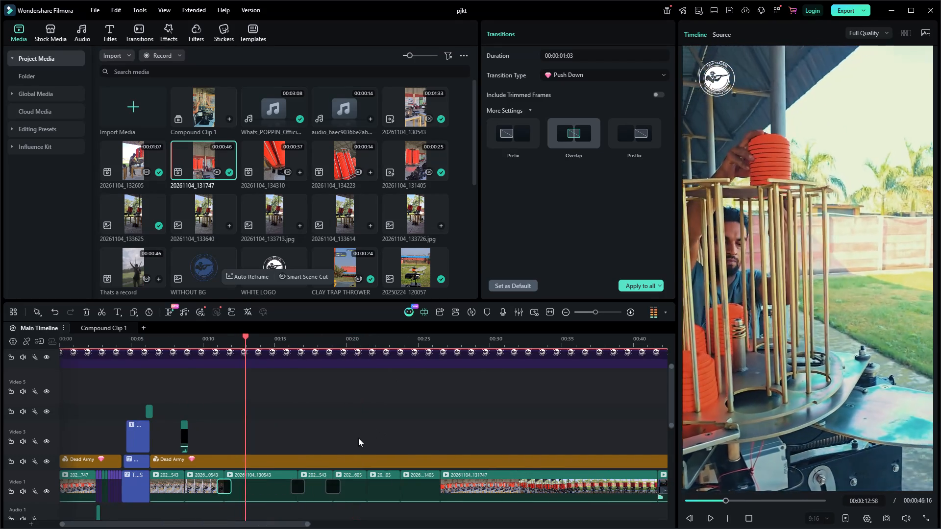
scroll(353, 442, down, 2)
scroll(313, 443, down, 2)
ctrl+scroll(297, 441, up, 3)
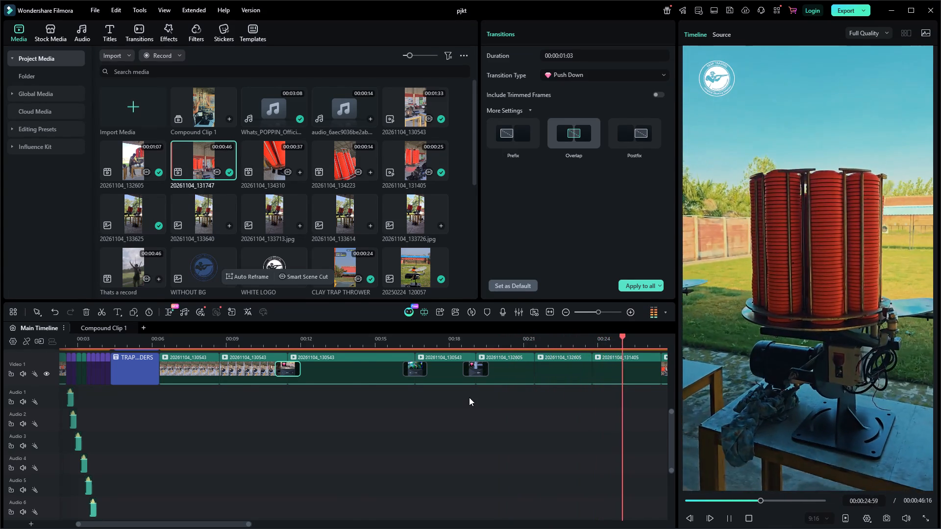
ctrl+scroll(469, 397, down, 3)
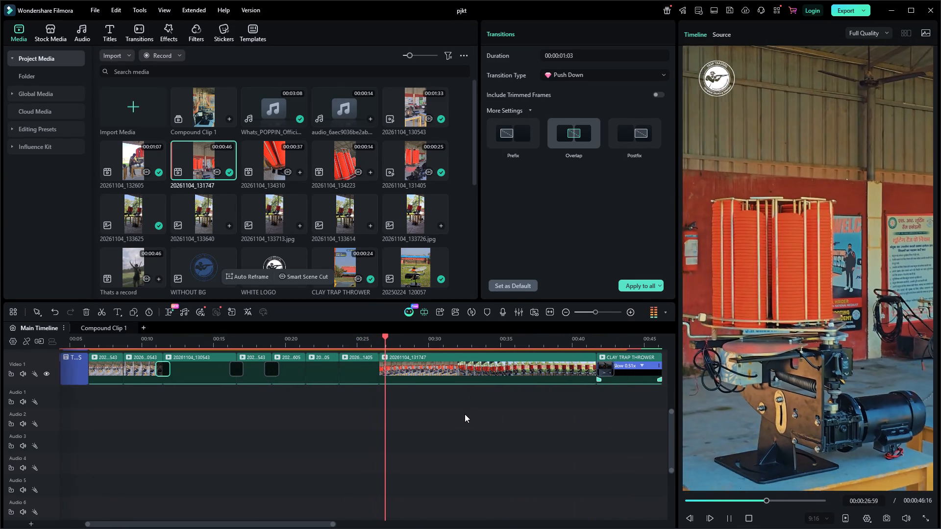
ctrl+scroll(465, 414, down, 2)
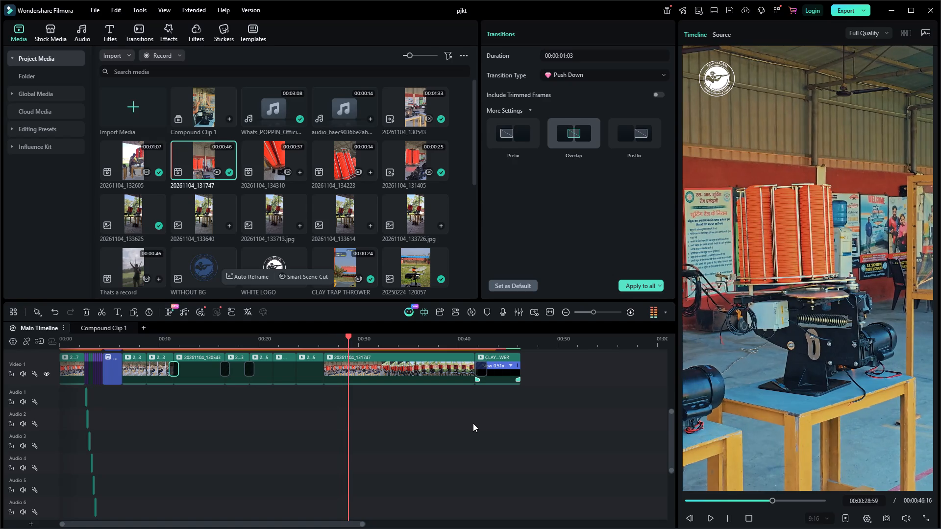
scroll(473, 423, down, 6)
scroll(473, 423, up, 5)
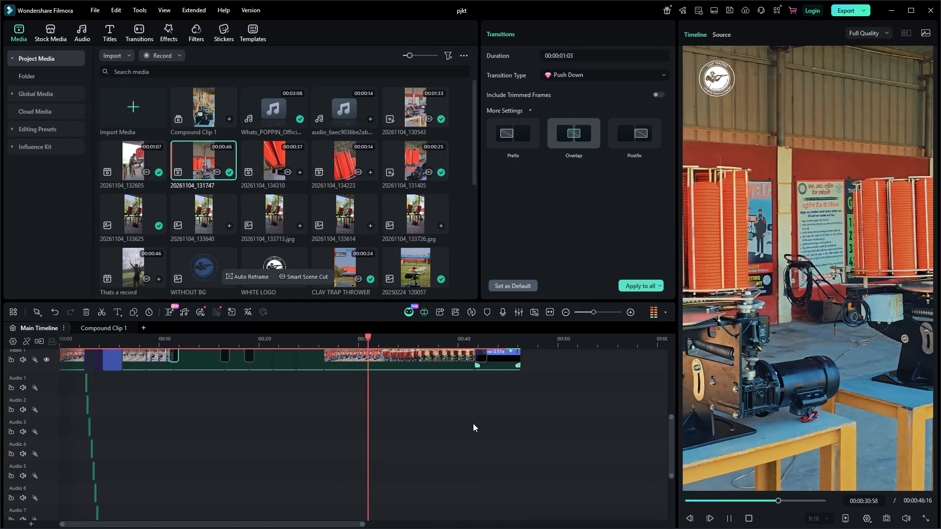
scroll(473, 423, up, 2)
scroll(473, 423, down, 4)
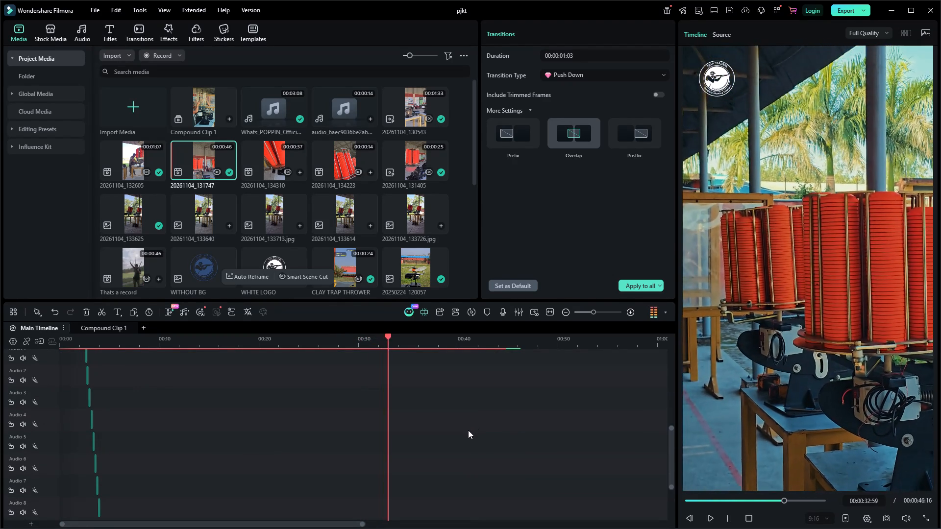
scroll(468, 430, up, 3)
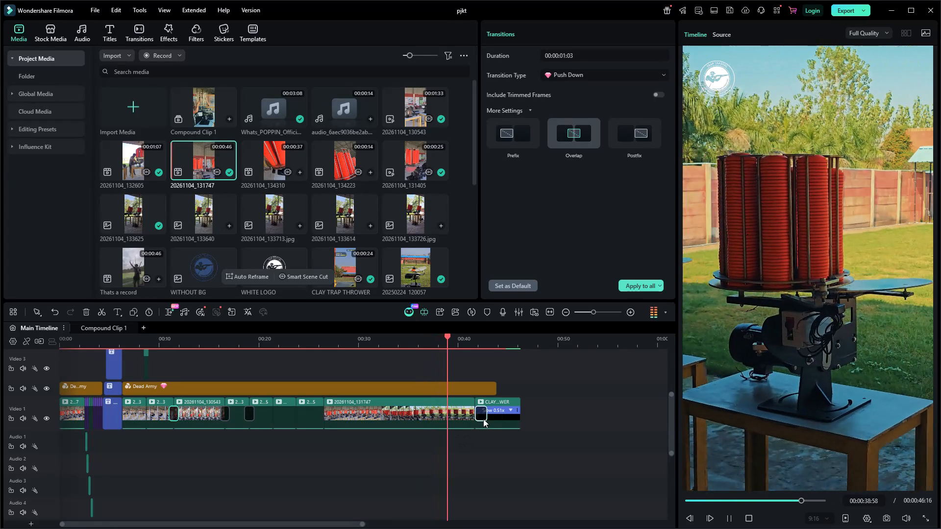
Reposition the transition before the closing CLAY TRAP THROWER clip to Overlap across its cut with 20261104_131747, and preview it.
drag(483, 419, 476, 419)
key(space)
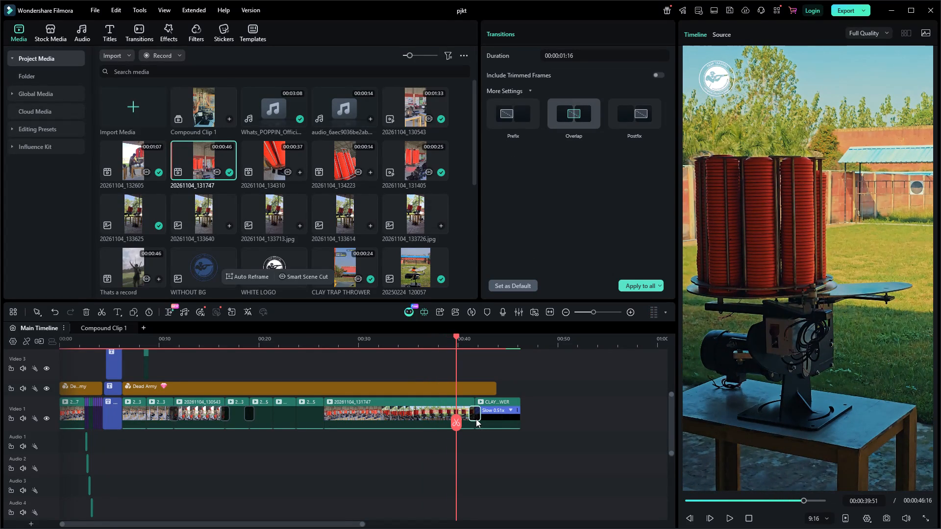
key(space)
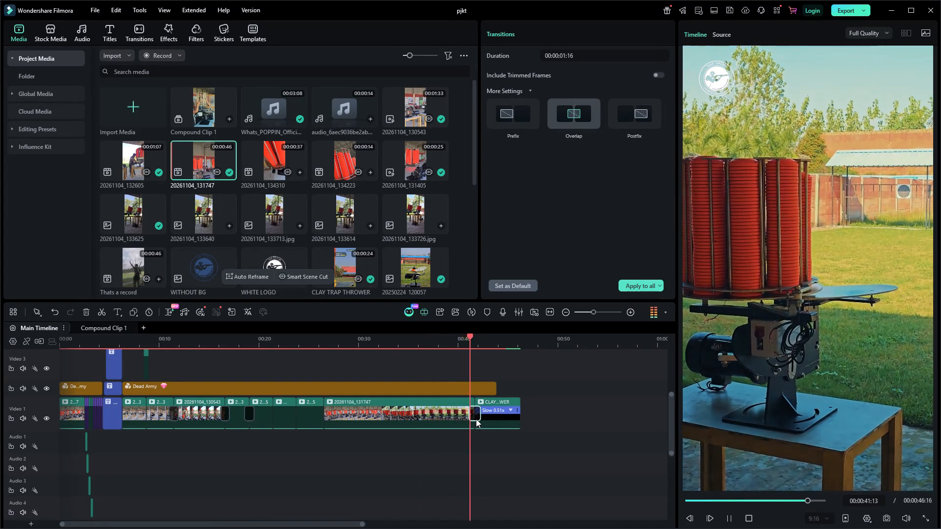
key(space)
Shorten the second Dead Army effect to end where the closing CLAY TRAP THROWER clip begins, and play the ending to check it.
drag(495, 388, 475, 391)
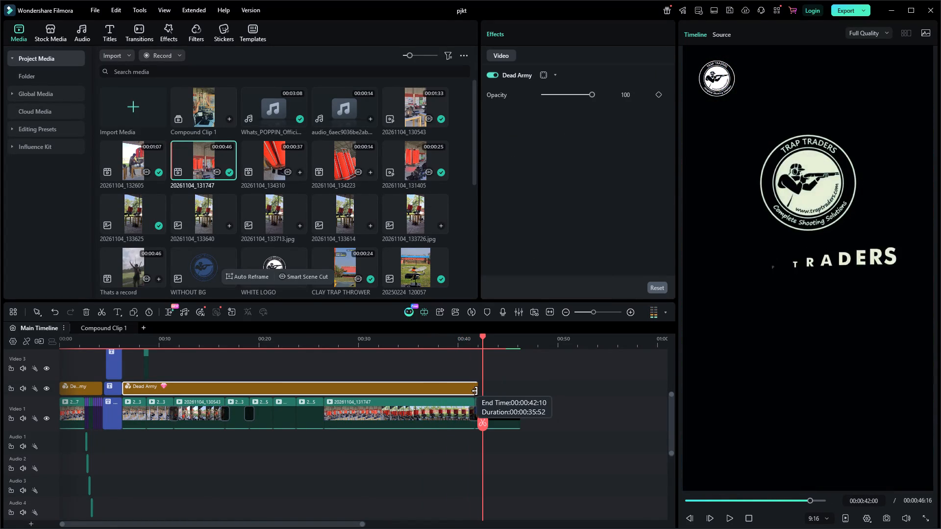
drag(475, 391, 474, 391)
click(465, 341)
key(space)
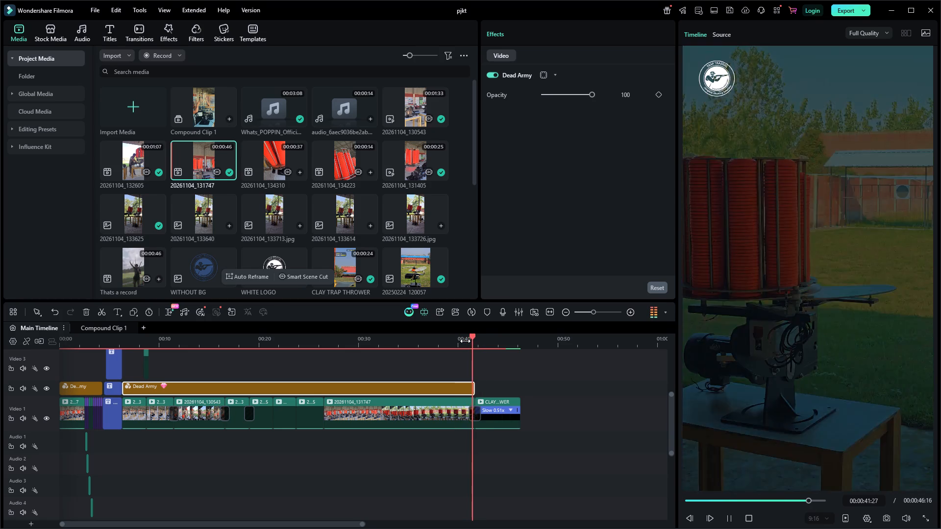
scroll(465, 410, up, 2)
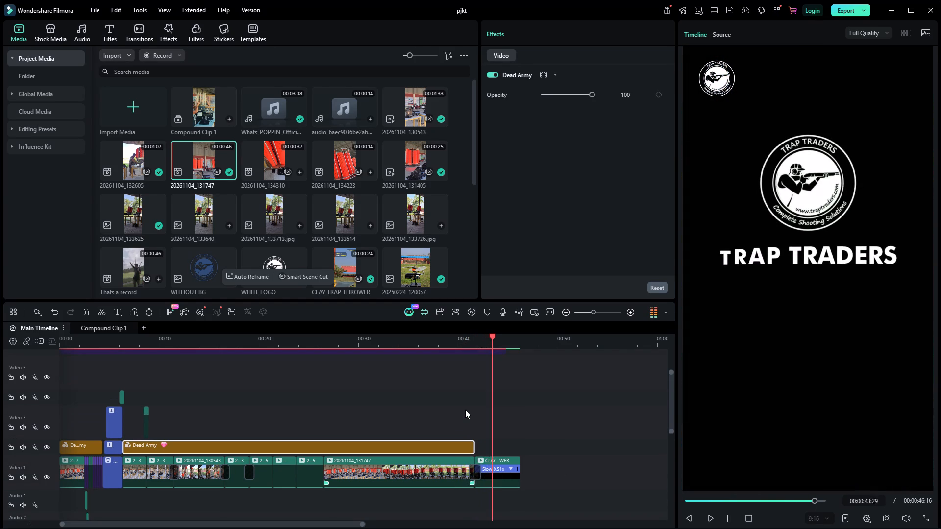
scroll(465, 410, up, 2)
scroll(465, 410, down, 3)
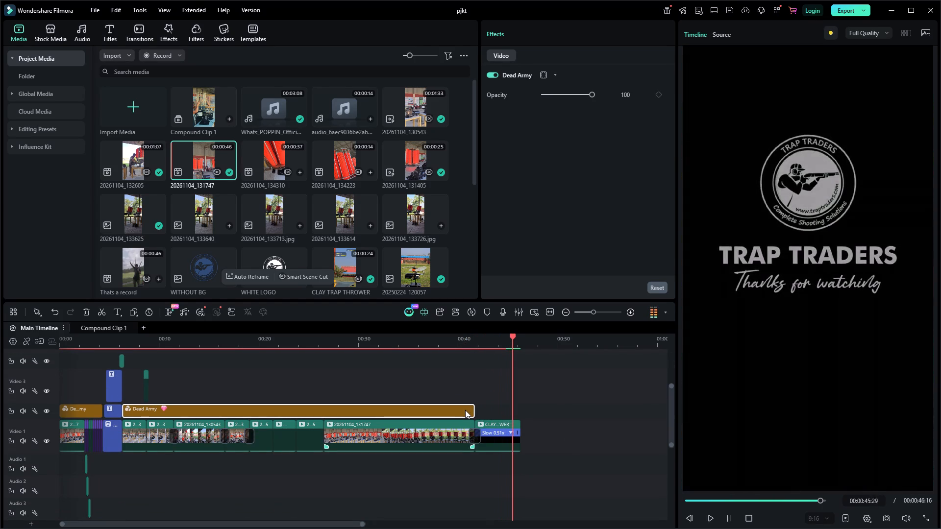
key(space)
Move the WHITE LOGO clip's two fade-out keyframes earlier, to 00:00:41:04 and the start of the closing CLAY TRAP THROWER clip.
click(466, 339)
drag(467, 416, 469, 423)
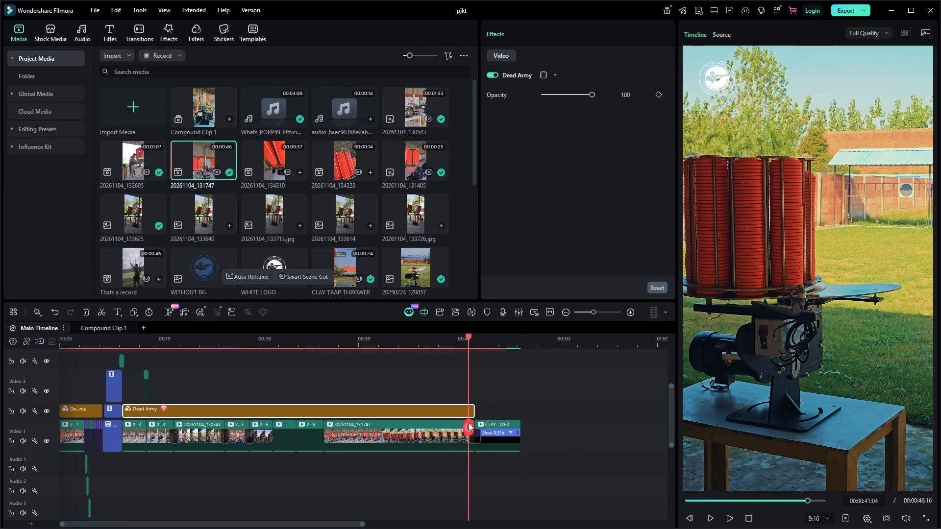
drag(469, 423, 469, 428)
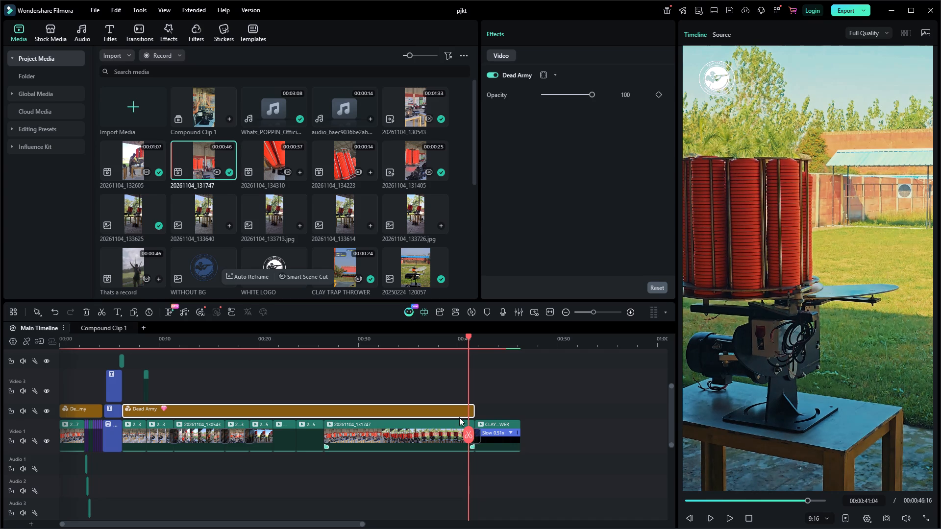
scroll(458, 433, up, 3)
click(479, 385)
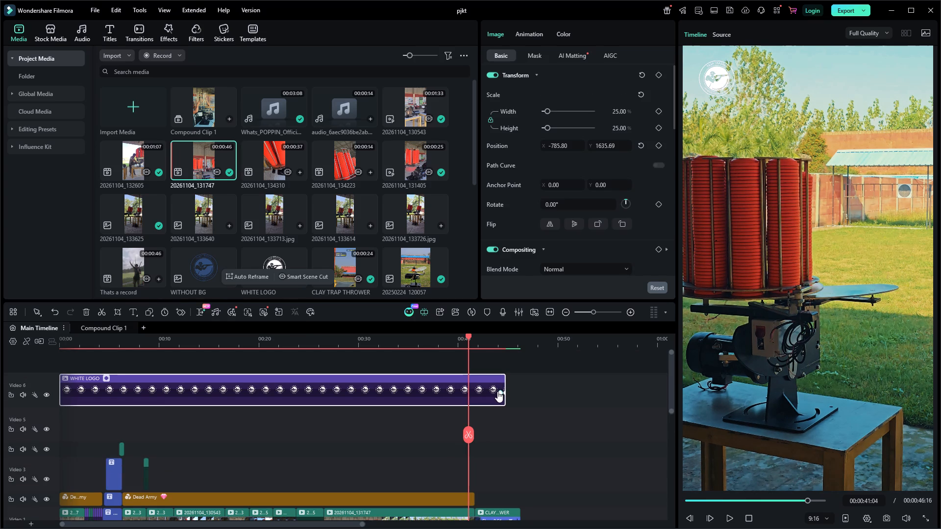
drag(498, 394, 474, 393)
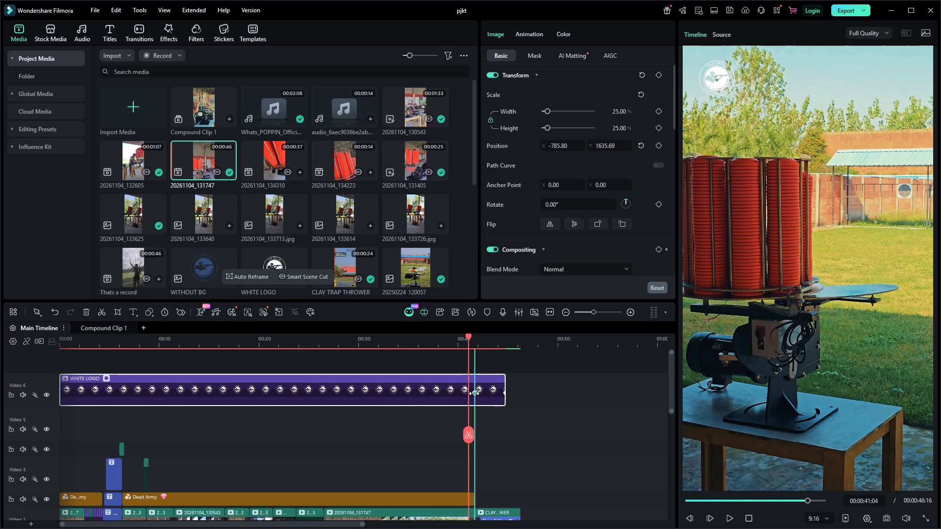
drag(474, 393, 469, 393)
drag(503, 390, 478, 390)
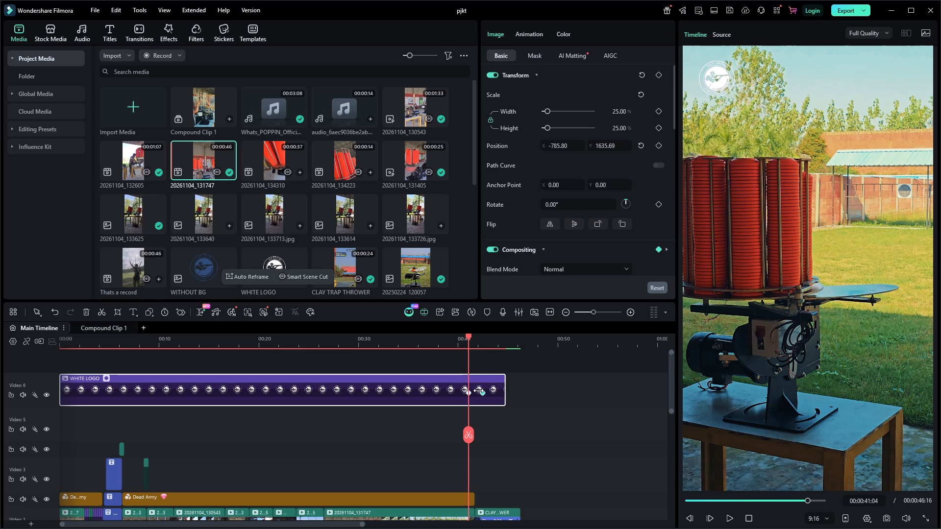
drag(478, 390, 474, 390)
Split the WHITE LOGO clip at 00:00:41:41, where the closing clip begins, and delete the remainder.
key(space)
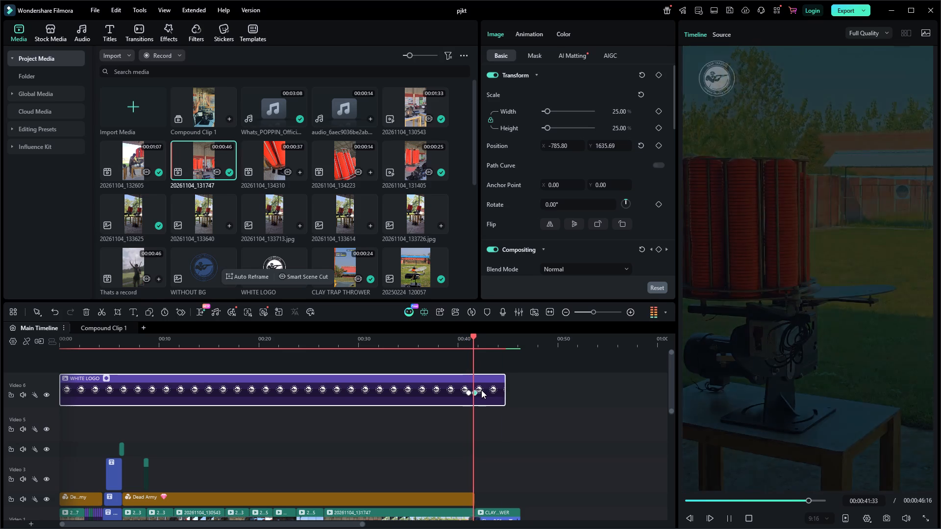
key(space)
drag(478, 440, 474, 438)
click(474, 438)
key(Delete)
Play the ending from before the closing clip through the outro to check the logo fade and the transition.
drag(475, 435, 474, 435)
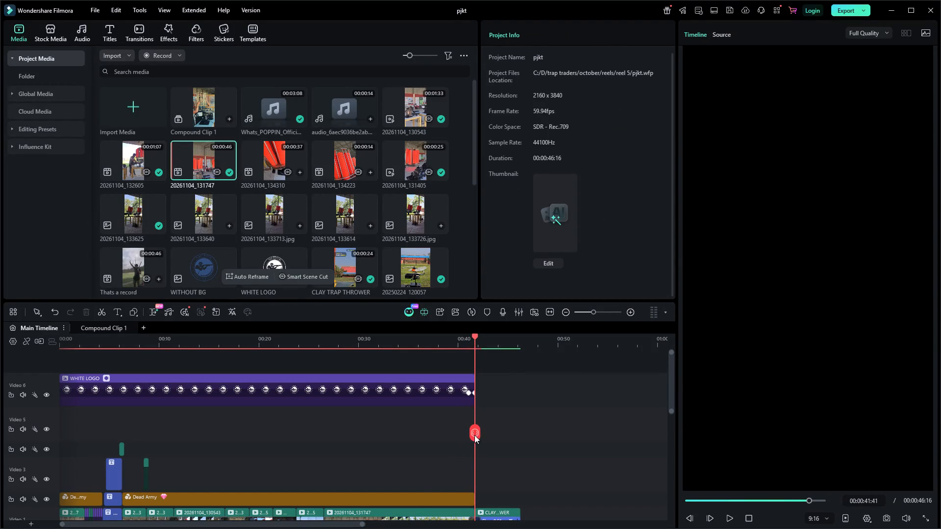
drag(474, 435, 436, 424)
key(space)
ctrl+scroll(478, 422, up, 6)
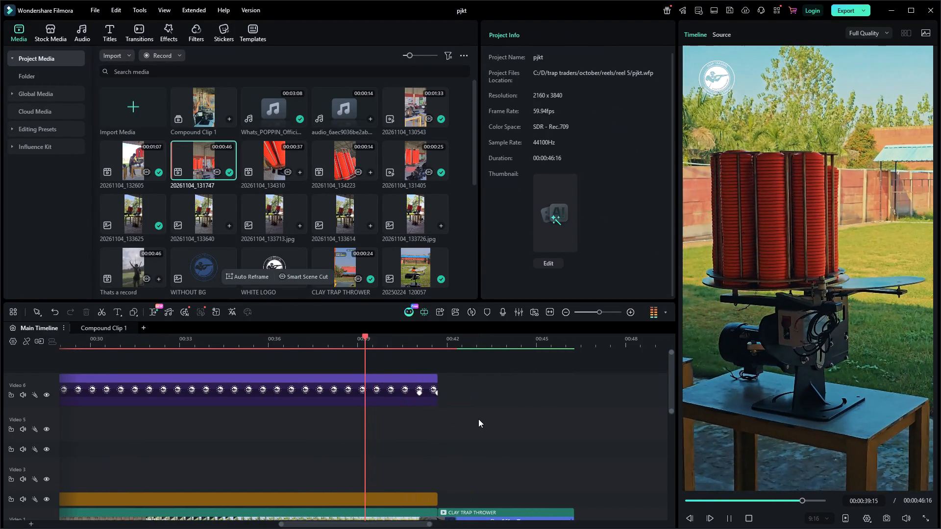
scroll(478, 419, down, 3)
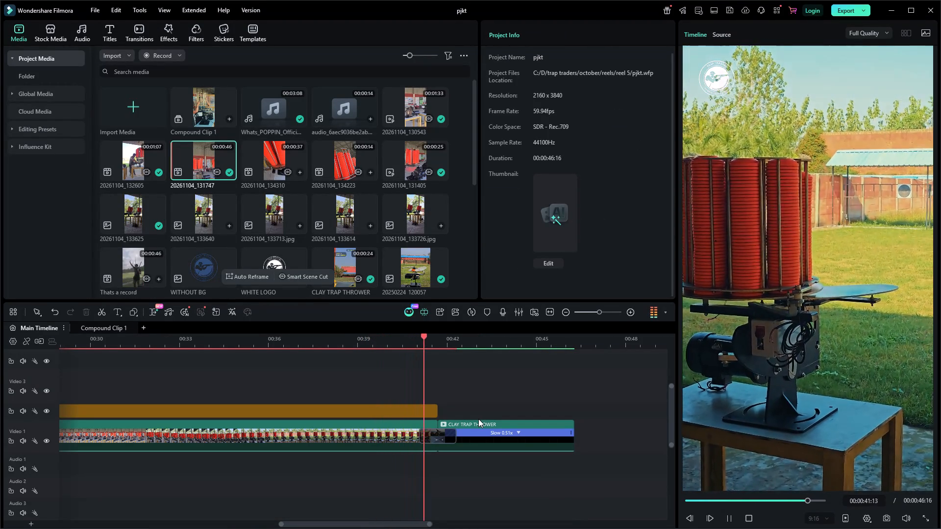
key(space)
ctrl+scroll(479, 419, down, 3)
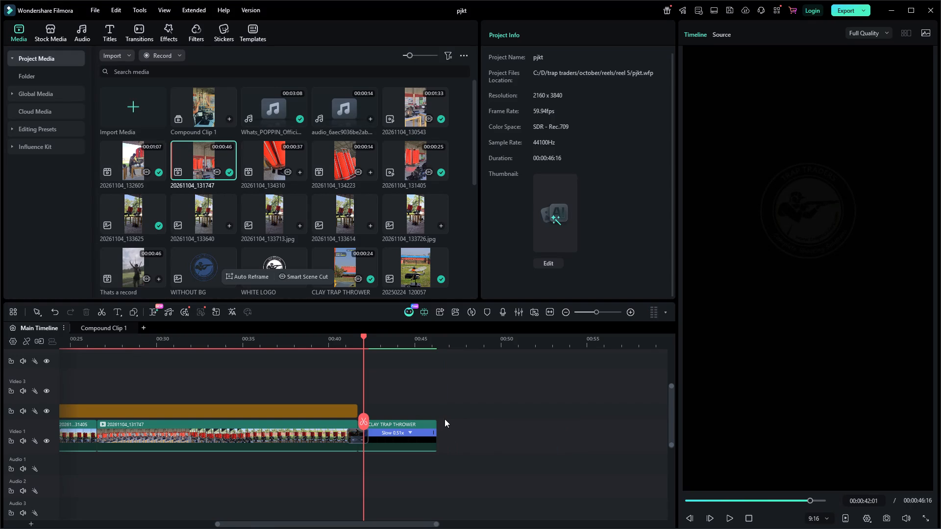
key(space)
key(space)
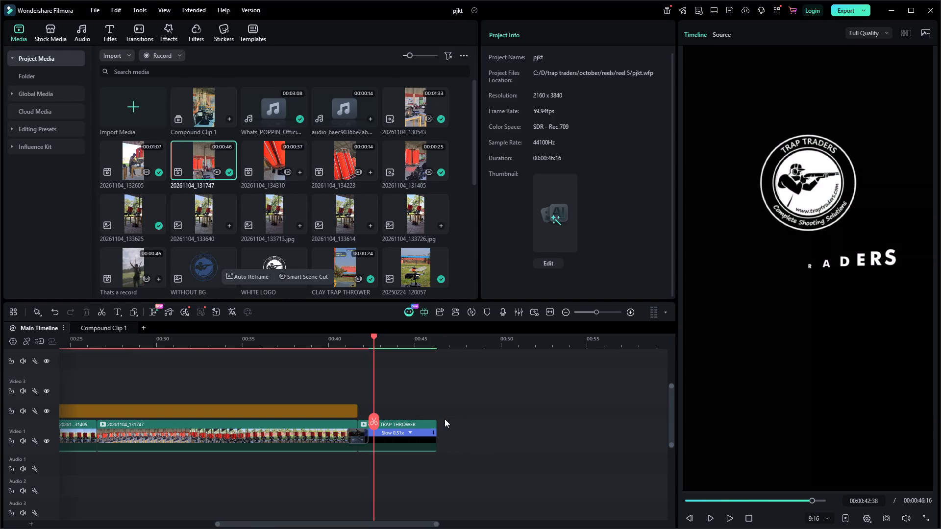
key(space)
key(space)
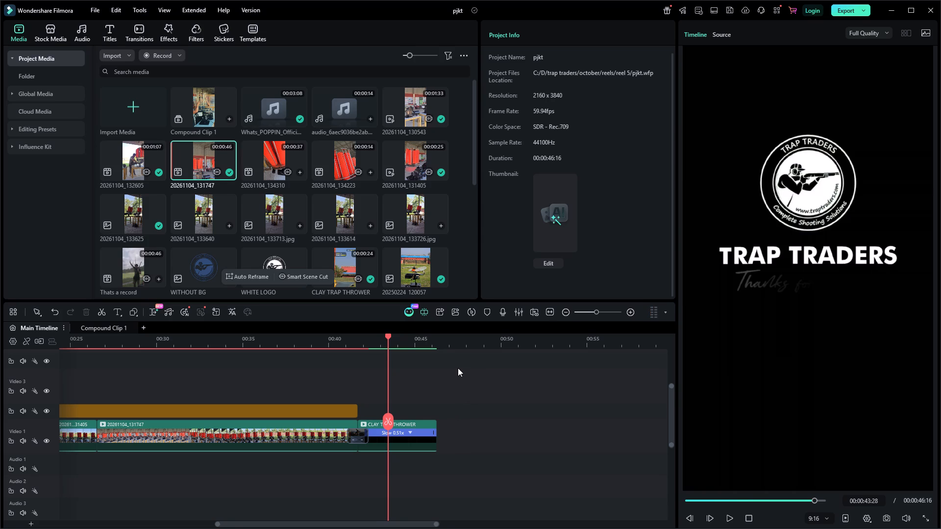
Play the reel from about one second in through the detached footage to review the opening, titles and cuts.
ctrl+scroll(458, 368, down, 7)
scroll(293, 380, down, 3)
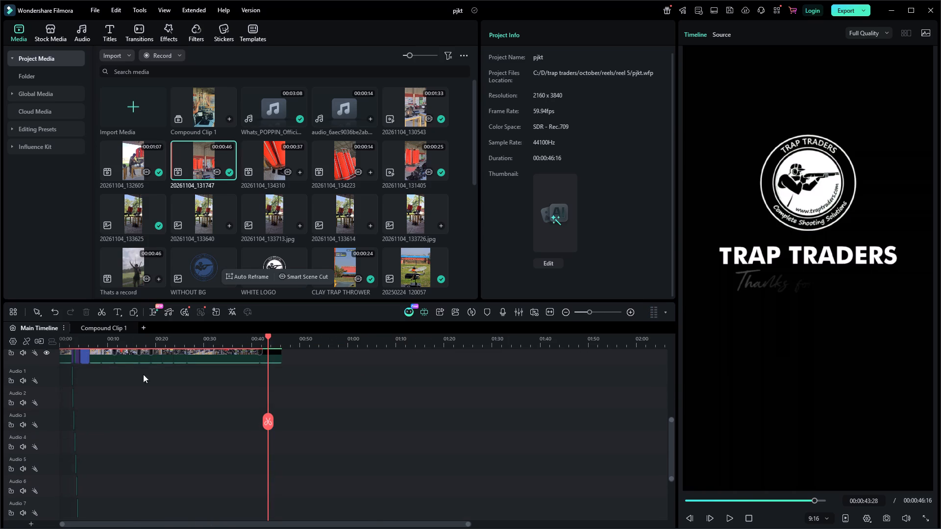
click(66, 339)
key(space)
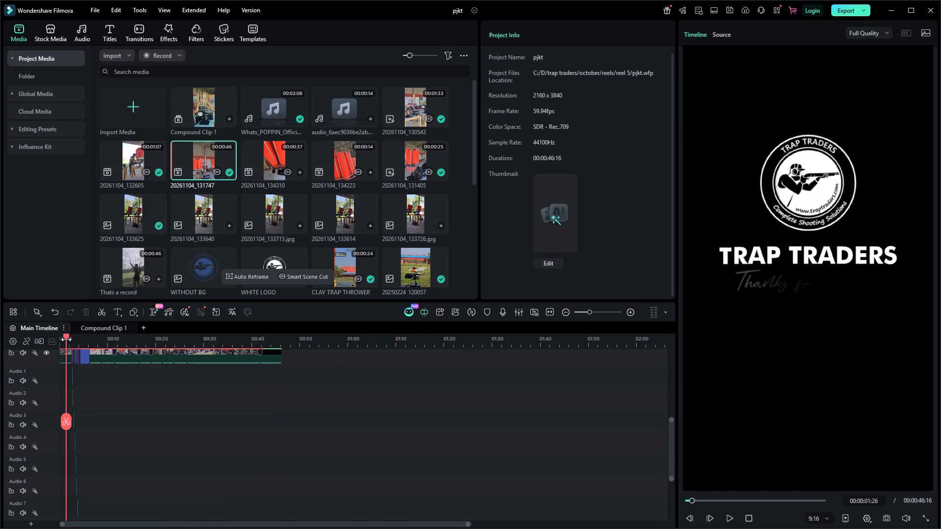
ctrl+scroll(113, 359, up, 3)
ctrl+scroll(163, 360, up, 3)
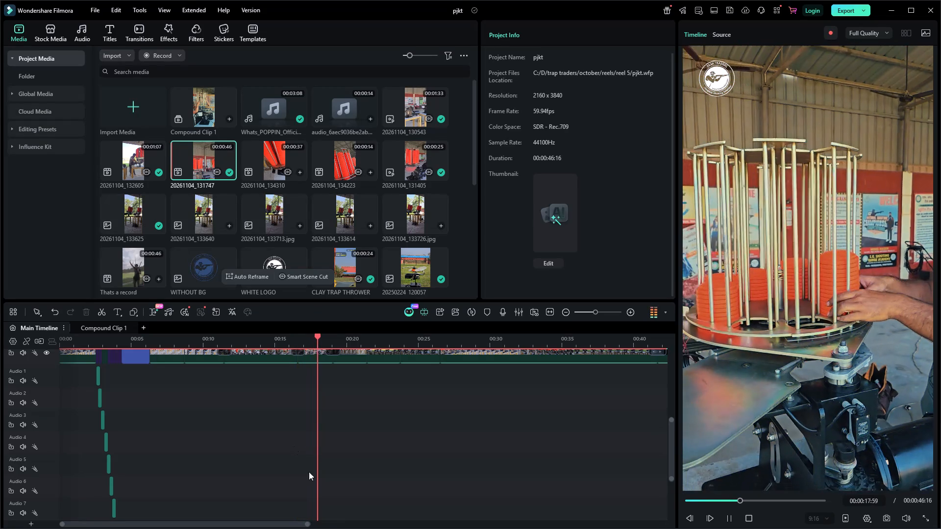
scroll(333, 454, up, 2)
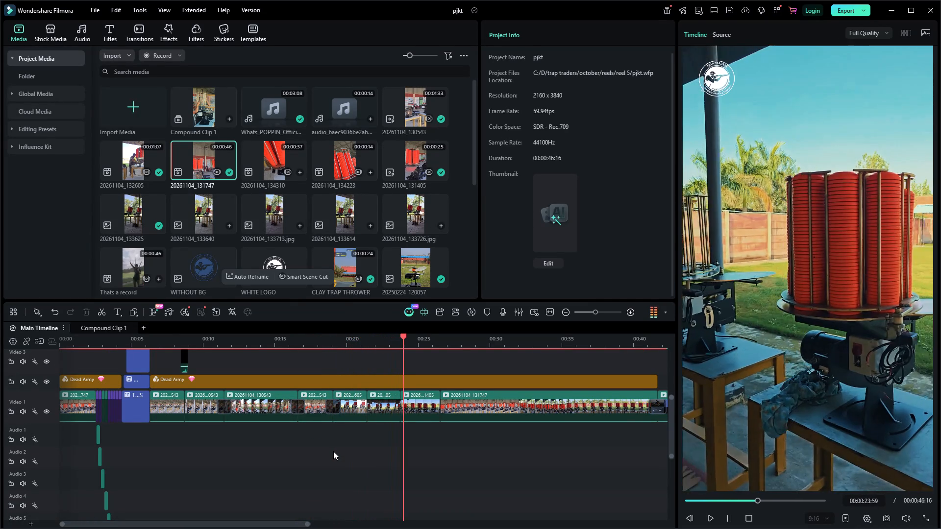
ctrl+scroll(401, 430, down, 3)
scroll(401, 430, down, 4)
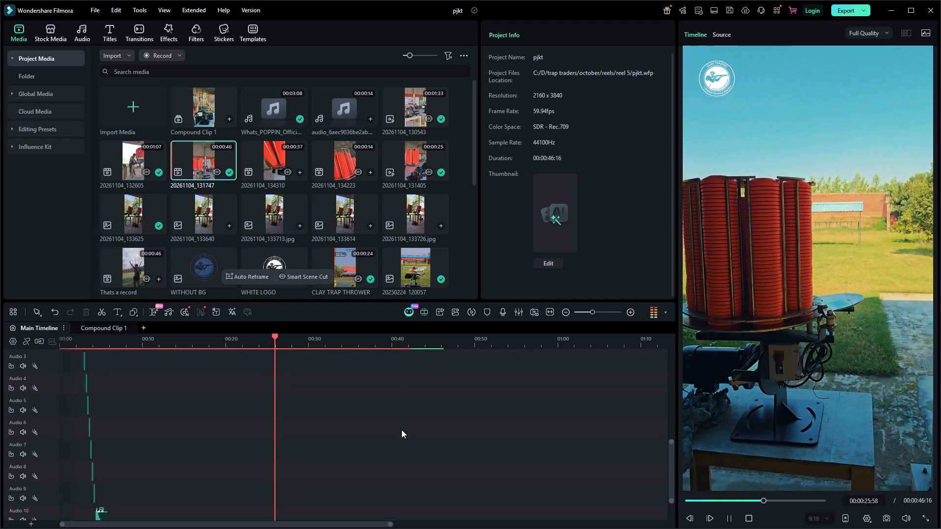
scroll(409, 430, down, 2)
key(space)
Play the last moments of the reel to check how the outro and the background music end together.
click(440, 343)
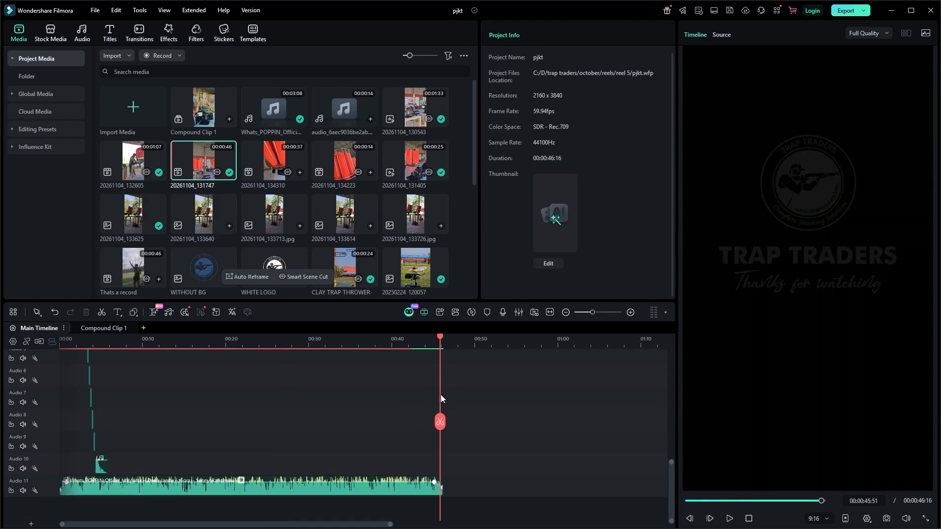
drag(439, 415, 437, 422)
key(space)
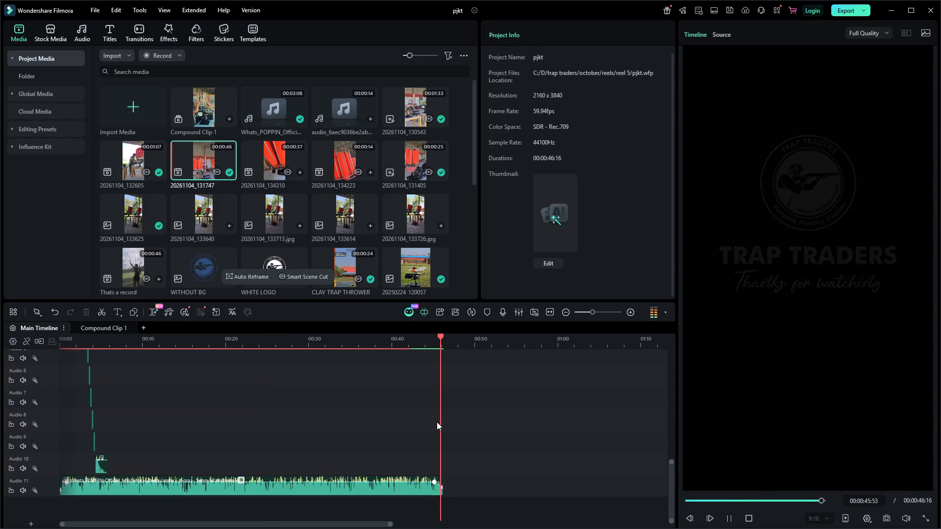
key(space)
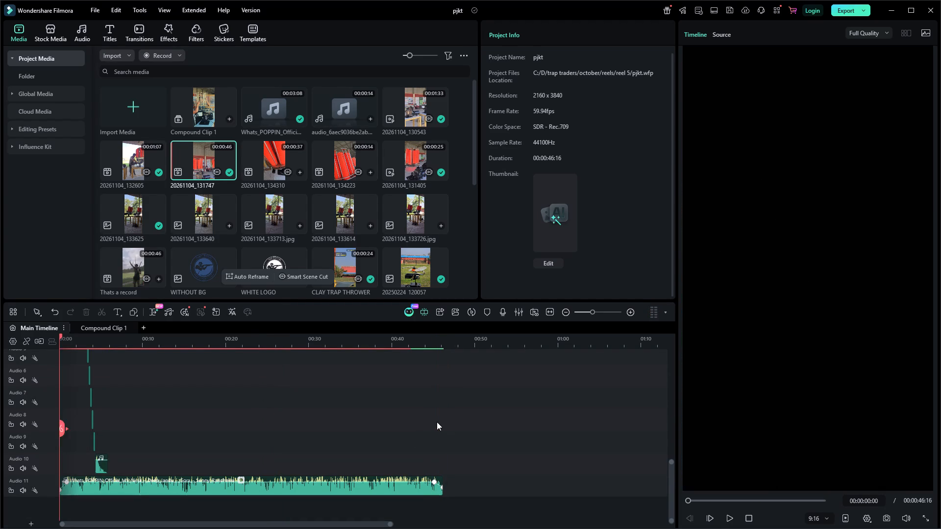
Save the project.
key(ctrl+s)
Play the reel's opening, select the Whats_POPPIN music clip, and replay from the start to check its fade-in.
key(space)
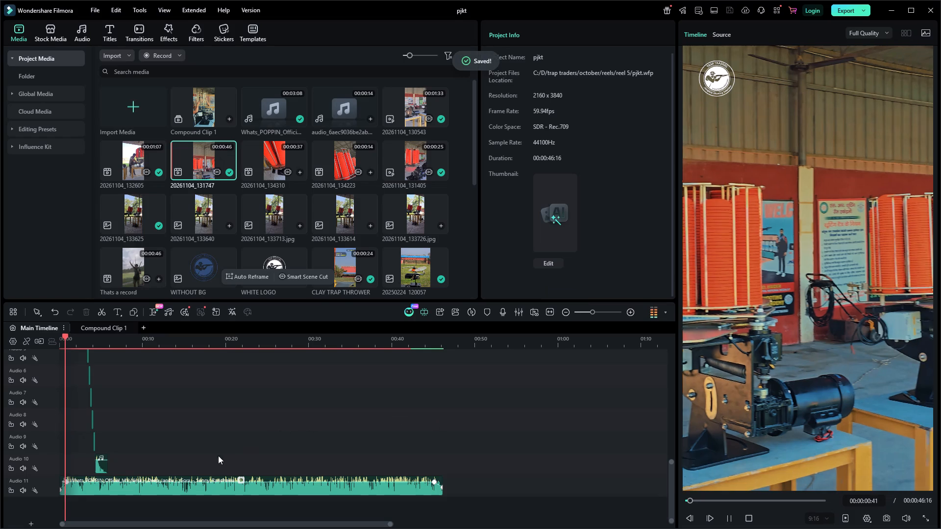
ctrl+scroll(114, 481, up, 8)
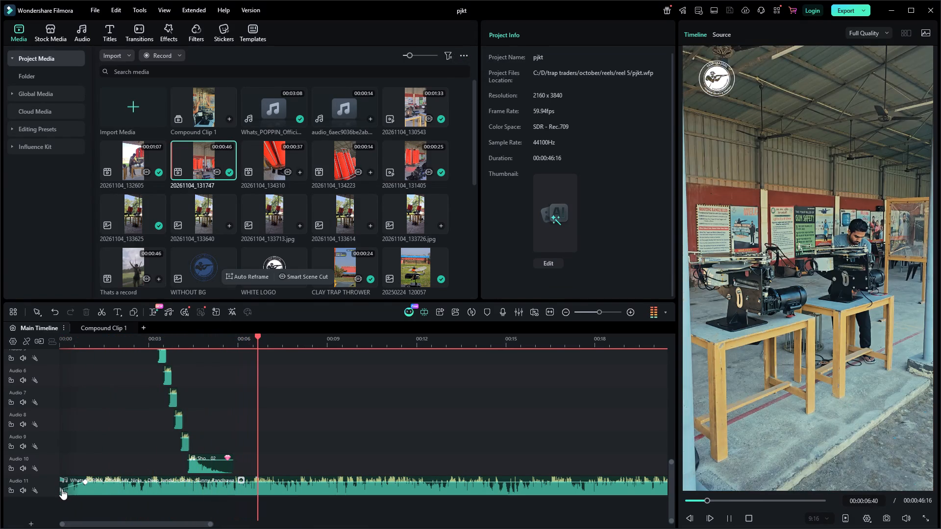
key(space)
click(62, 489)
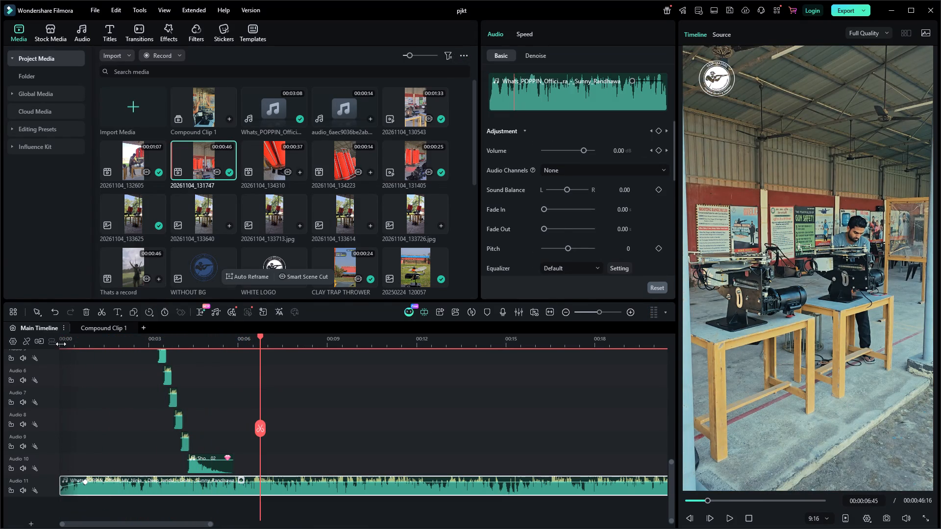
click(61, 343)
key(space)
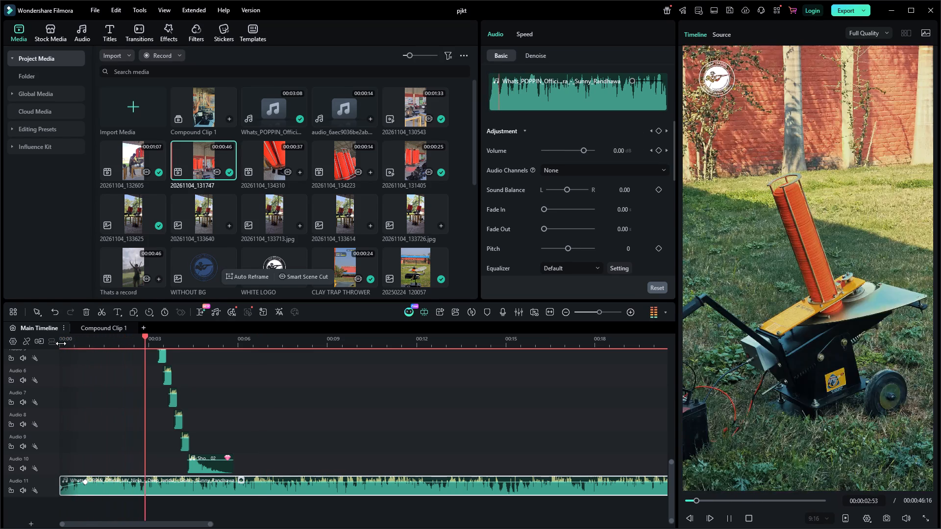
key(space)
Save the project again after the opening playback check.
key(s)
key(ctrl+s)
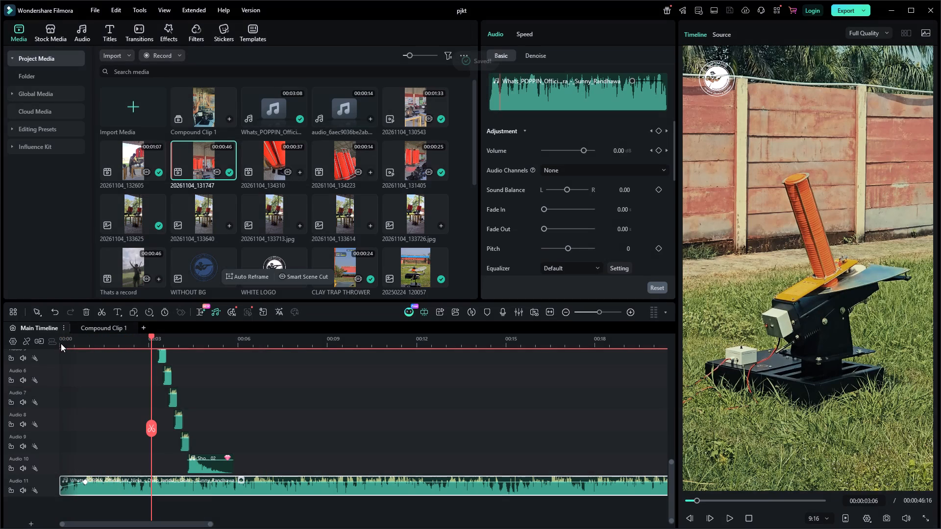
Switch to File Explorer and open the completed reel folder under Local Disk (C:), D, trap traders, october, reels.
key(super+d)
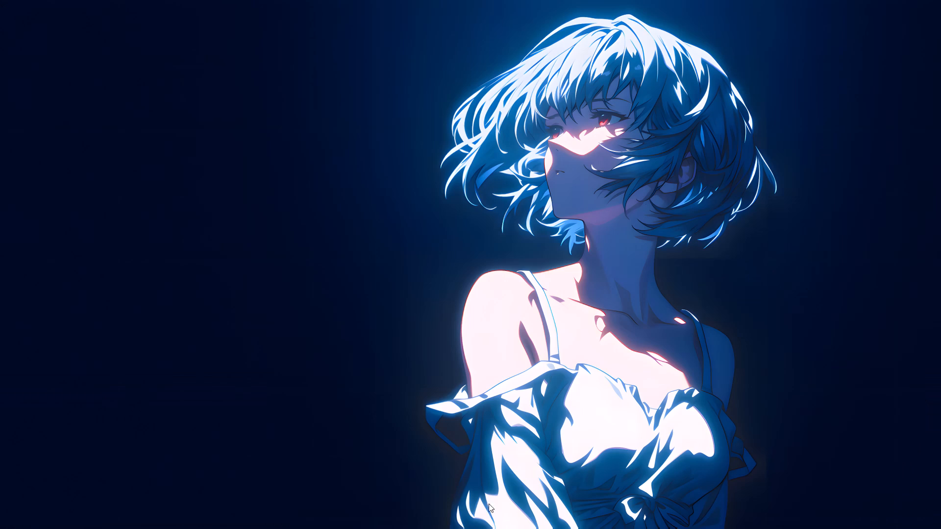
click(445, 517)
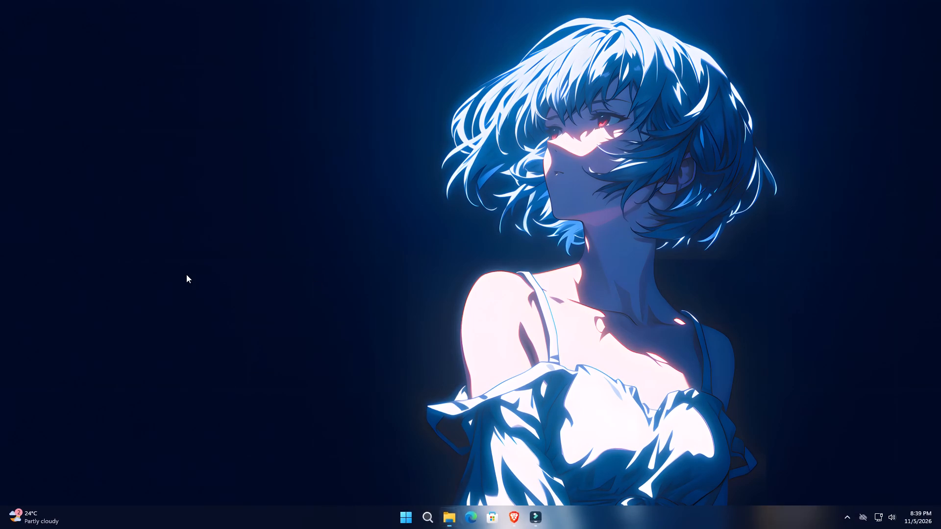
scroll(269, 414, down, 3)
click(267, 354)
click(509, 224)
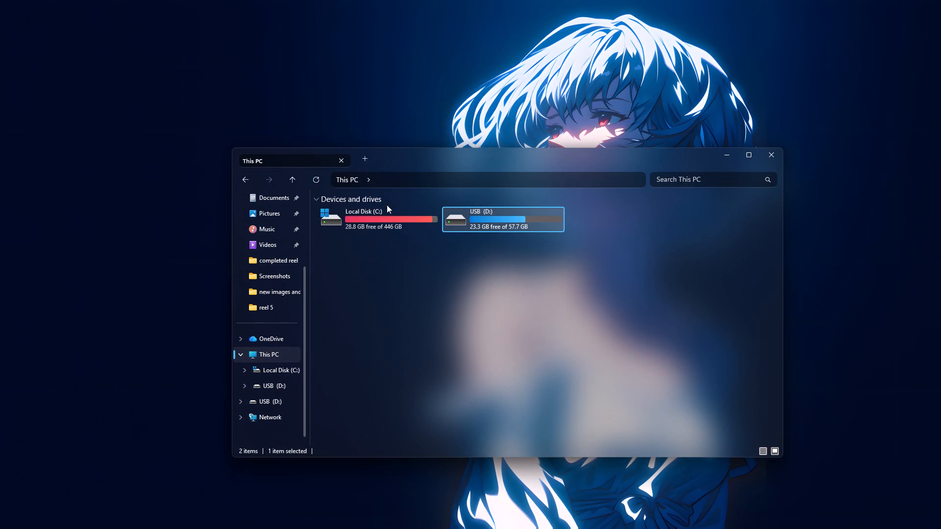
double_click(388, 215)
scroll(372, 345, down, 1)
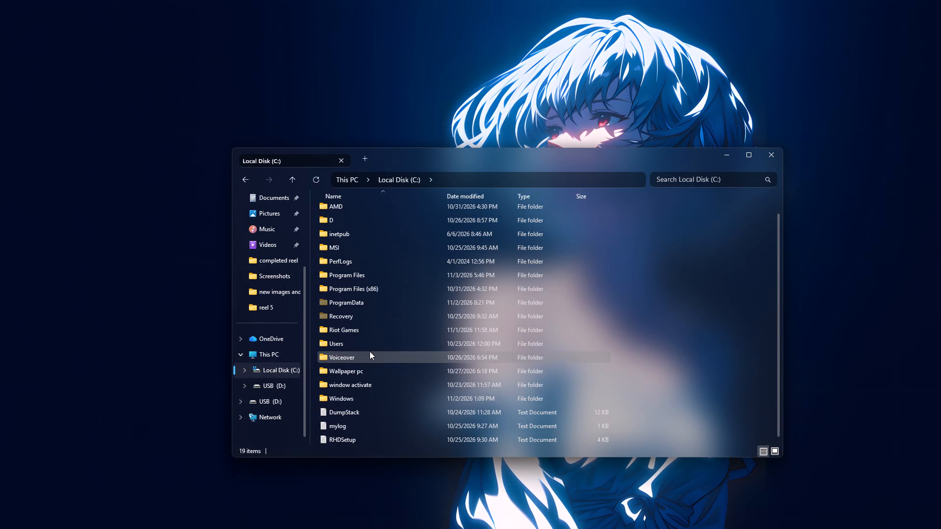
scroll(370, 351, up, 2)
click(350, 245)
double_click(350, 240)
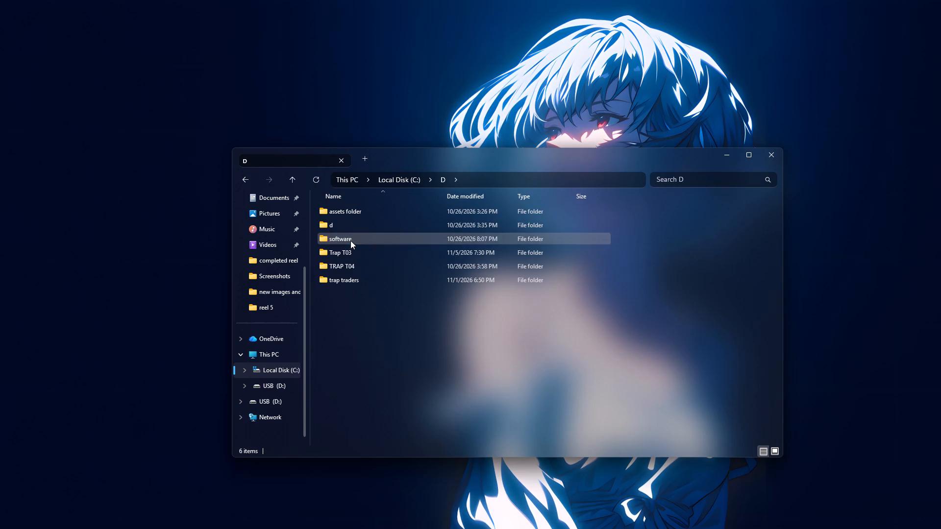
double_click(345, 278)
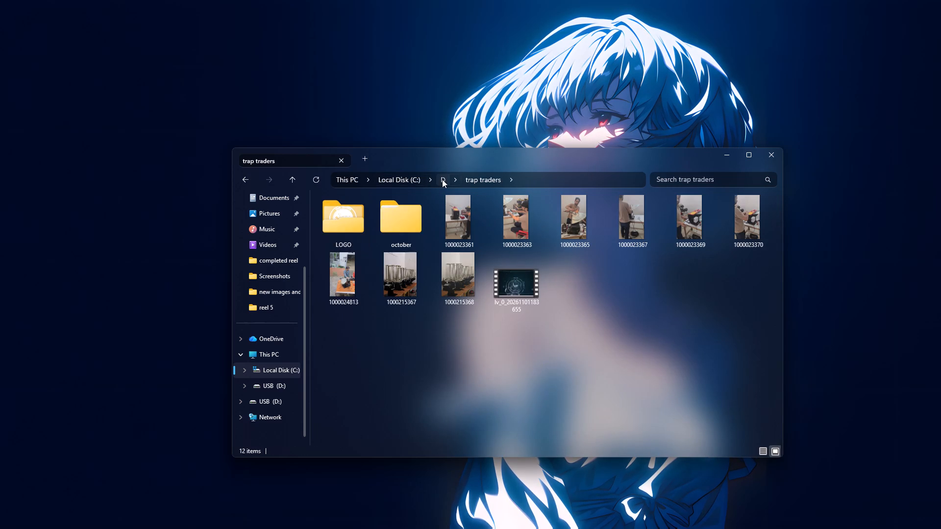
click(442, 179)
double_click(361, 277)
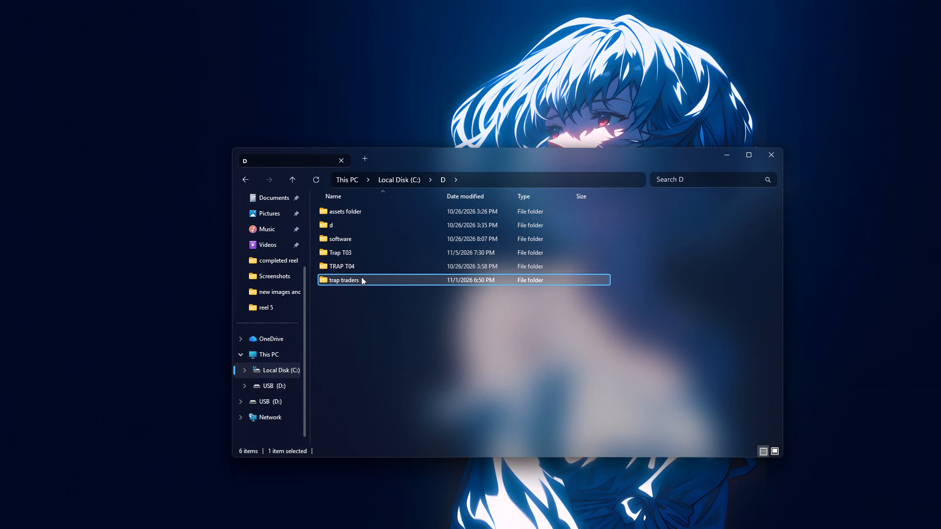
double_click(404, 216)
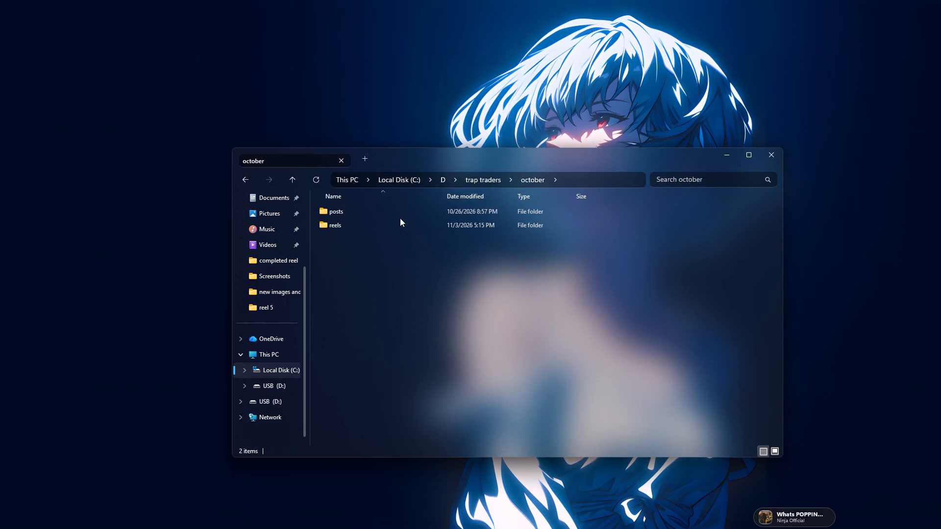
double_click(363, 227)
double_click(366, 207)
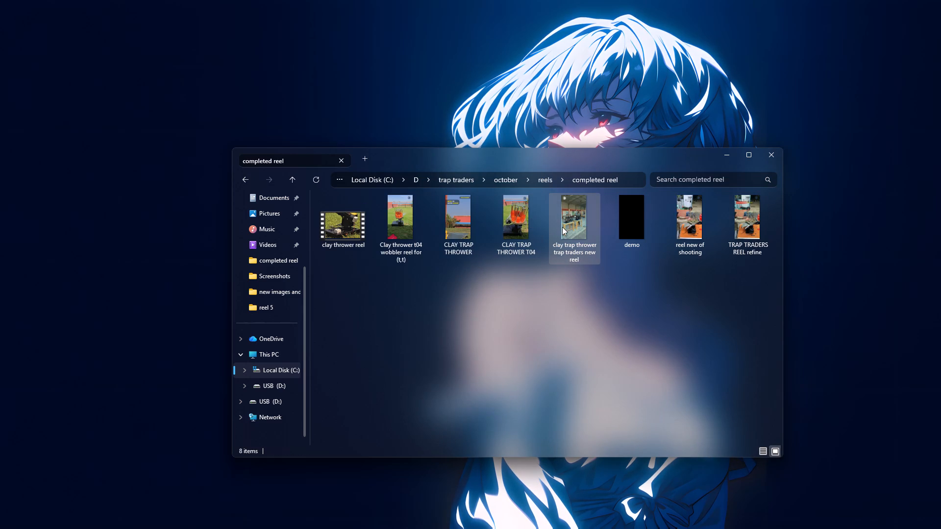
Copy the file name of the "clay trap thrower trap traders new reel" video without changing it.
click(562, 227)
right_click(562, 227)
click(644, 242)
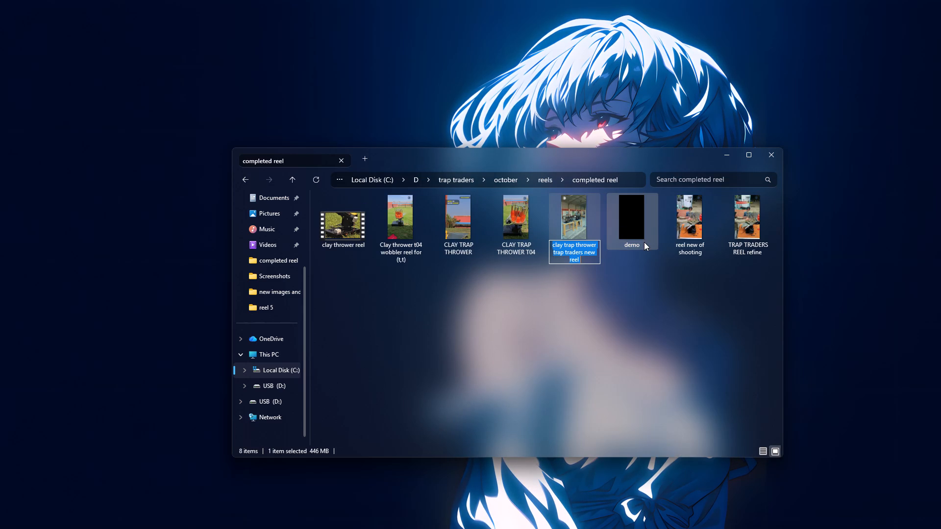
key(ctrl+c)
key(ctrl+c)
click(596, 281)
Permanently delete the old "clay trap thrower trap traders new reel" video from the completed reel folder.
click(576, 234)
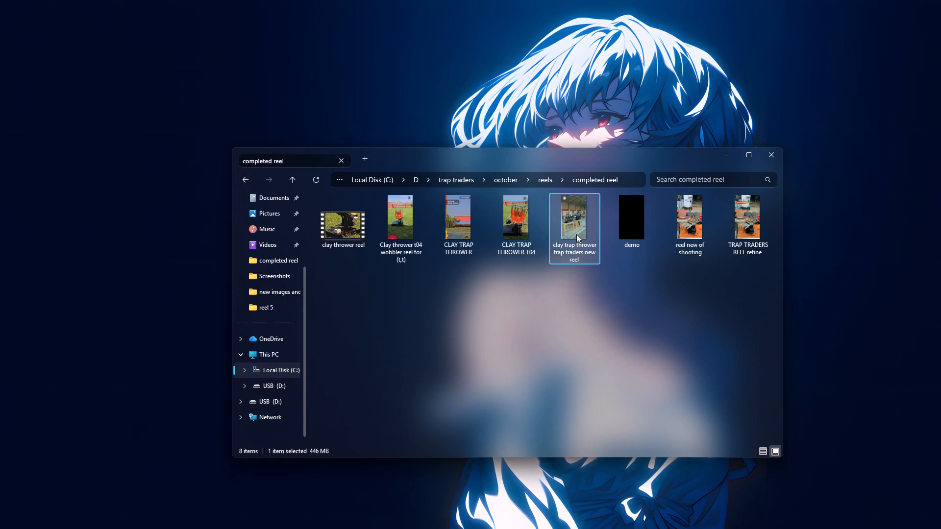
key(shift+Delete)
key(Return)
Switch to Filmora, open the export settings, and replace the title with the copied name "clay trap thrower trap traders new reel".
key(alt+Tab)
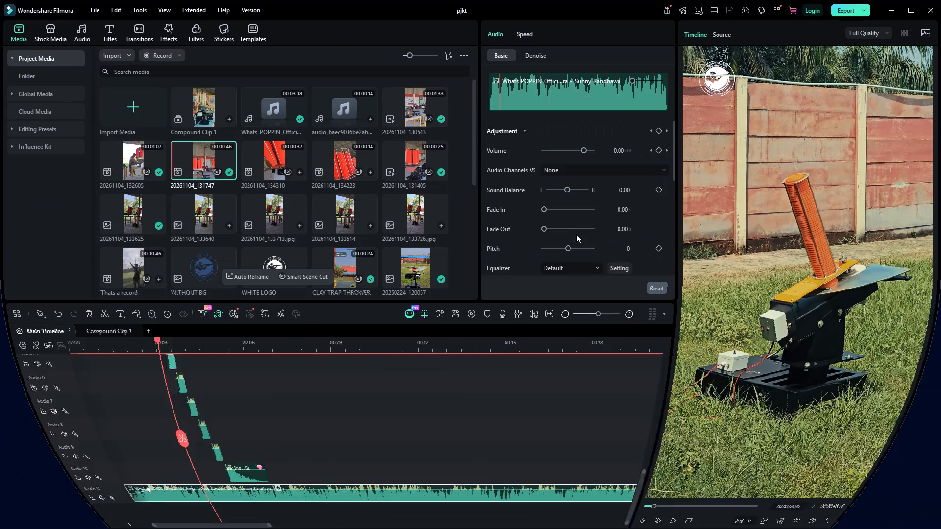
key(ctrl+e)
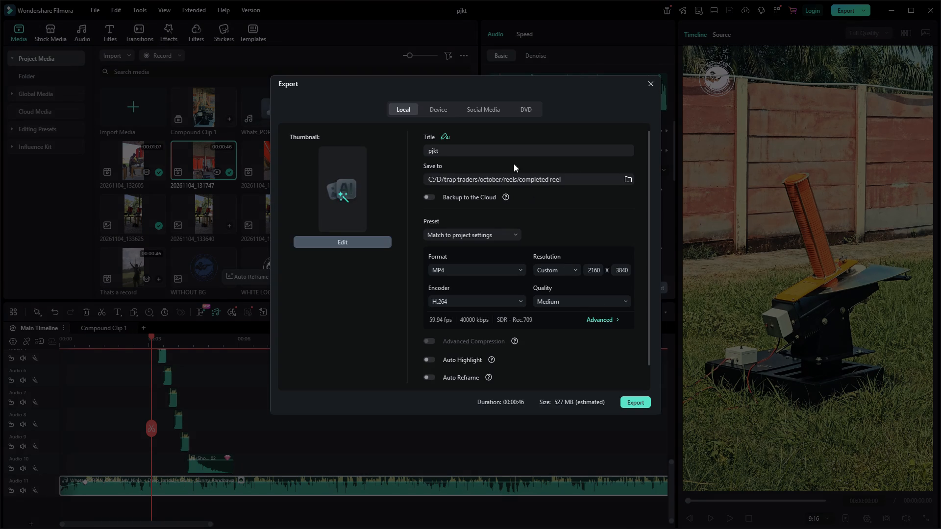
drag(510, 150, 359, 141)
key(ctrl+v)
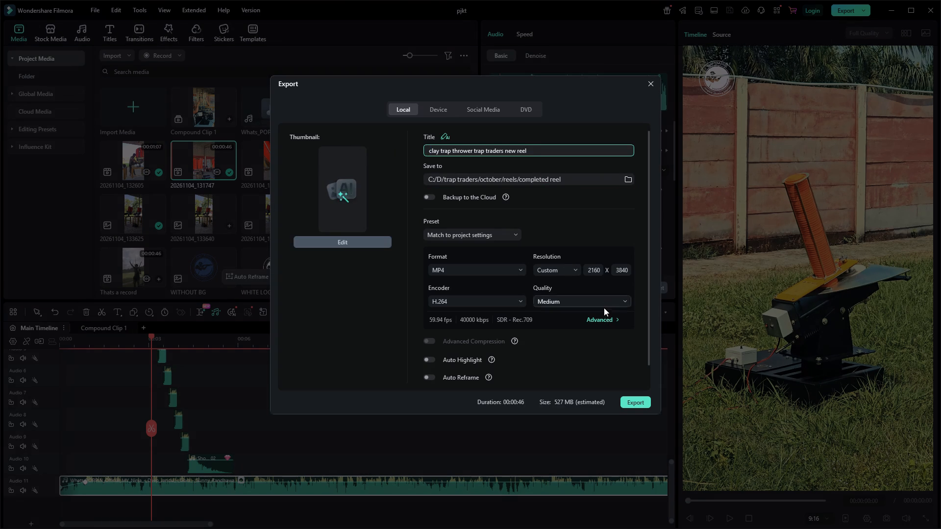
In the advanced export settings, set the video bit rate to High, 80000 kbps.
click(604, 315)
scroll(489, 295, down, 3)
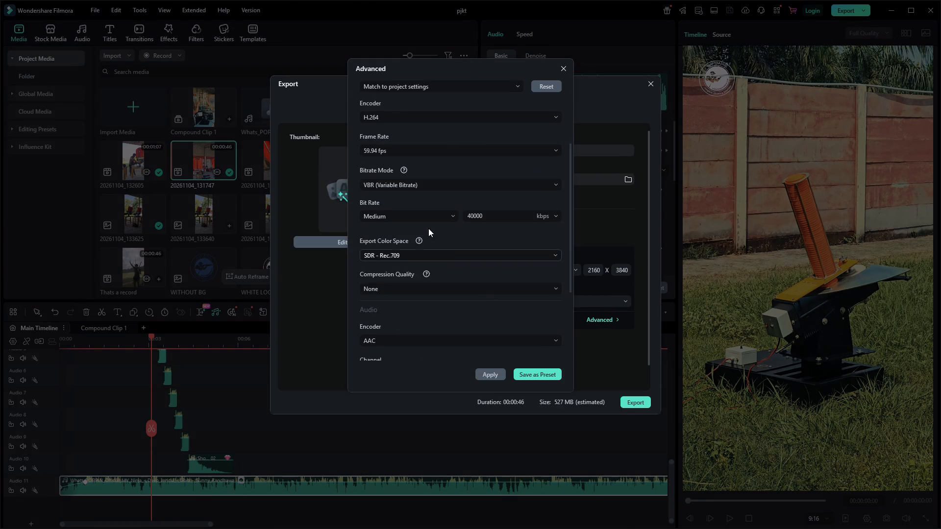
click(420, 216)
click(411, 260)
click(464, 236)
Set the audio sample rate to 48000 Hz and audio bit rate to 320 kbps, and apply the advanced settings.
scroll(459, 243, down, 2)
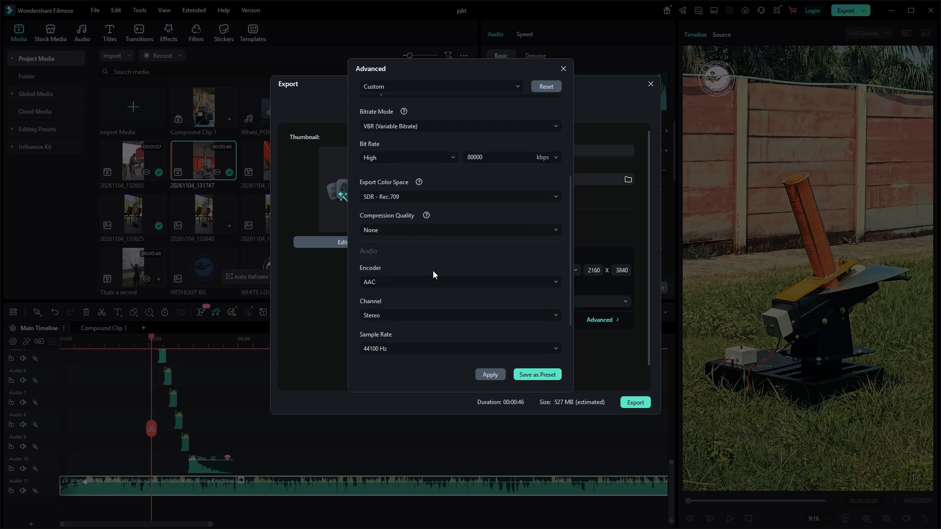
scroll(432, 271, down, 2)
click(421, 289)
click(404, 319)
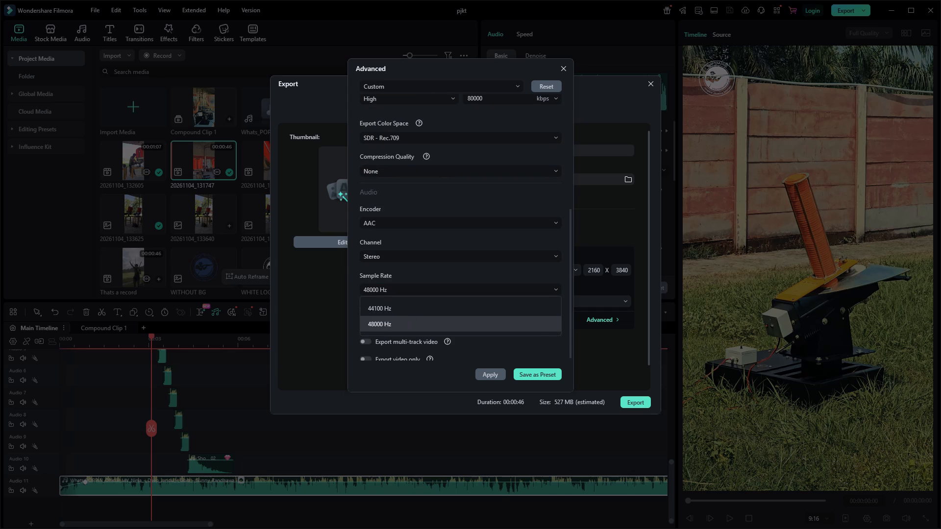
click(403, 318)
scroll(403, 318, up, 5)
click(408, 308)
scroll(444, 345, down, 4)
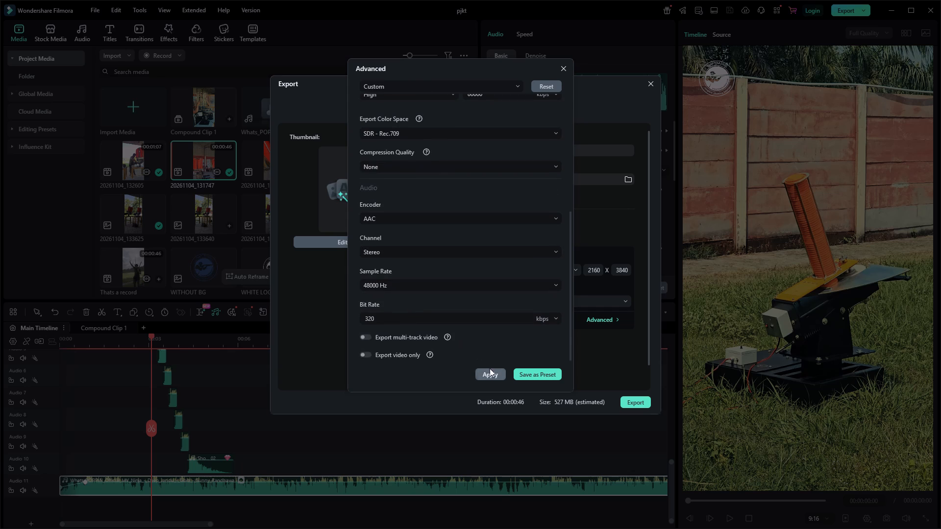
click(490, 369)
Review the export options and start exporting the reel as a 2160 x 3840 MP4 to the completed reel folder.
scroll(554, 367, up, 3)
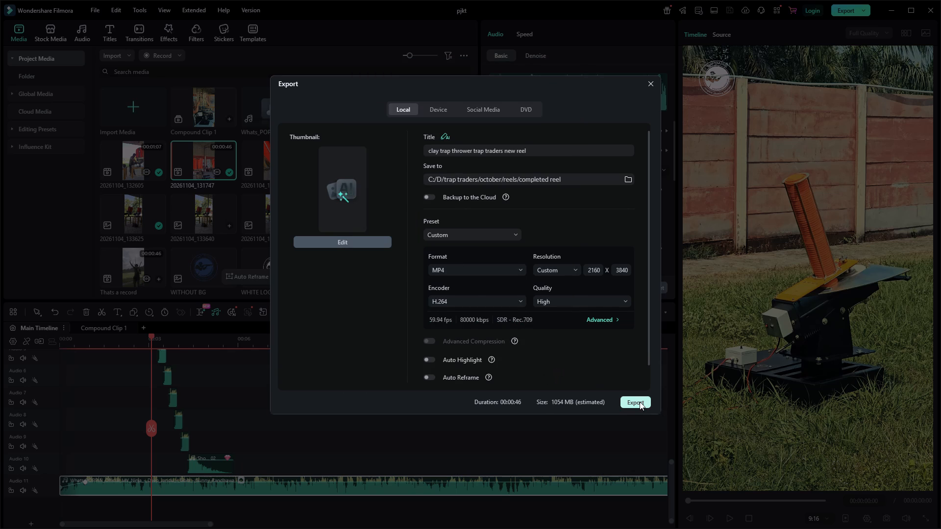
scroll(569, 349, down, 7)
scroll(591, 366, up, 3)
click(631, 400)
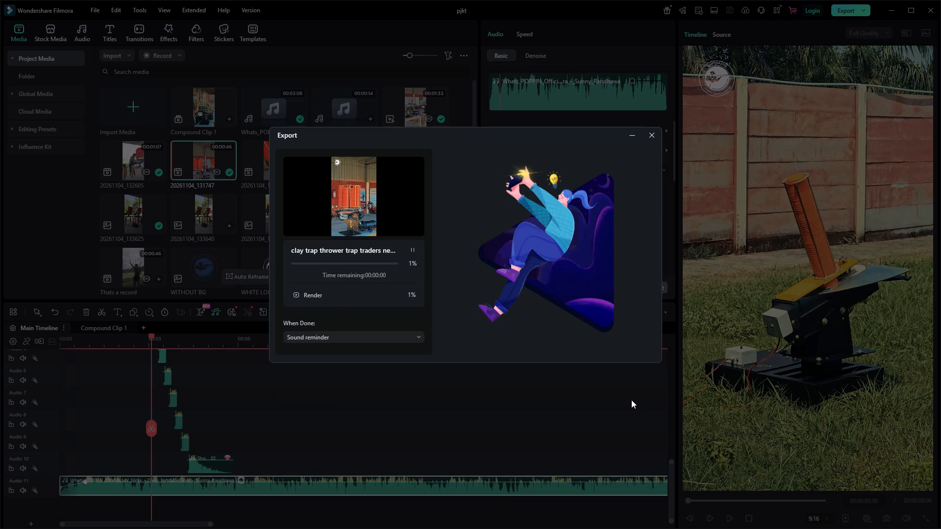
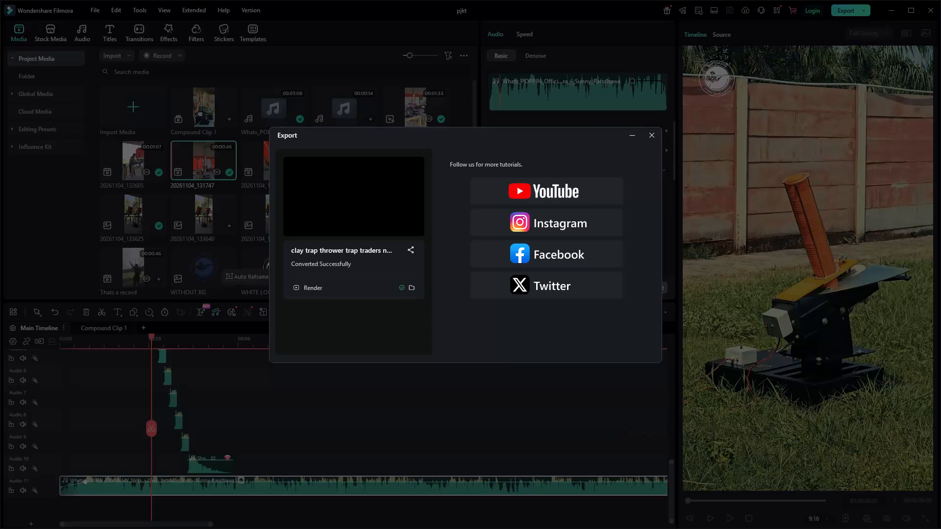
Dismiss the finished export window and close the video project's editor.
click(652, 135)
click(927, 4)
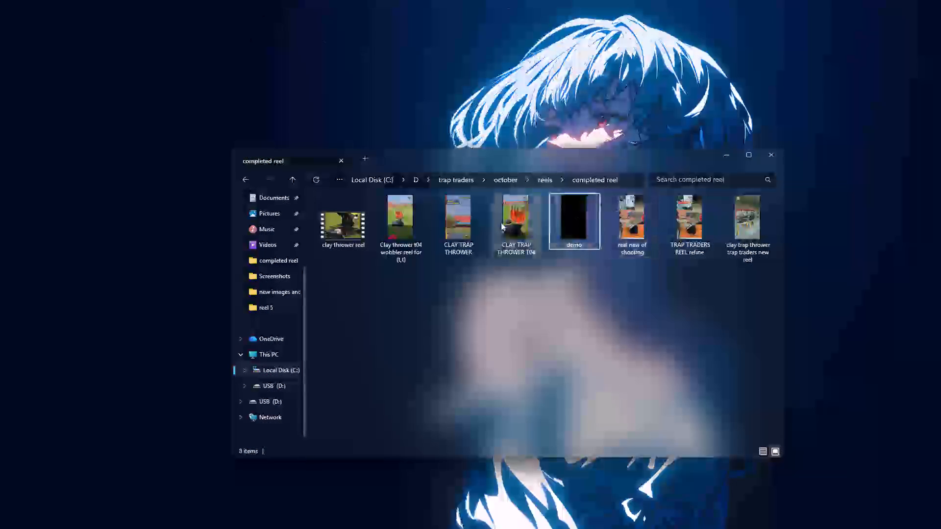
Play the exported video "clay trap thrower trap traders new reel" from the completed reel folder.
click(763, 281)
double_click(744, 241)
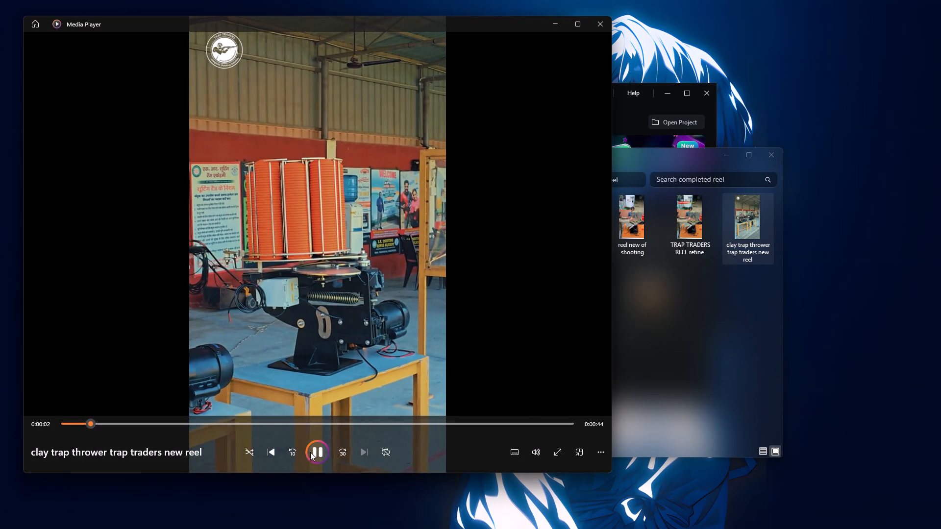
Review the exported clay trap thrower reel by pausing, resuming and skipping ahead through its middle section, and close the video.
click(319, 449)
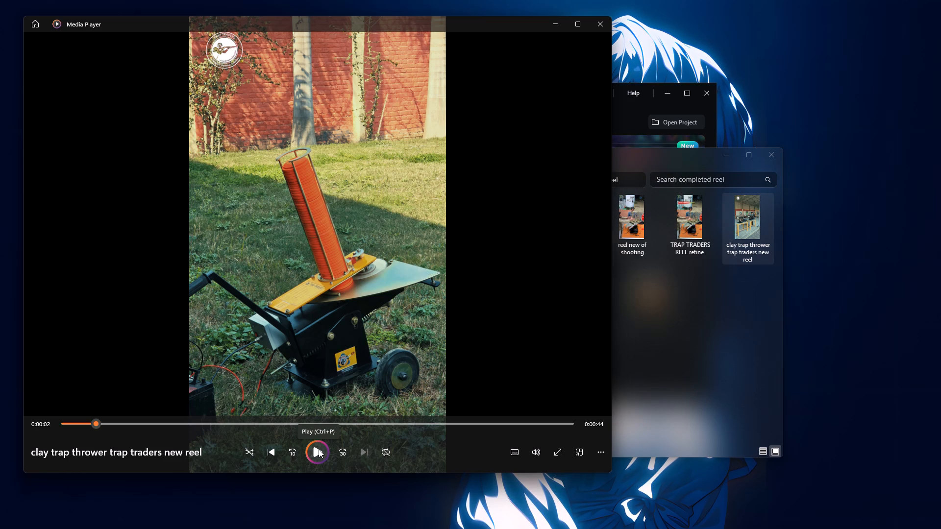
scroll(200, 292, up, 1)
click(315, 443)
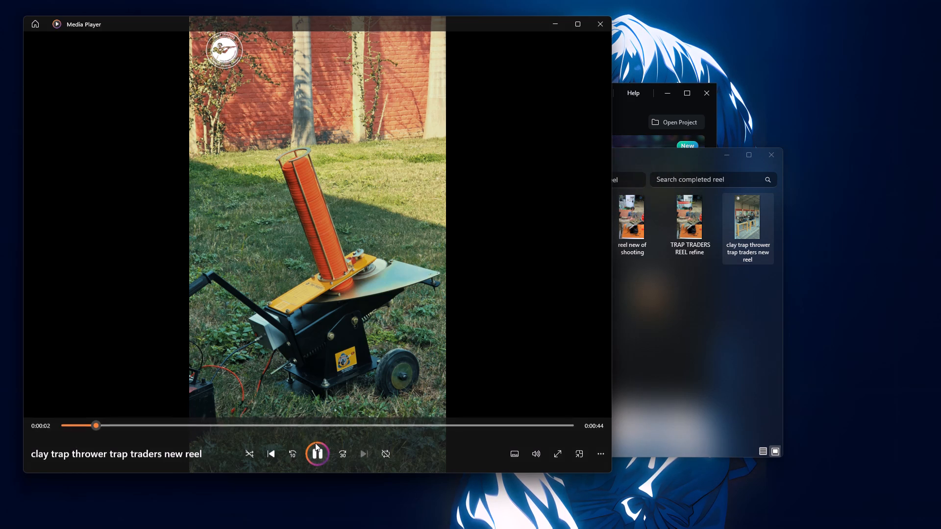
click(267, 415)
click(271, 423)
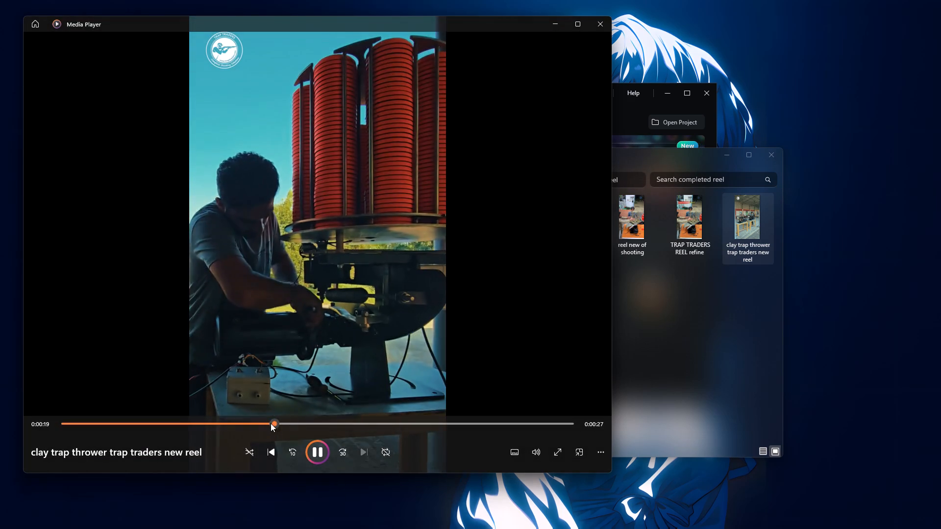
click(310, 426)
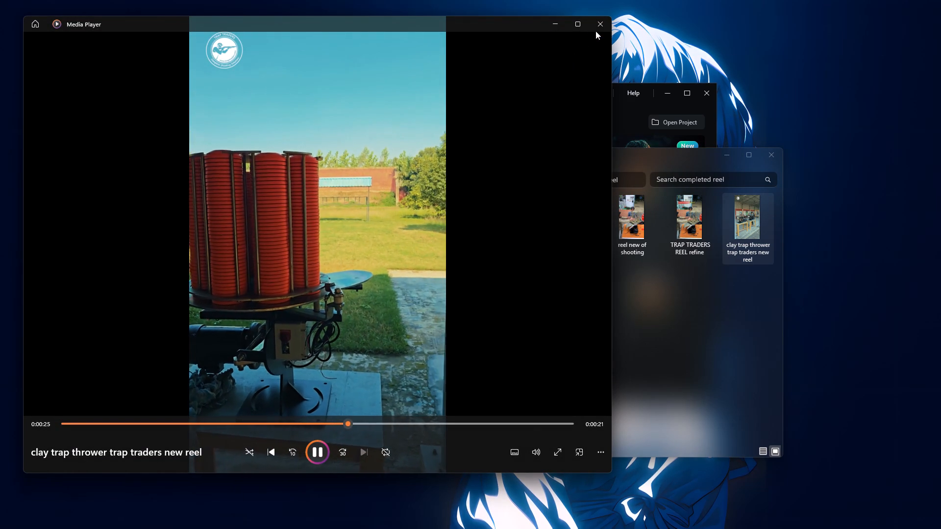
click(603, 24)
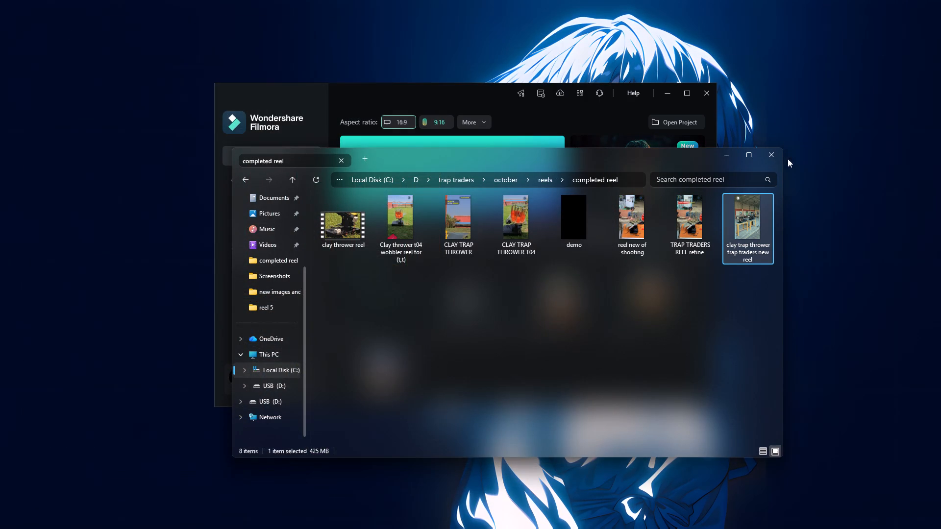